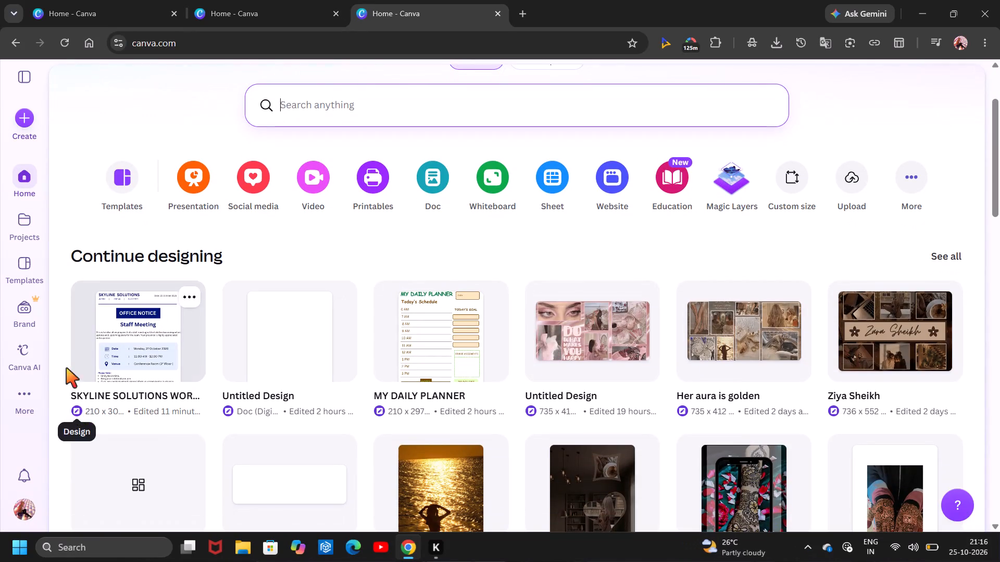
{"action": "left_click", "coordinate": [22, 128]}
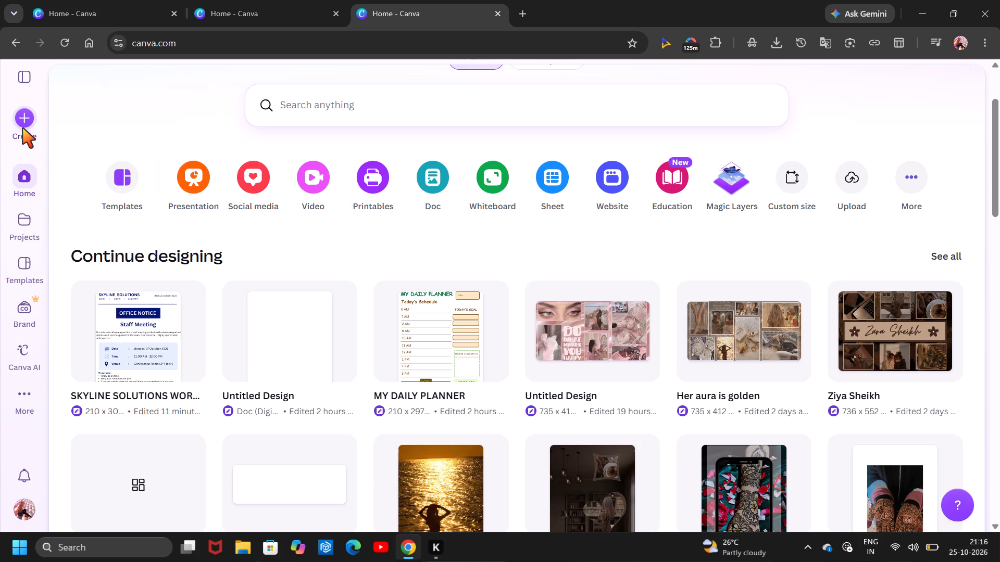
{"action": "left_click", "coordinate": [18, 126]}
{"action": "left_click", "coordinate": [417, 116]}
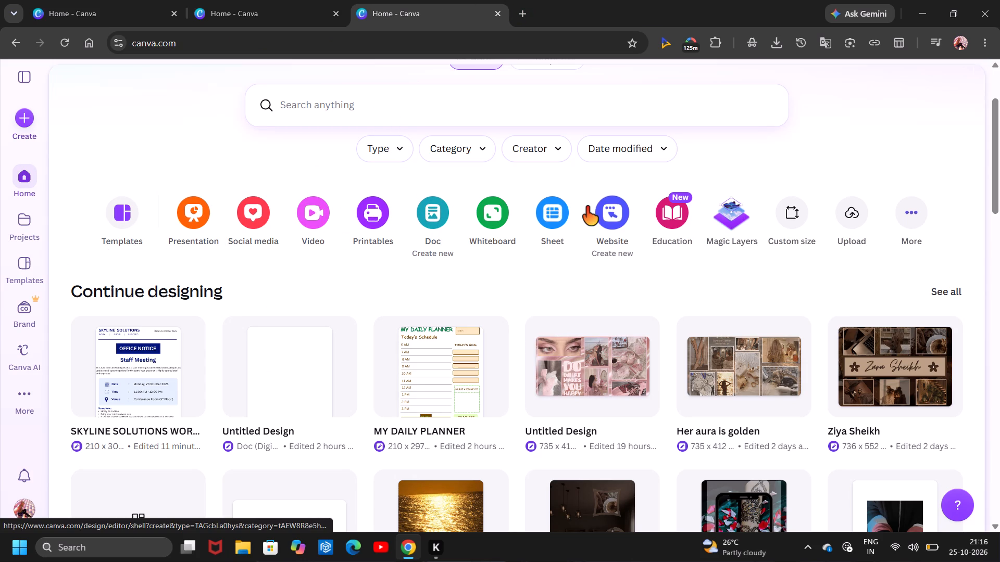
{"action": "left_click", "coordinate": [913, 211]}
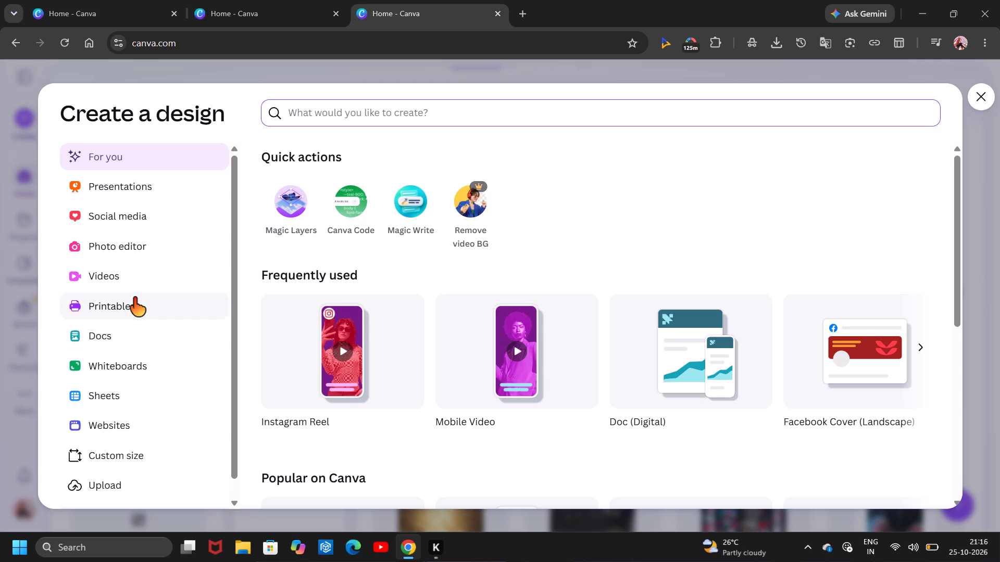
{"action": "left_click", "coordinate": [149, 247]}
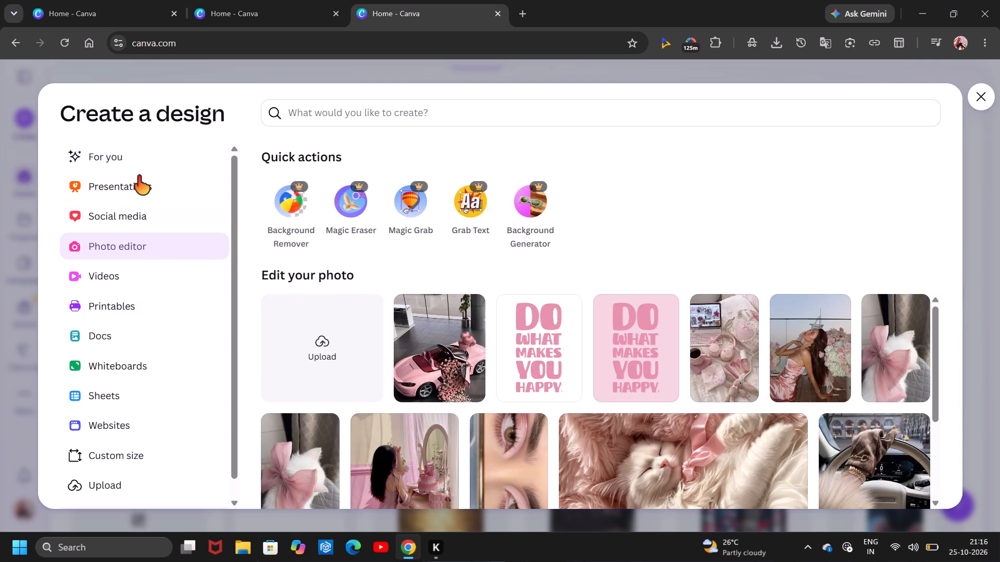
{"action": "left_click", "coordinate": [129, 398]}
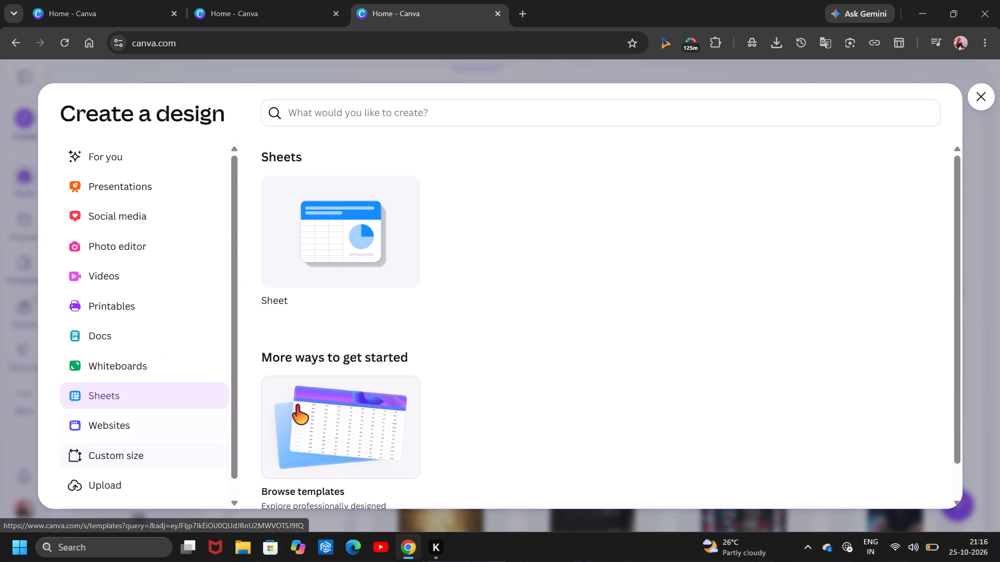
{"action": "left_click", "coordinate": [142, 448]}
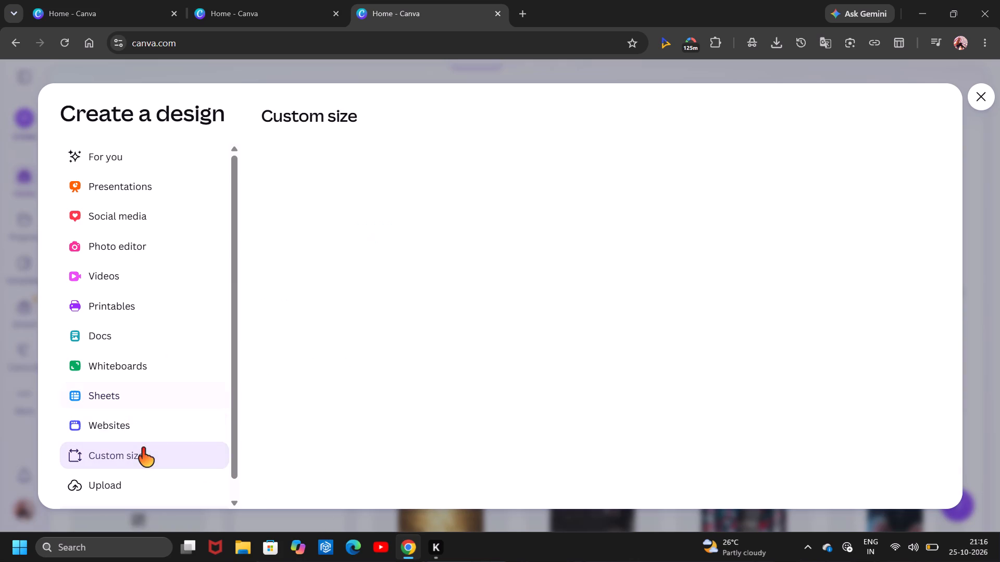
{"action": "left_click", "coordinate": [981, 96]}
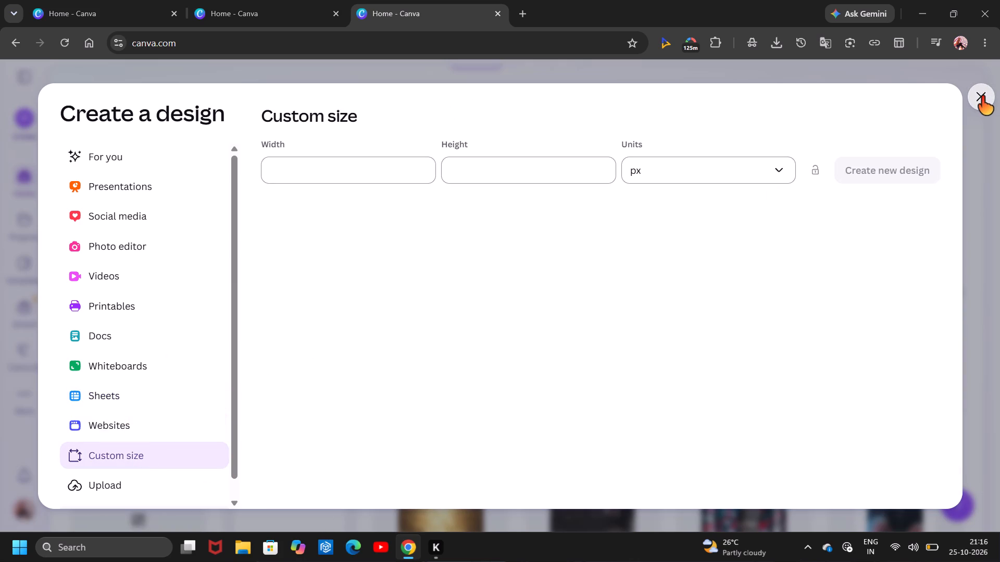
Search the designs and templates for "a4".
{"action": "left_click", "coordinate": [489, 84]}
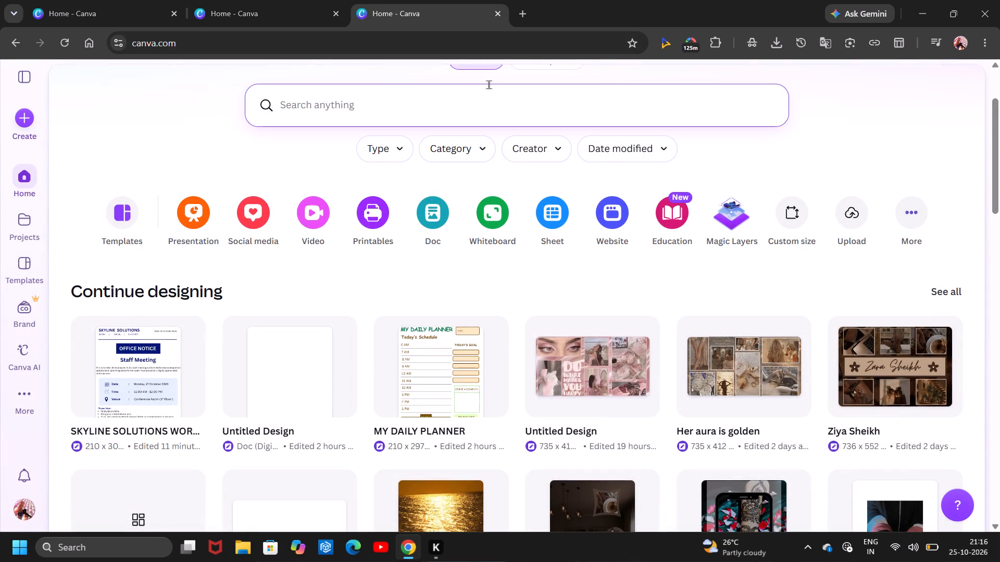
{"action": "double_click", "coordinate": [489, 84]}
{"action": "left_click", "coordinate": [405, 99]}
{"action": "key", "text": "a"}
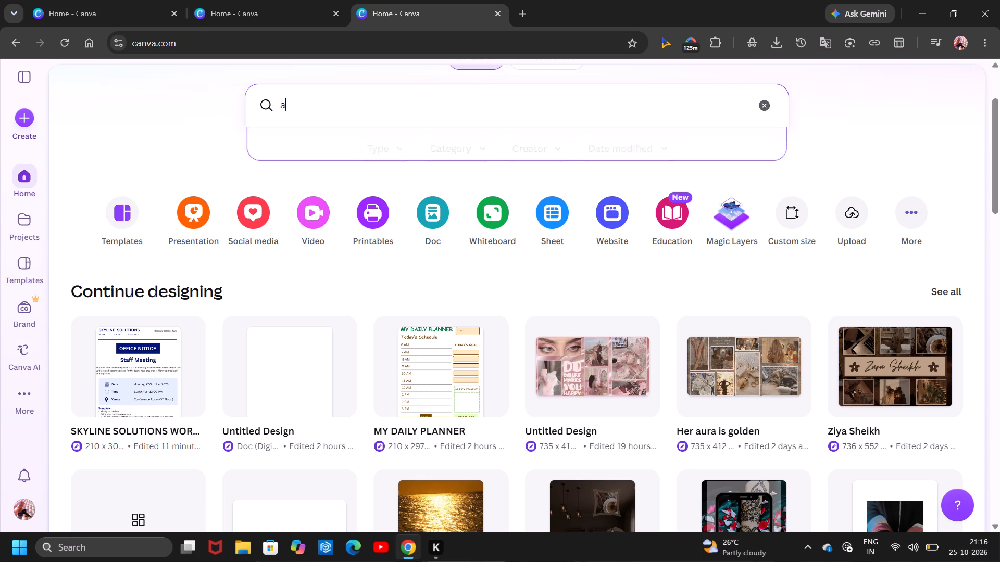
{"action": "key", "text": "4"}
{"action": "key", "text": "Return"}
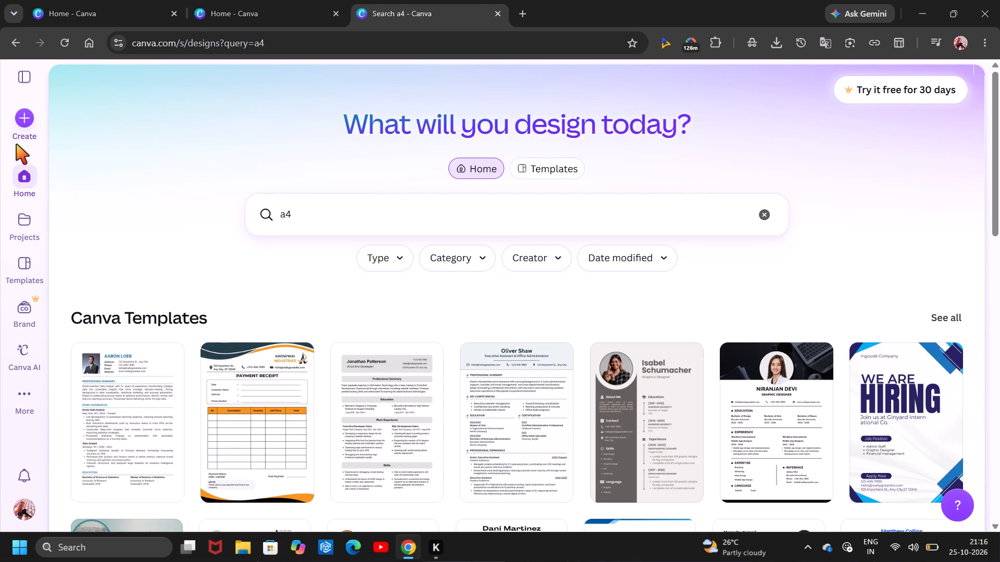
Create a new blank design with a custom size of 210 px wide by 297 px high.
{"action": "left_click", "coordinate": [17, 123]}
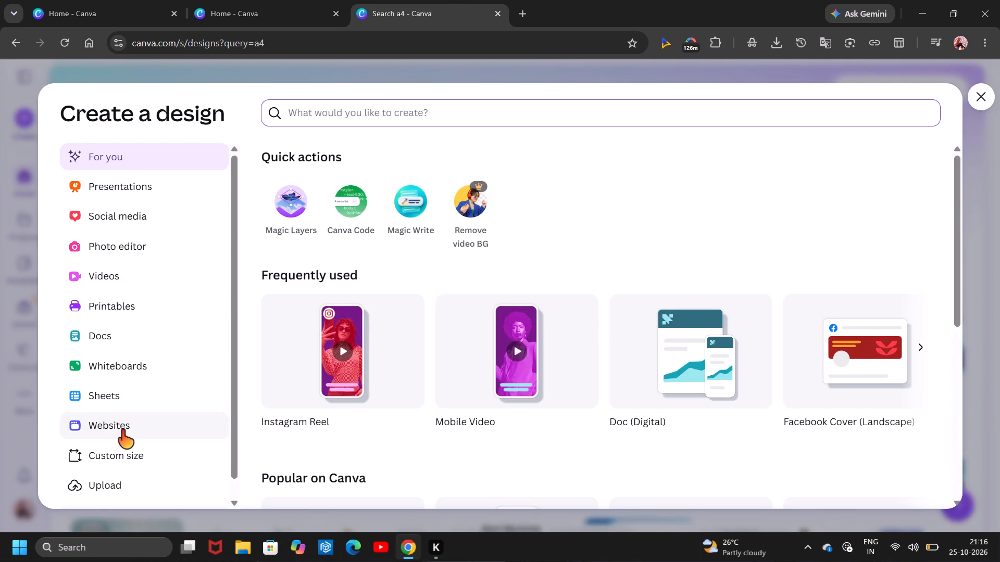
{"action": "left_click", "coordinate": [130, 461]}
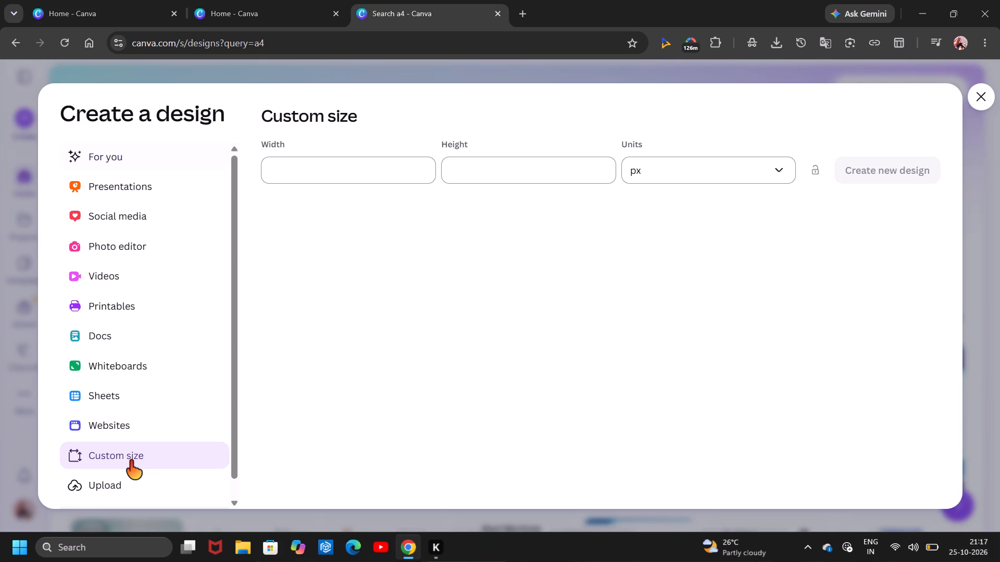
{"action": "left_click", "coordinate": [399, 168]}
{"action": "key", "text": "1"}
{"action": "key", "text": "BackSpace"}
{"action": "type", "text": "21"}
{"action": "key", "text": "0"}
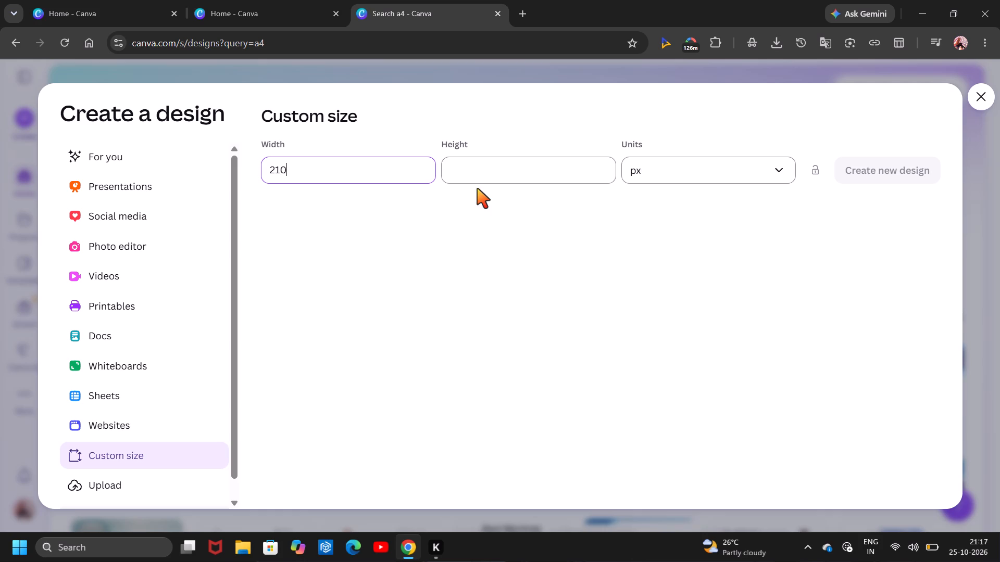
{"action": "left_click", "coordinate": [501, 175]}
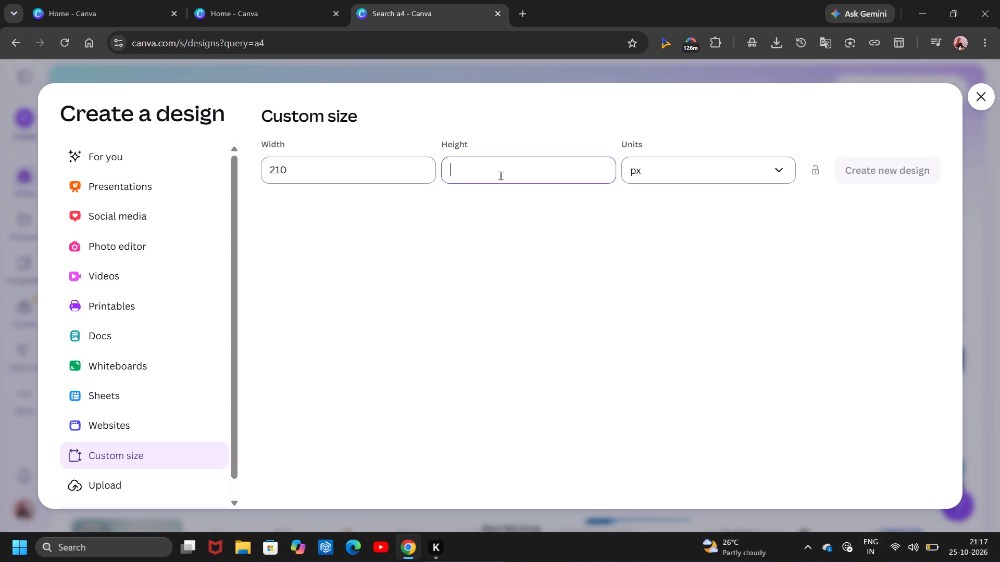
{"action": "key", "text": "2"}
{"action": "type", "text": "97"}
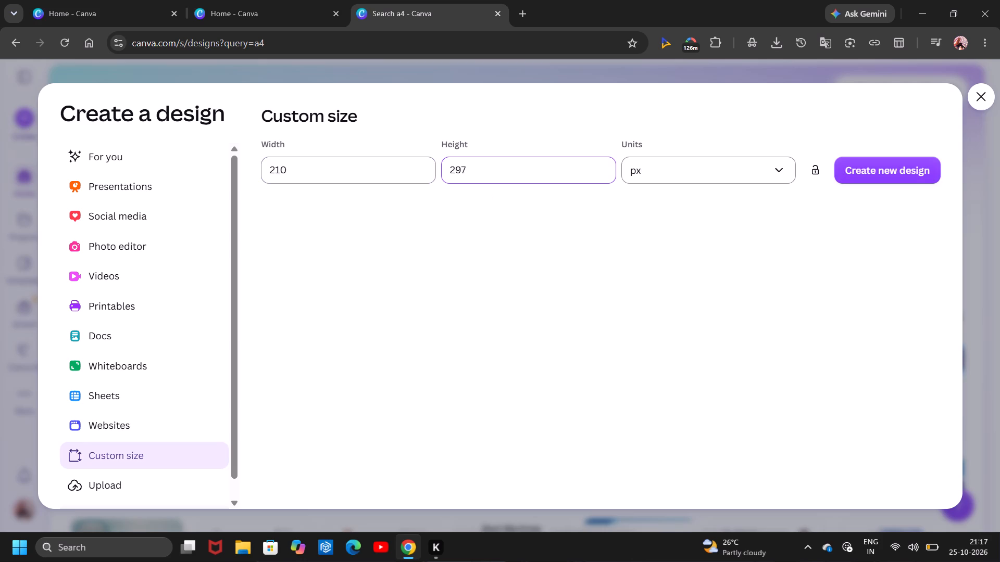
{"action": "left_click", "coordinate": [871, 170]}
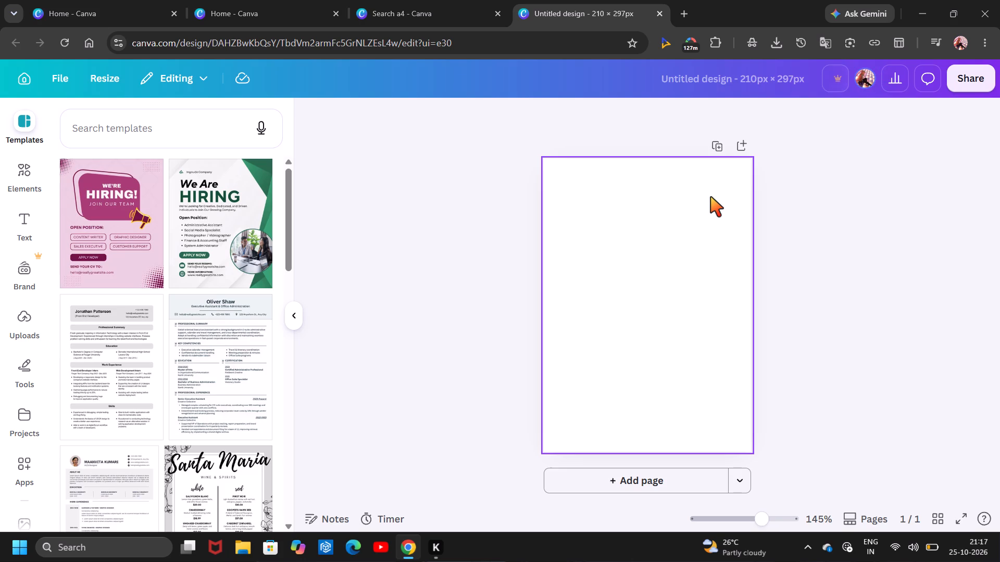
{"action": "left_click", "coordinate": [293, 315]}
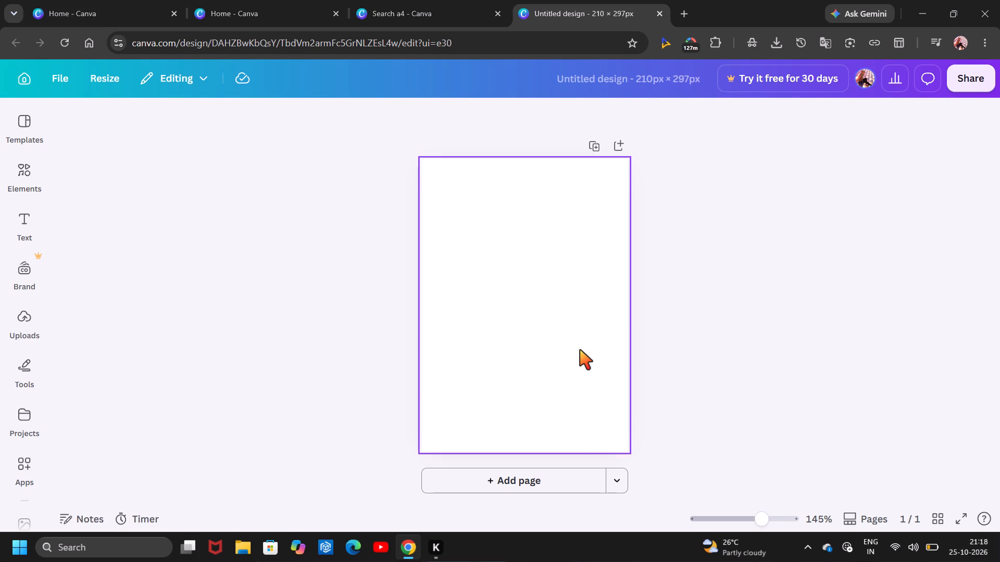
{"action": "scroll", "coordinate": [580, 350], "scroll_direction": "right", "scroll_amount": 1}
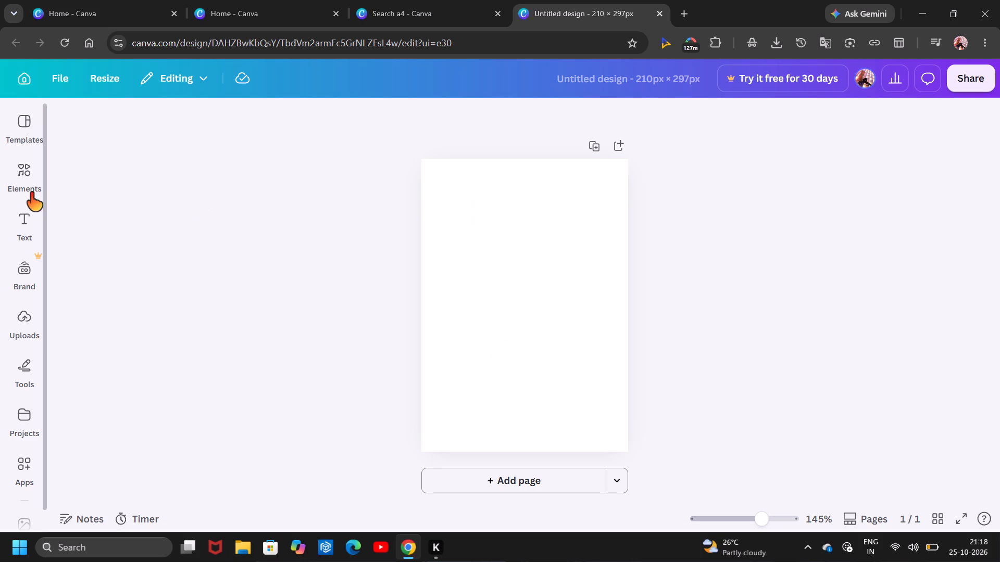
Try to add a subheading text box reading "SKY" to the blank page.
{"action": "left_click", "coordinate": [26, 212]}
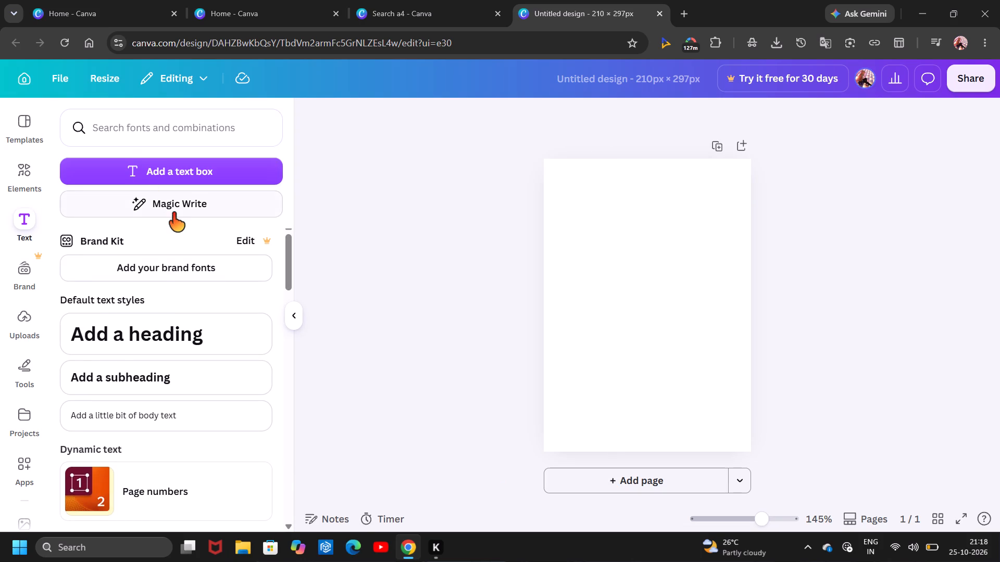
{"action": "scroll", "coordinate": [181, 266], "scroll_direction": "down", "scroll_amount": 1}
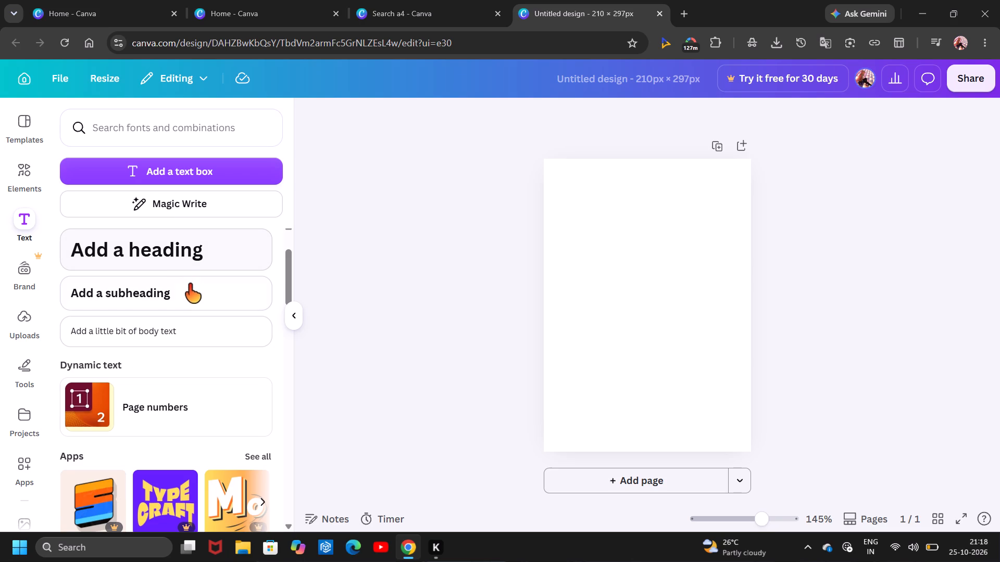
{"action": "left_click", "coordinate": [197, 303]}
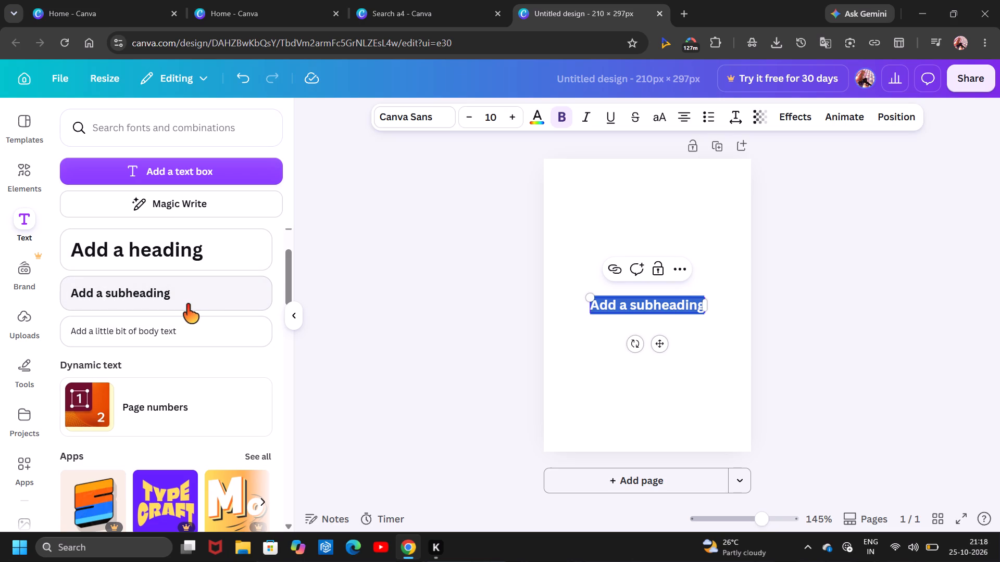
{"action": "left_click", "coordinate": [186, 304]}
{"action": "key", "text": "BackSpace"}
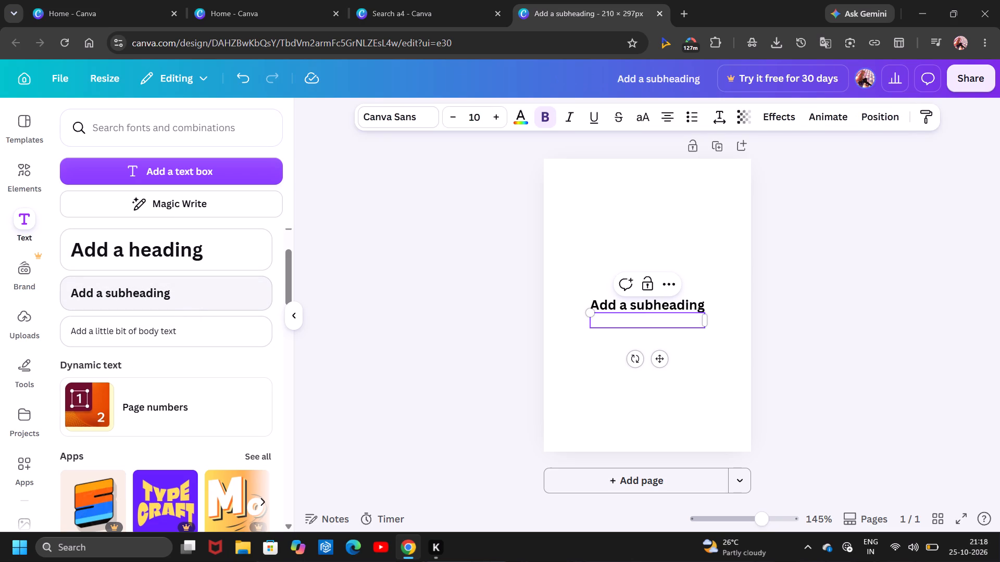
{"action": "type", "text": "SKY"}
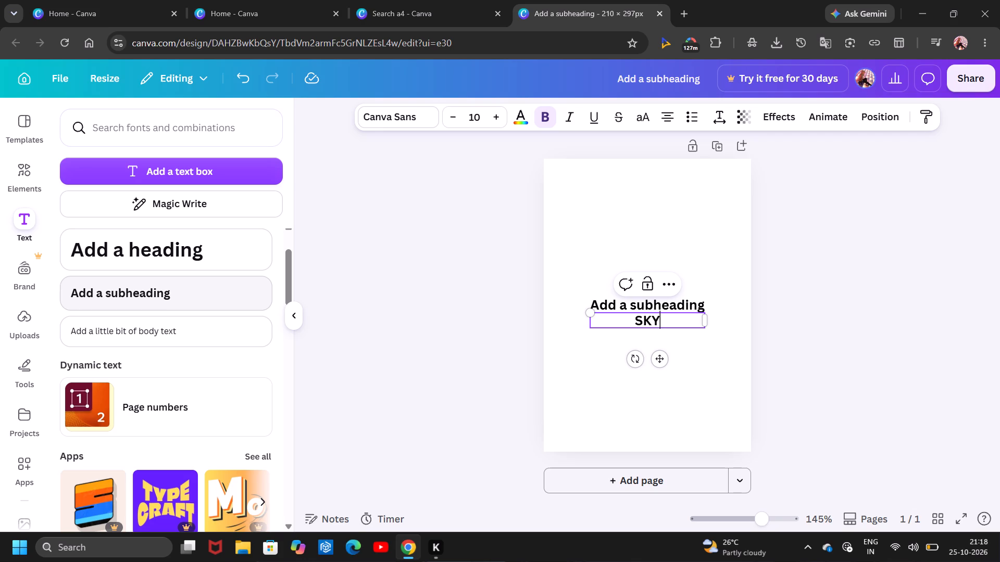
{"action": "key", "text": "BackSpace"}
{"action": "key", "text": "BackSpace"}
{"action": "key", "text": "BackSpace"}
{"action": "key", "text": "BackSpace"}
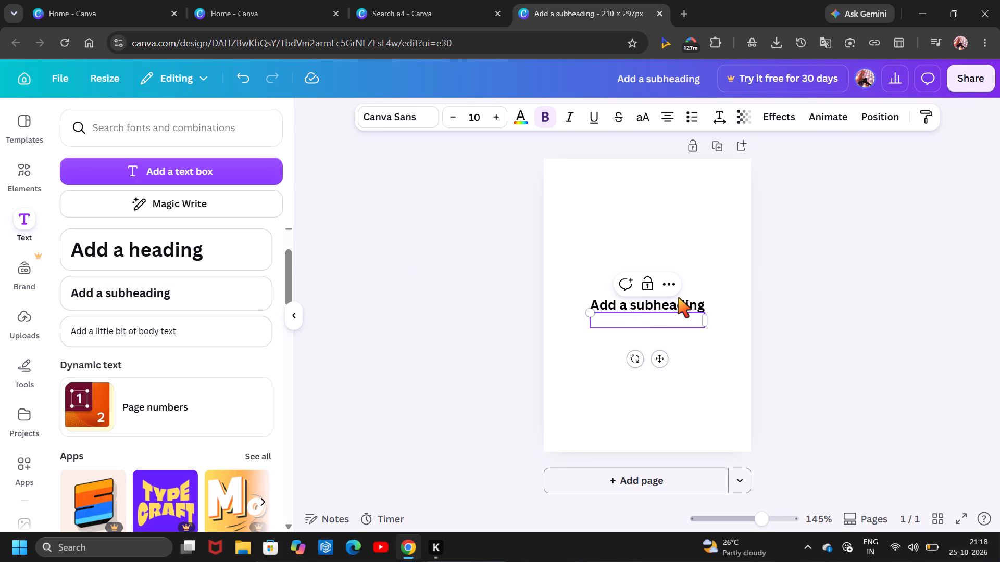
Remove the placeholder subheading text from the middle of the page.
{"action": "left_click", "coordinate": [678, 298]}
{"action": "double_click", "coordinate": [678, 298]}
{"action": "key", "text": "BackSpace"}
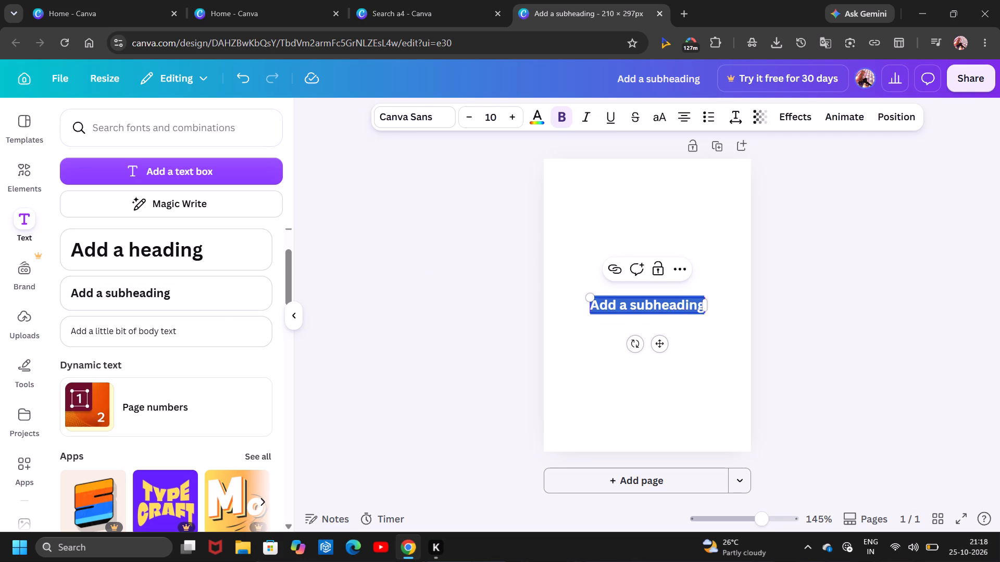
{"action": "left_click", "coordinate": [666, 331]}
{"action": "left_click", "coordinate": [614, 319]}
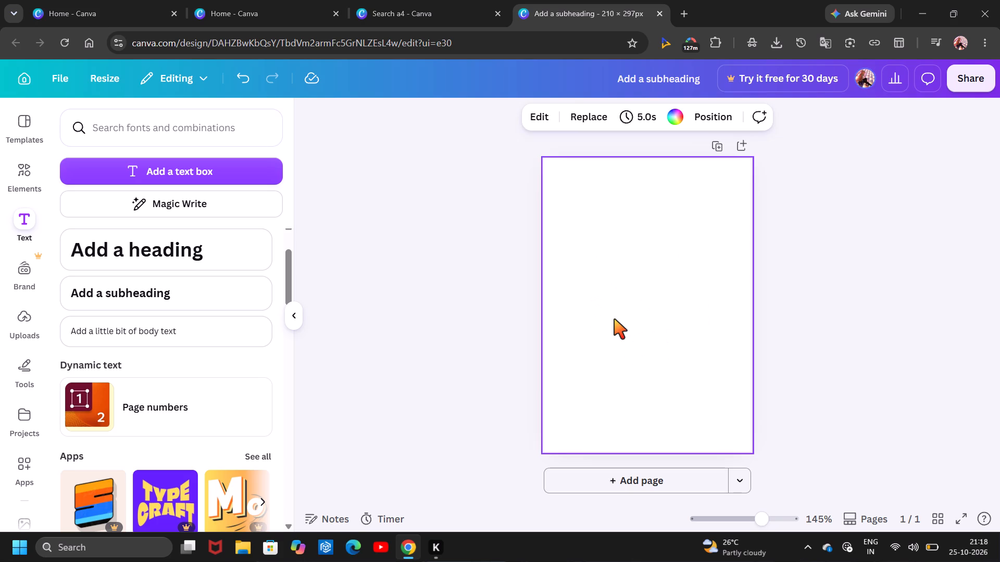
Add a subheading text box to the blank page reading "SKYLINE SOLUTIONS".
{"action": "left_click", "coordinate": [677, 325]}
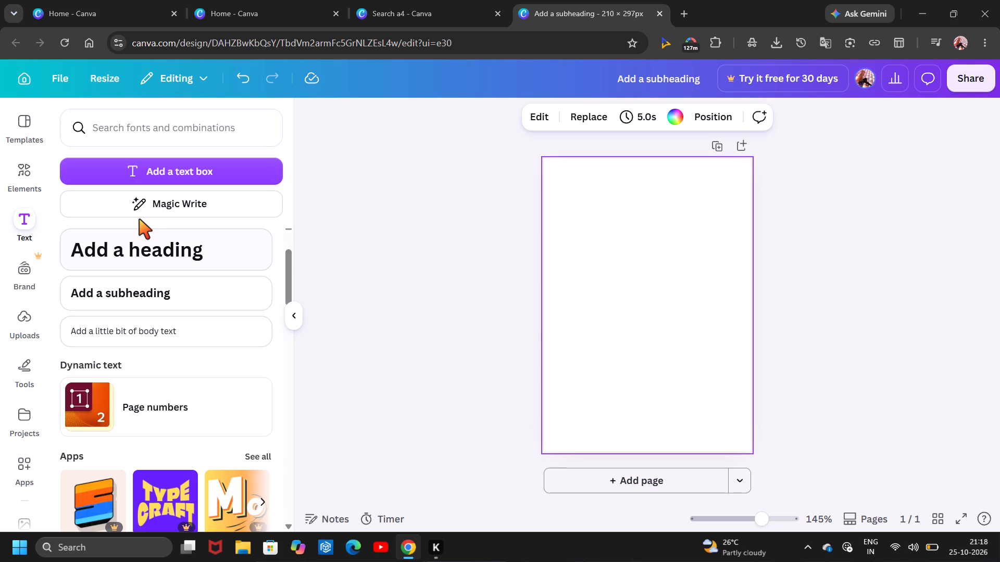
{"action": "left_click", "coordinate": [160, 292]}
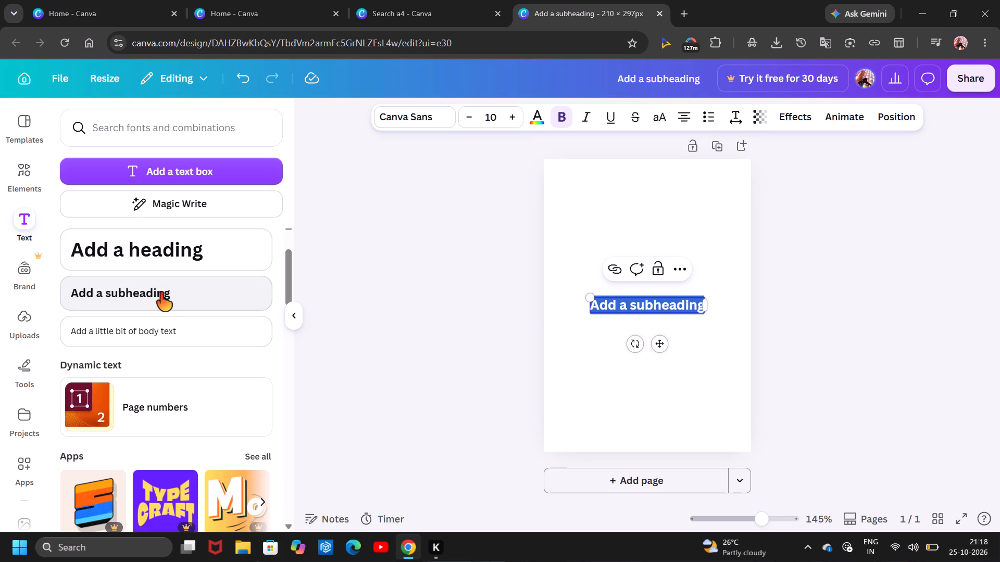
{"action": "key", "text": "BackSpace"}
{"action": "type", "text": "SKY"}
{"action": "type", "text": "LINE"}
{"action": "key", "text": "space"}
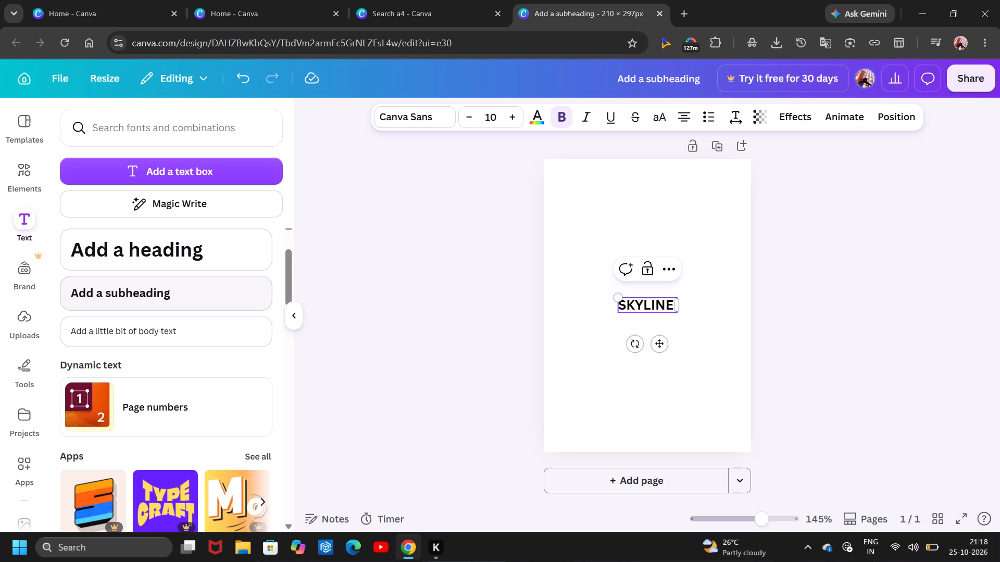
{"action": "type", "text": "SOLU"}
{"action": "type", "text": "TIONS"}
{"action": "key", "text": "space"}
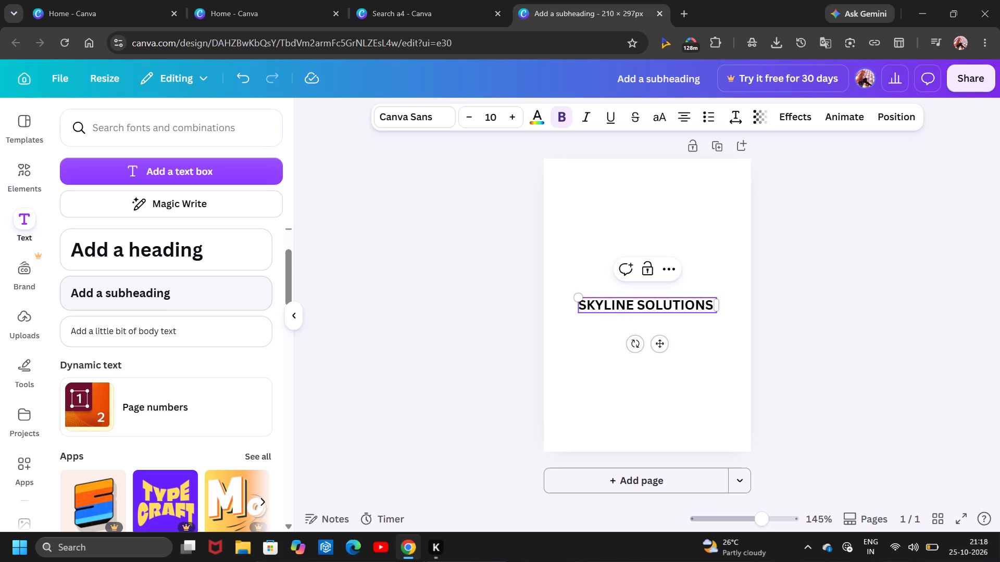
Add a second line reading "INNOVATION" beneath SKYLINE SOLUTIONS in the same text box.
{"action": "key", "text": "Return"}
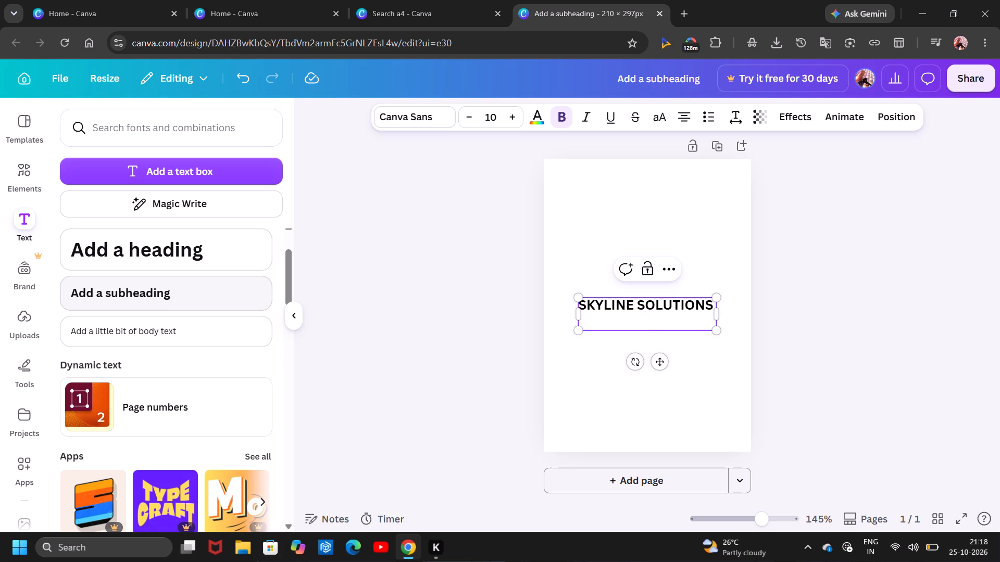
{"action": "type", "text": "INNOVA"}
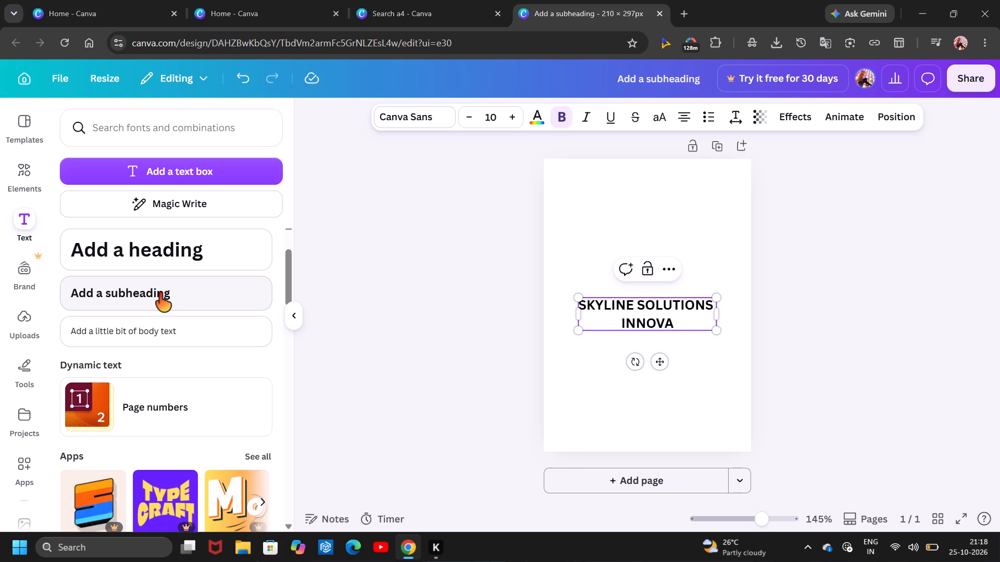
{"action": "type", "text": "TUI"}
{"action": "key", "text": "BackSpace"}
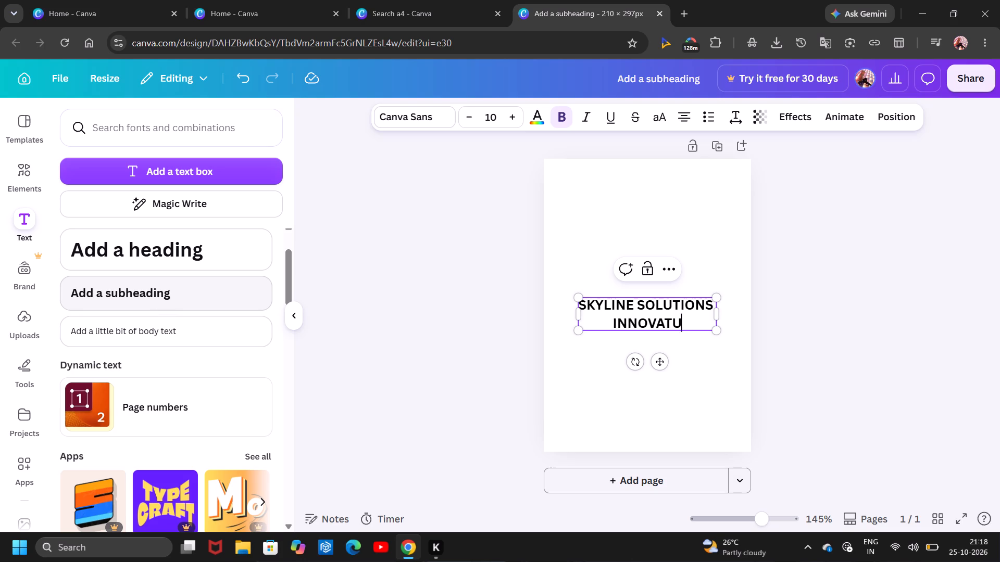
{"action": "key", "text": "BackSpace"}
{"action": "type", "text": "ION"}
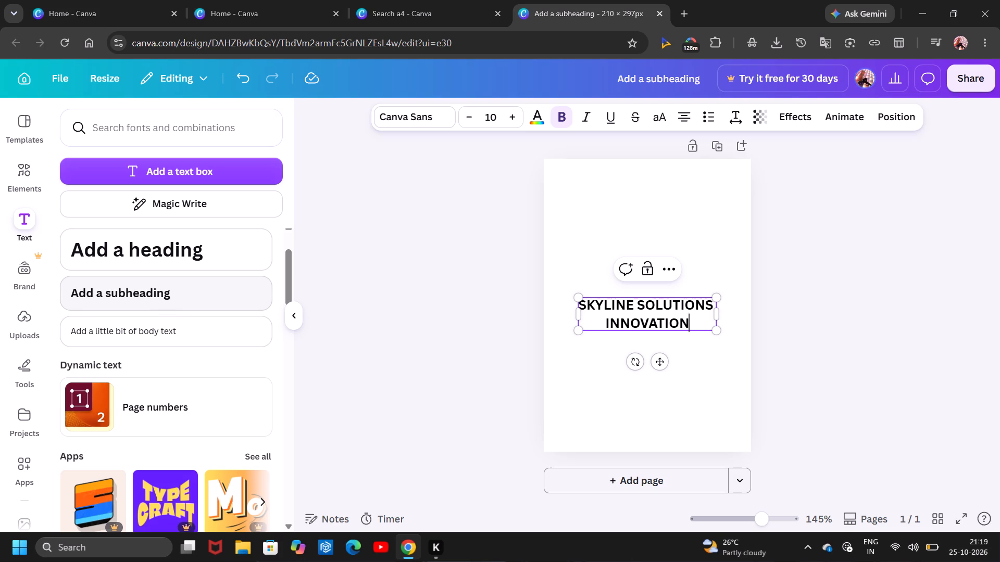
{"action": "key", "text": "space"}
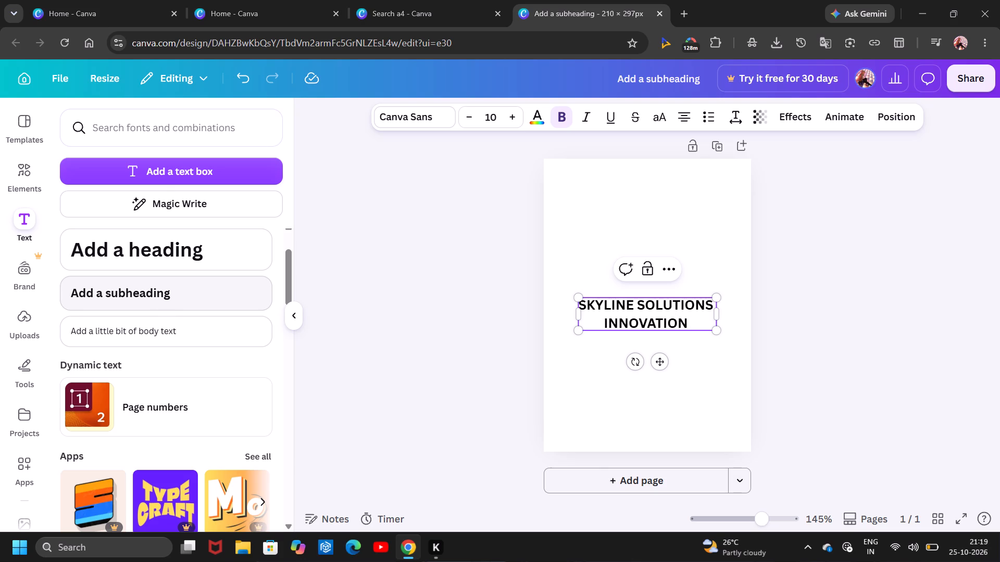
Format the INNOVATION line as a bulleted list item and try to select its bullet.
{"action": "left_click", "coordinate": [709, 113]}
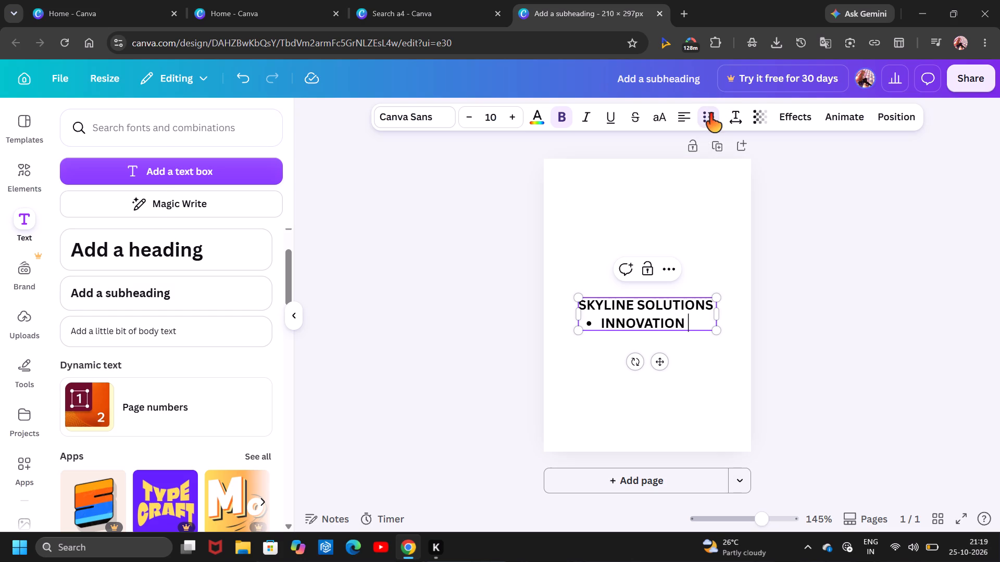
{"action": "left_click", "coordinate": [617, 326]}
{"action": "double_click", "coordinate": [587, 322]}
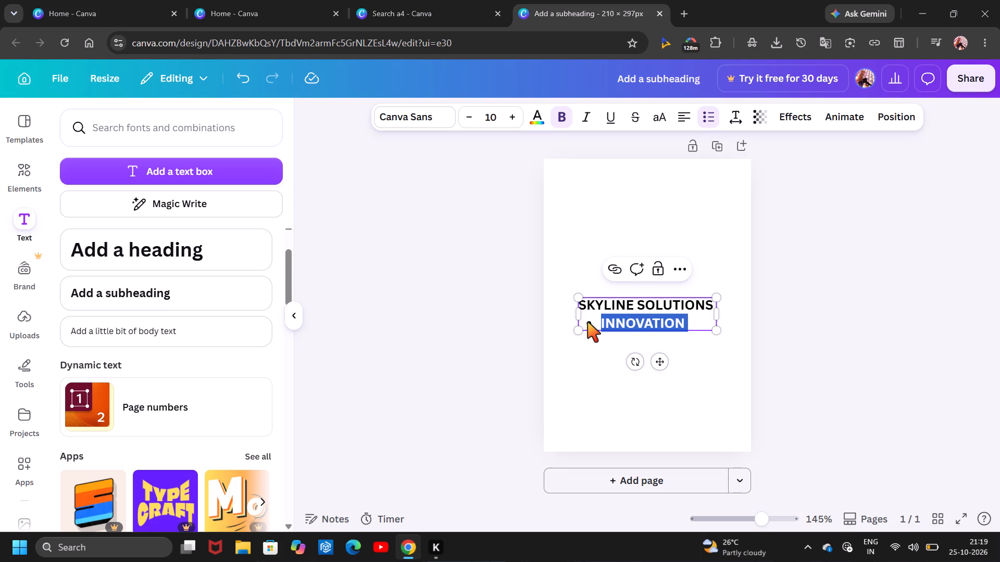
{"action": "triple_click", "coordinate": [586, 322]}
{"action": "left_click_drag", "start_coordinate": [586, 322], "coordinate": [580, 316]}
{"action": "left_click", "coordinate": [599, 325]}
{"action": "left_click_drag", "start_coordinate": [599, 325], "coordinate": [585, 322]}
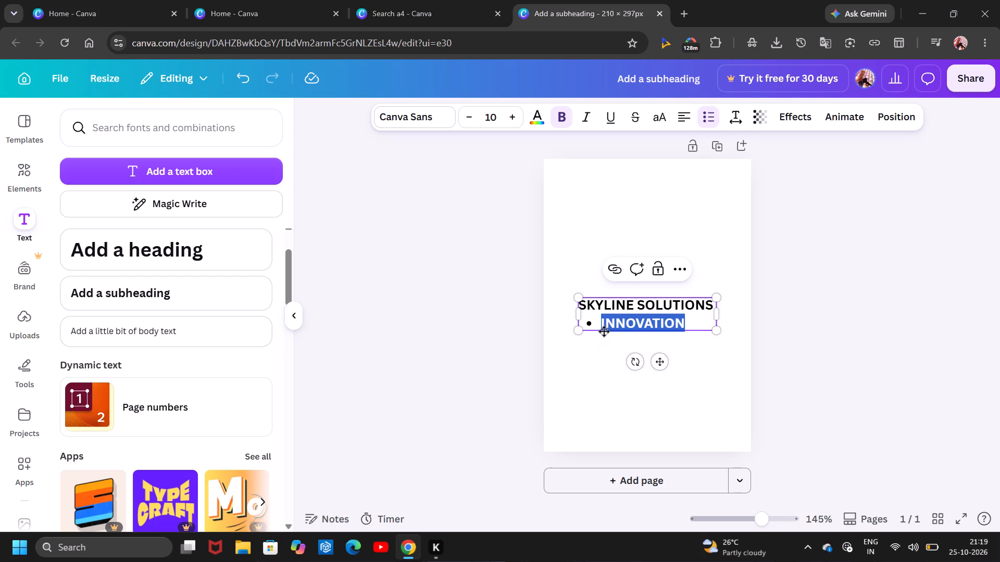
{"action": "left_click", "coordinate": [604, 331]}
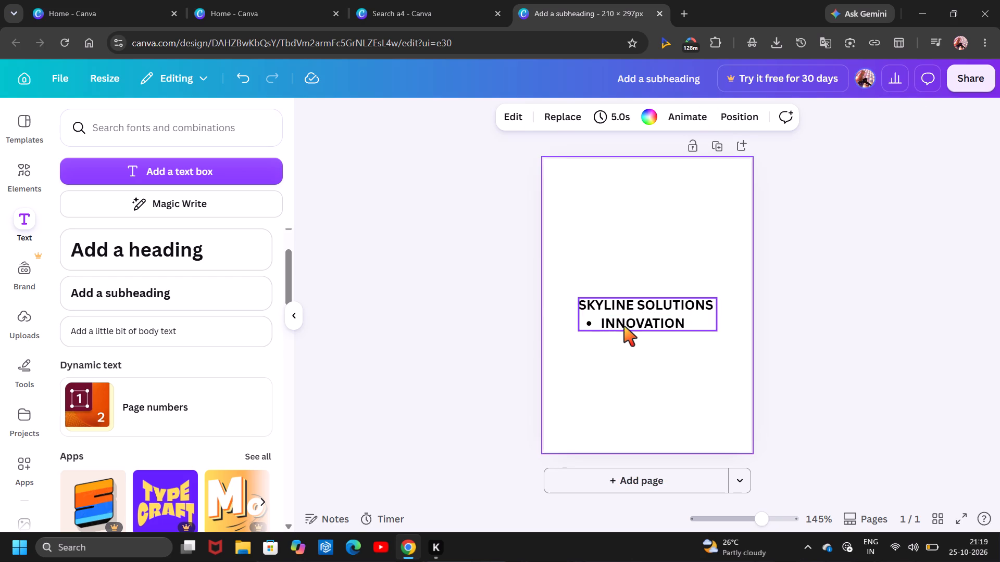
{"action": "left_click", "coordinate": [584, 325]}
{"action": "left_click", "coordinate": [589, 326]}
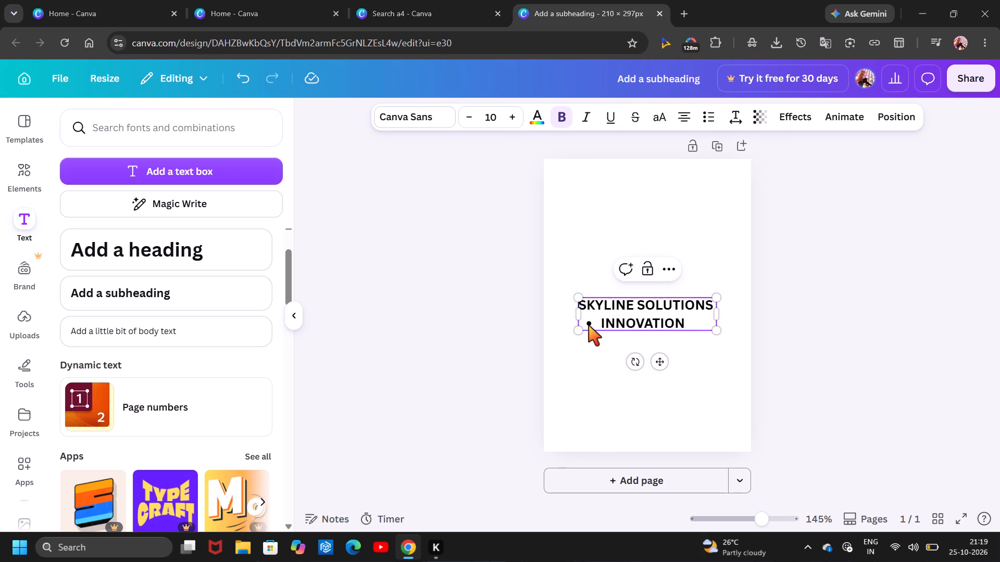
Insert the word "COLLABRATION" after SKYLINE SOLUTIONS, ahead of the bulleted INNOVATION line.
{"action": "left_click", "coordinate": [654, 323]}
{"action": "key", "text": "Left"}
{"action": "key", "text": "Left"}
{"action": "key", "text": "Left"}
{"action": "key", "text": "Left"}
{"action": "key", "text": "Left"}
{"action": "key", "text": "Left"}
{"action": "key", "text": "Left"}
{"action": "key", "text": "Left"}
{"action": "key", "text": "Left"}
{"action": "key", "text": "Left"}
{"action": "key", "text": "Left"}
{"action": "key", "text": "Left"}
{"action": "key", "text": "Left"}
{"action": "key", "text": "Right"}
{"action": "key", "text": "Right"}
{"action": "key", "text": "Right"}
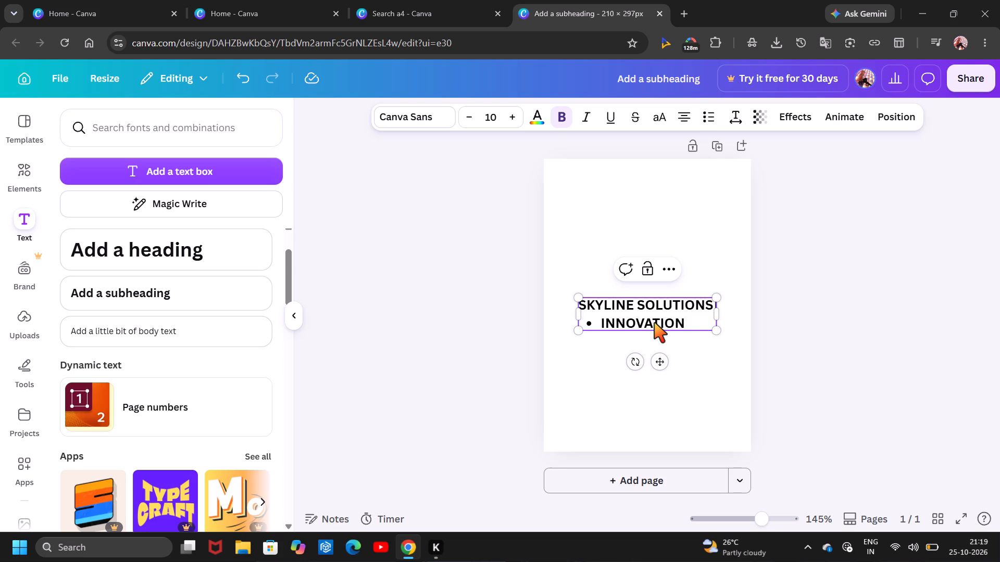
{"action": "key", "text": "Right"}
{"action": "key", "text": "Left"}
{"action": "key", "text": "Left"}
{"action": "key", "text": "Right"}
{"action": "key", "text": "c"}
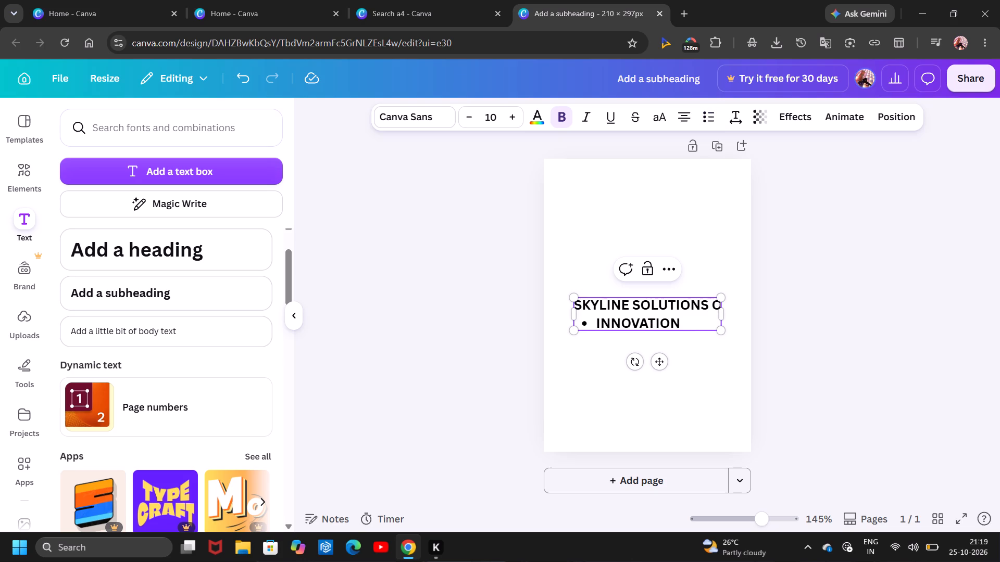
{"action": "type", "text": "OLL"}
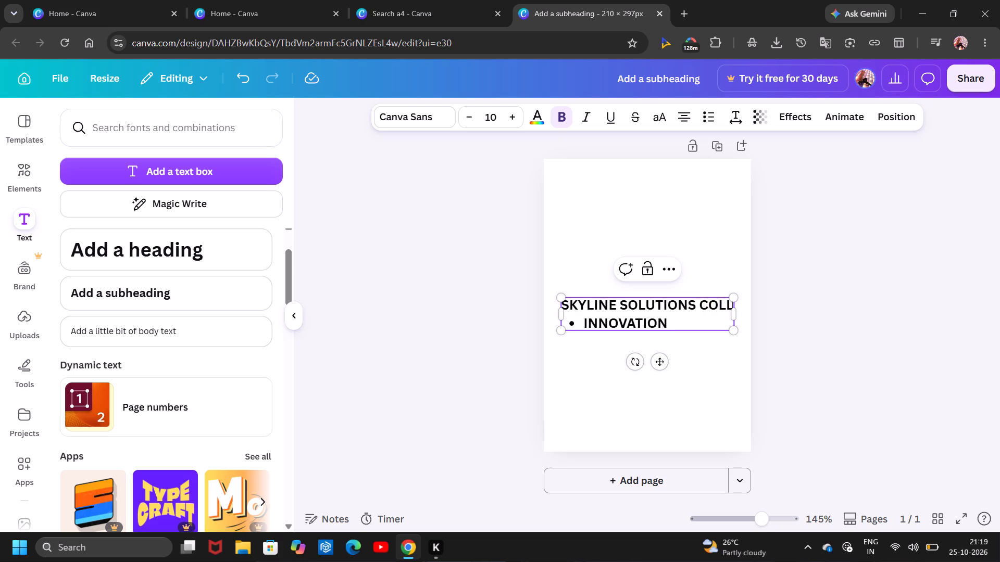
{"action": "type", "text": "ABRA"}
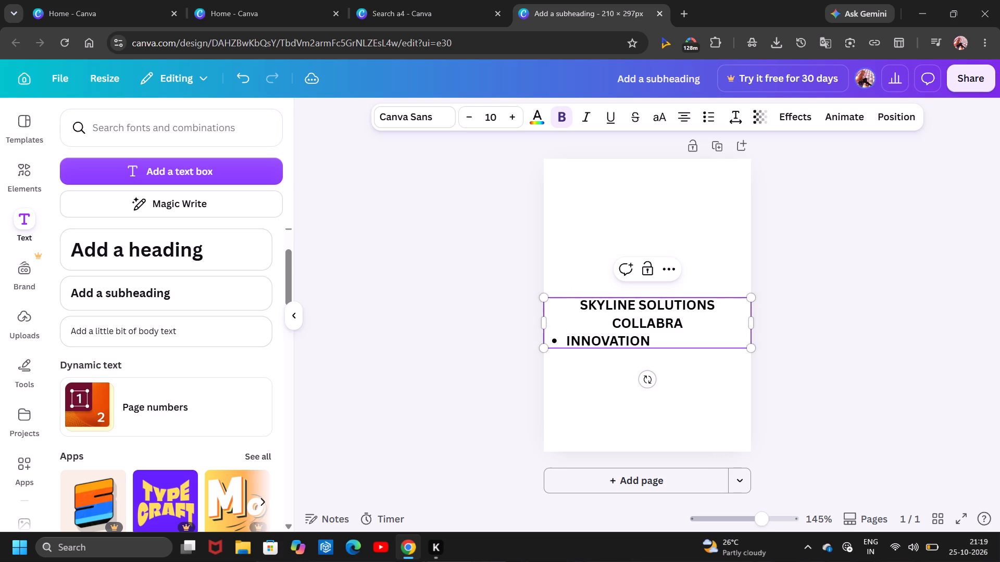
{"action": "type", "text": "TION"}
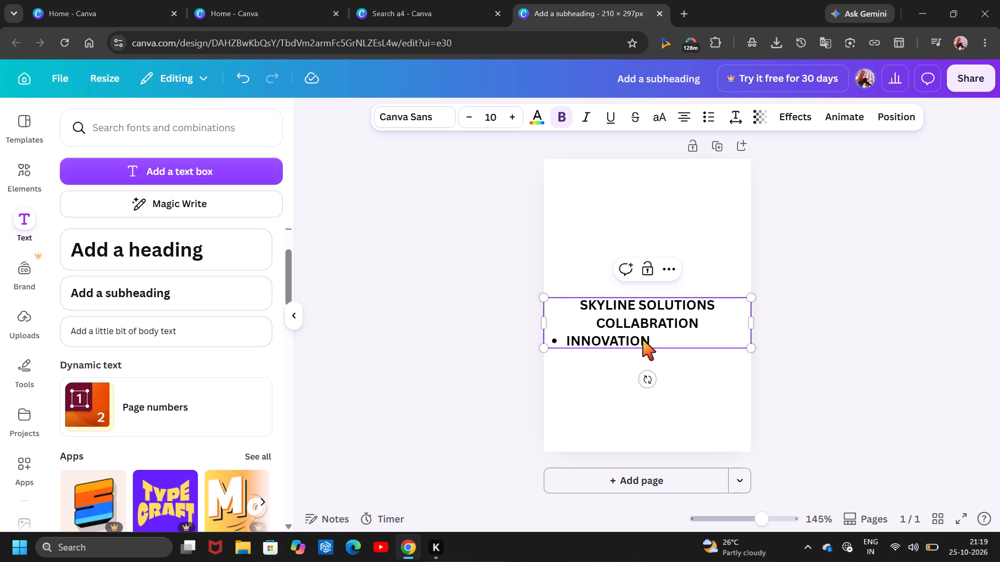
{"action": "key", "text": "Return"}
{"action": "key", "text": "BackSpace"}
{"action": "key", "text": "BackSpace"}
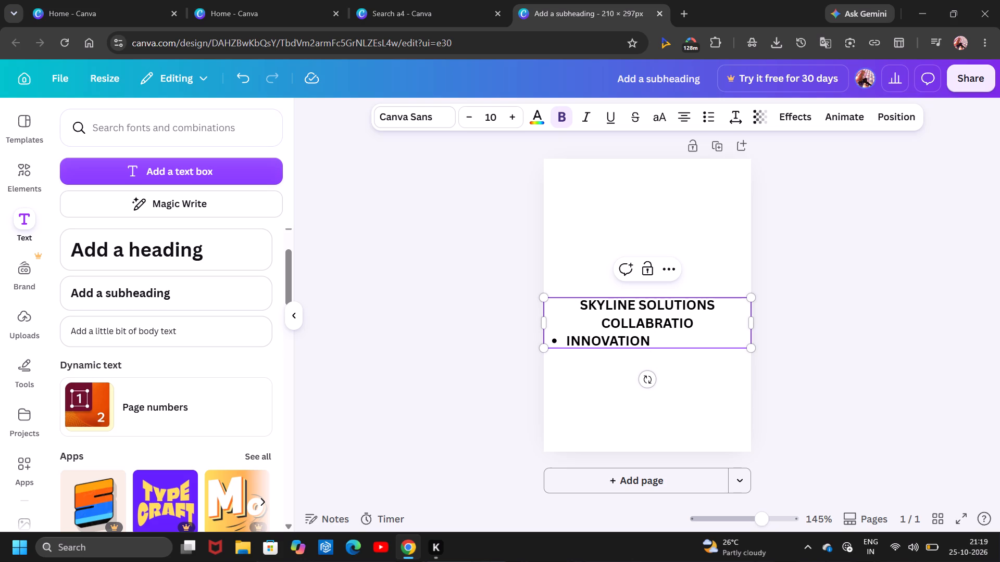
{"action": "key", "text": "n"}
{"action": "key", "text": "Return"}
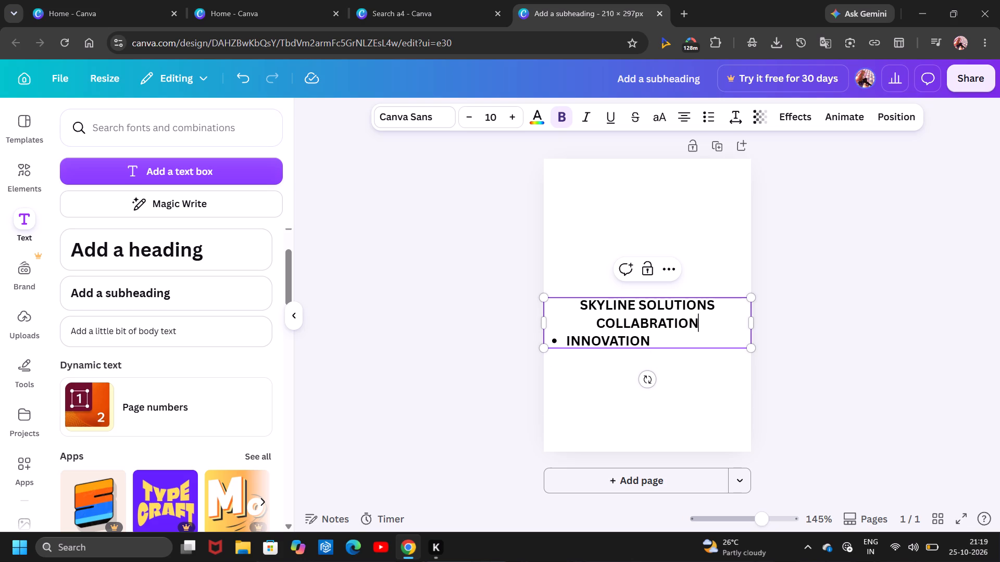
{"action": "key", "text": "BackSpace"}
Remove the bullet before INNOVATION and join the word to COLLABRATION, separated by a space.
{"action": "left_click", "coordinate": [552, 345]}
{"action": "key", "text": "BackSpace"}
{"action": "key", "text": "BackSpace"}
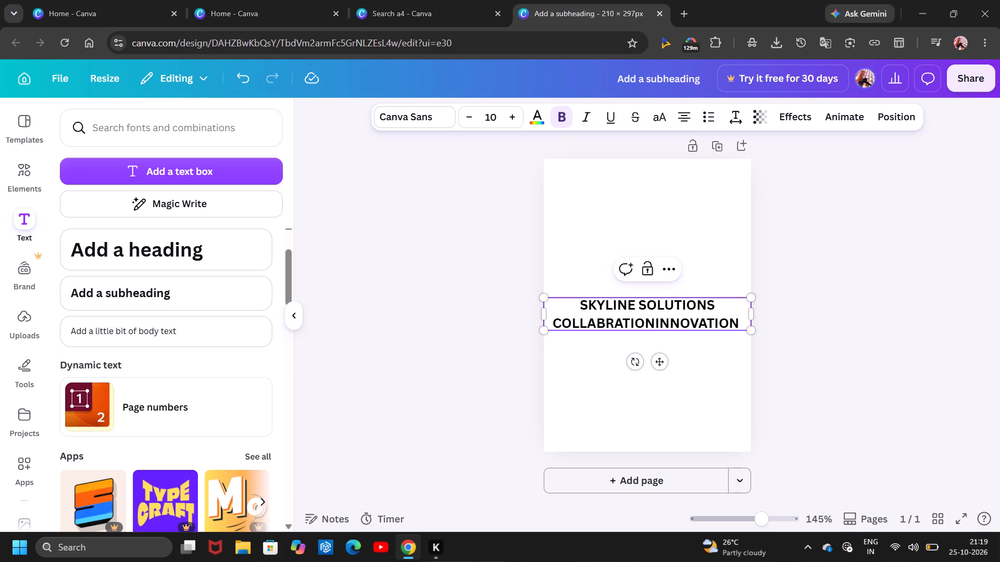
{"action": "key", "text": "space"}
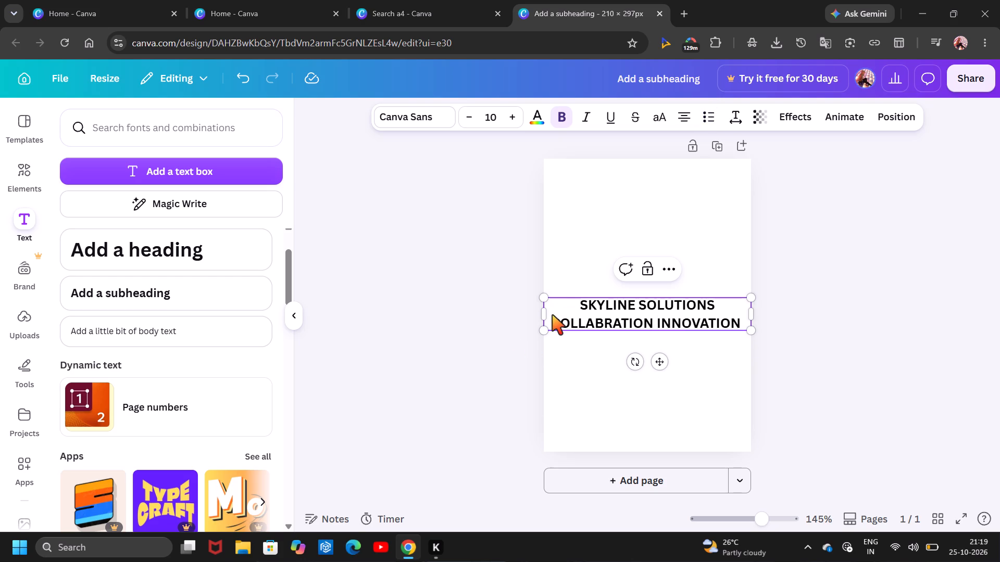
Insert the word "GROWTH" followed by a space before COLLABRATION in the tagline.
{"action": "left_click", "coordinate": [552, 315]}
{"action": "left_click", "coordinate": [557, 336]}
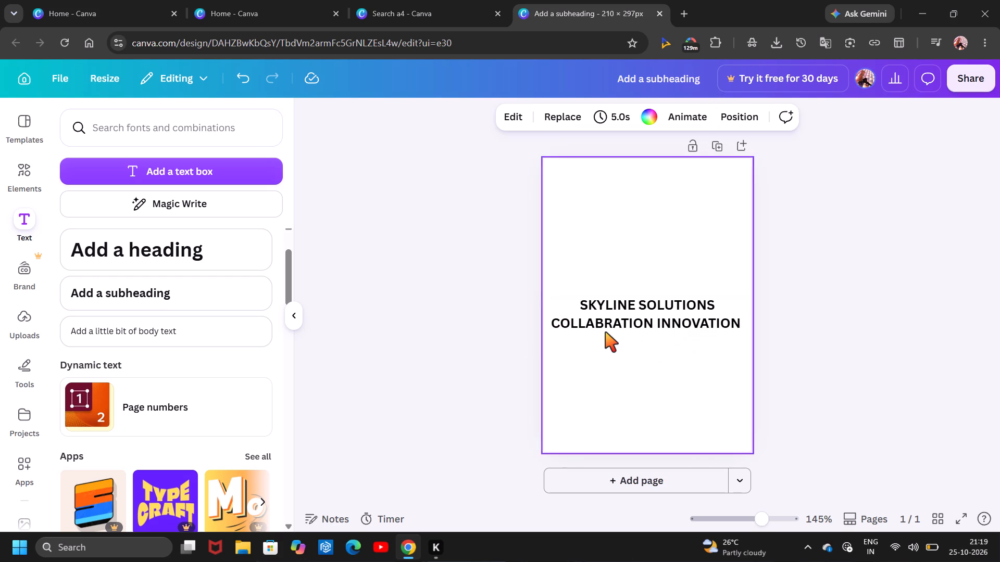
{"action": "left_click", "coordinate": [558, 318]}
{"action": "left_click", "coordinate": [554, 322]}
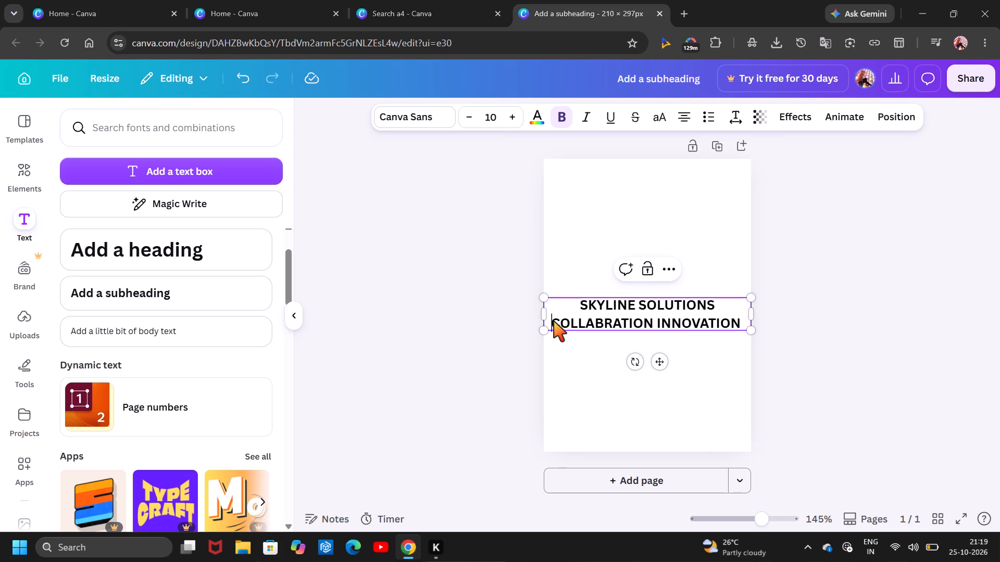
{"action": "left_click", "coordinate": [554, 322]}
{"action": "type", "text": "GR"}
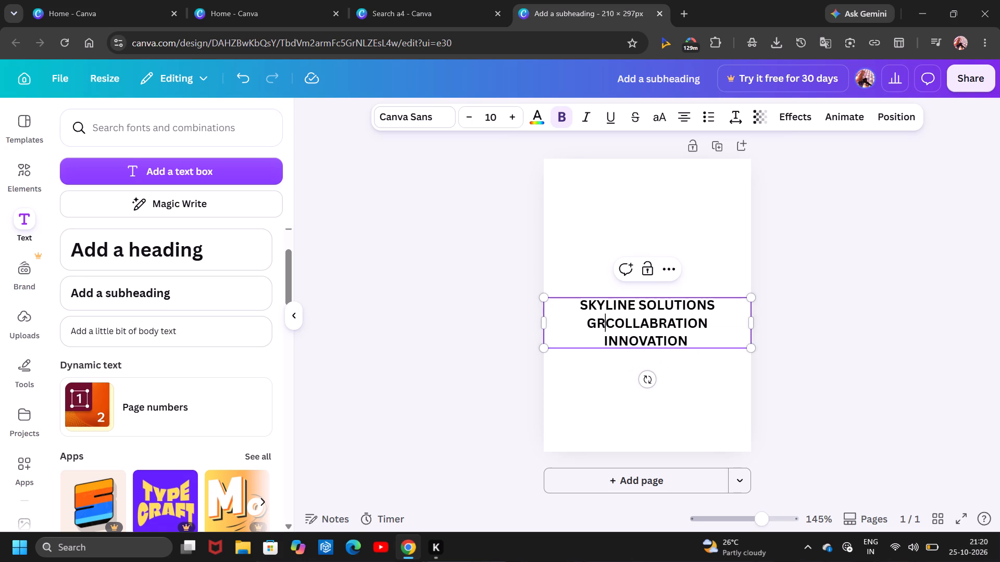
{"action": "key", "text": "o"}
{"action": "type", "text": "WTH"}
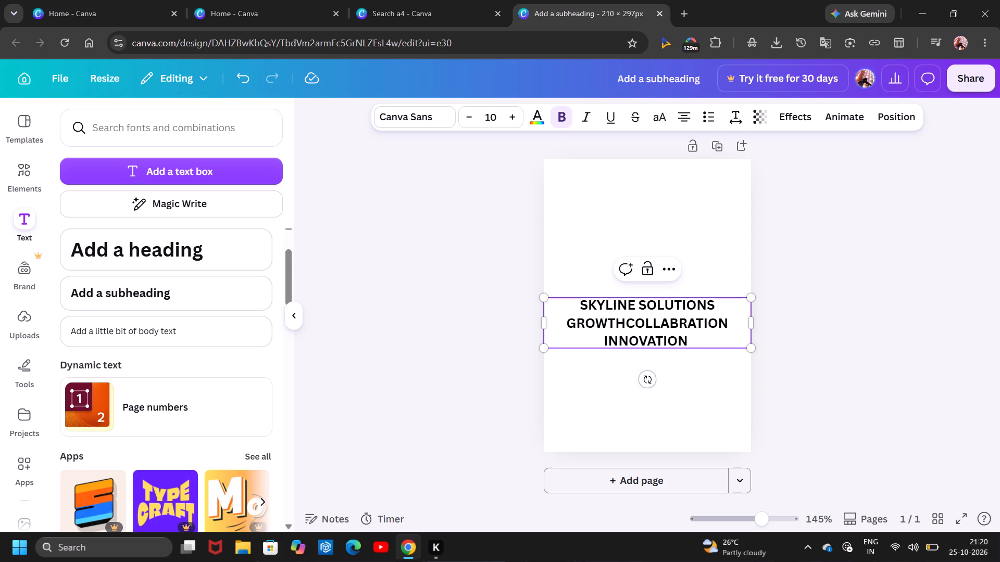
{"action": "key", "text": "space"}
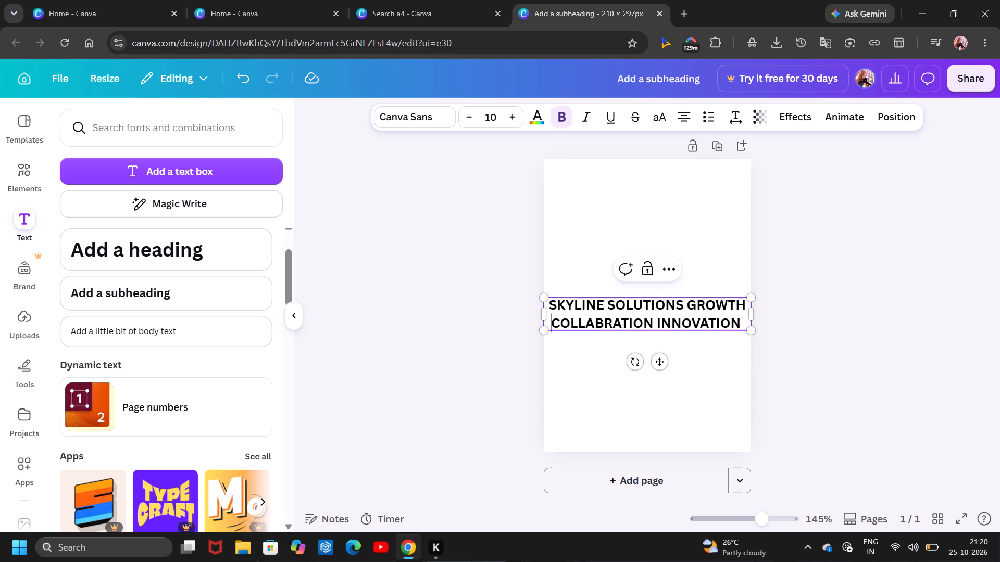
Insert a line break before GROWTH so the tagline starts on its own line beneath SKYLINE SOLUTIONS.
{"action": "left_click", "coordinate": [687, 308]}
{"action": "key", "text": "Return"}
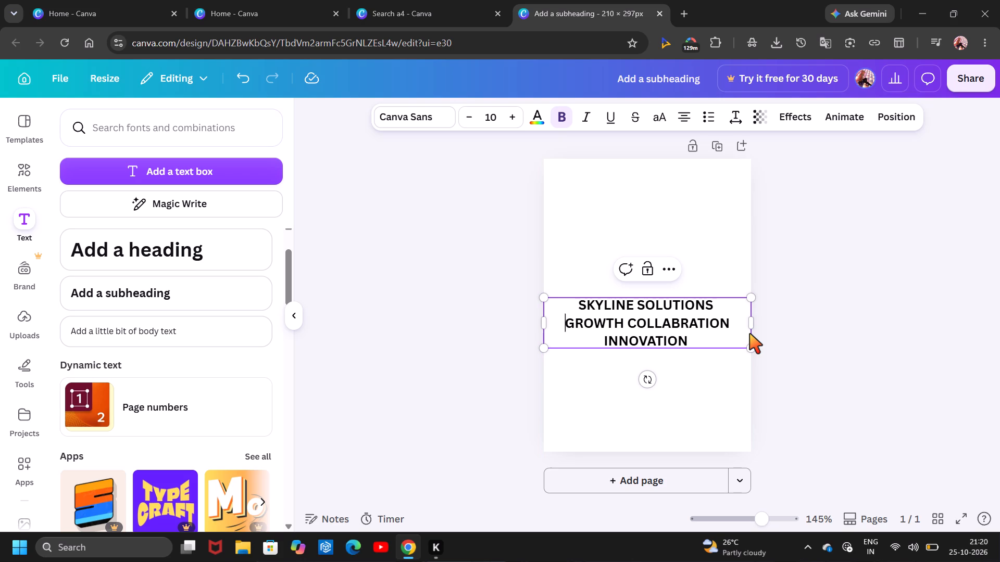
Reduce the font size of the GROWTH COLLABRATION INNOVATION text to 8.
{"action": "left_click_drag", "start_coordinate": [569, 322], "coordinate": [690, 352]}
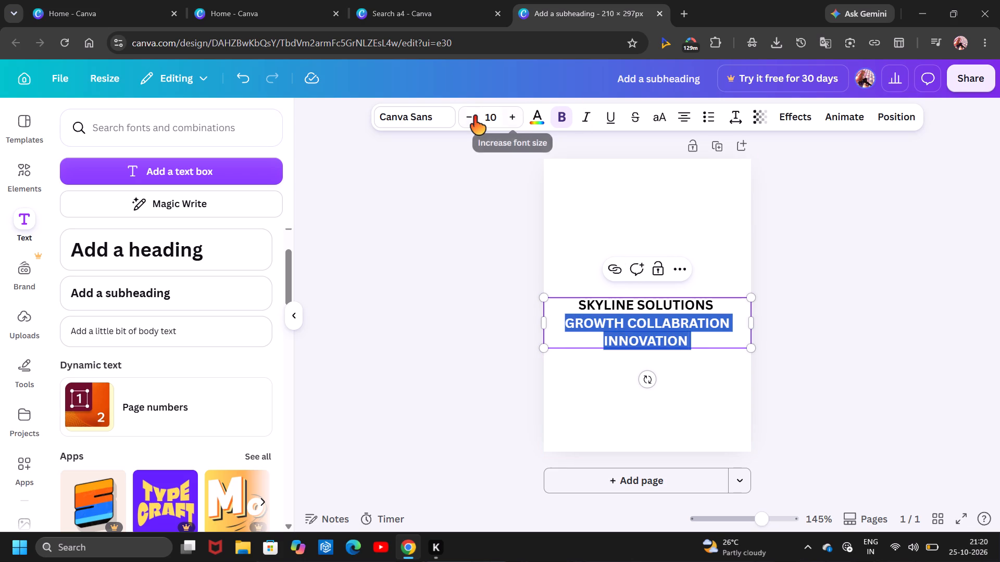
{"action": "left_click", "coordinate": [472, 116]}
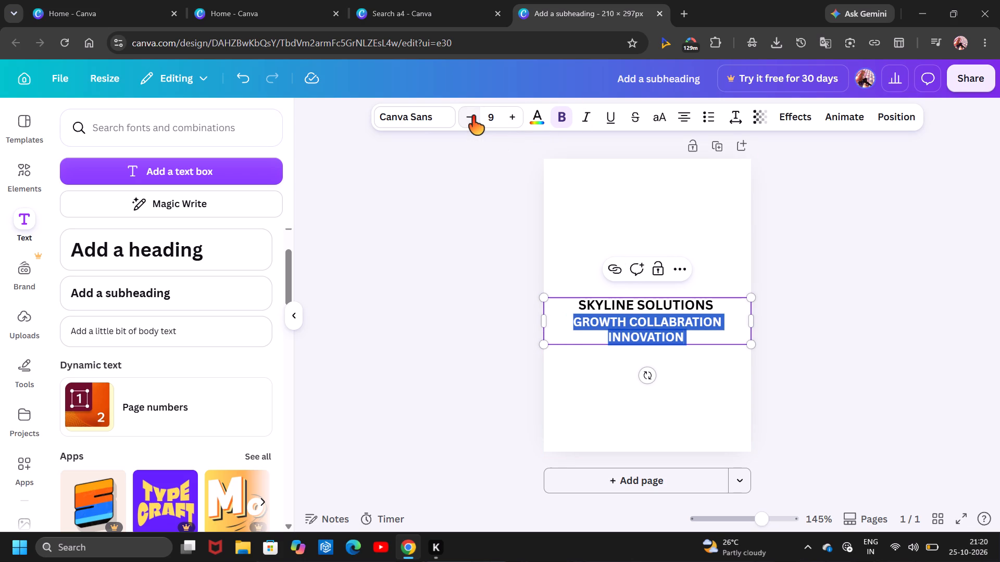
{"action": "left_click", "coordinate": [472, 116]}
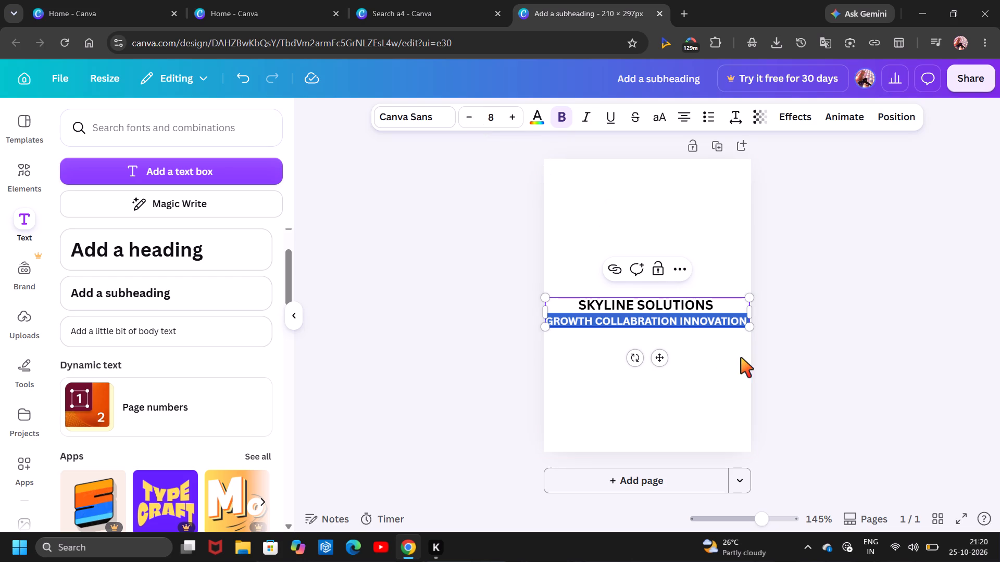
{"action": "left_click", "coordinate": [719, 367]}
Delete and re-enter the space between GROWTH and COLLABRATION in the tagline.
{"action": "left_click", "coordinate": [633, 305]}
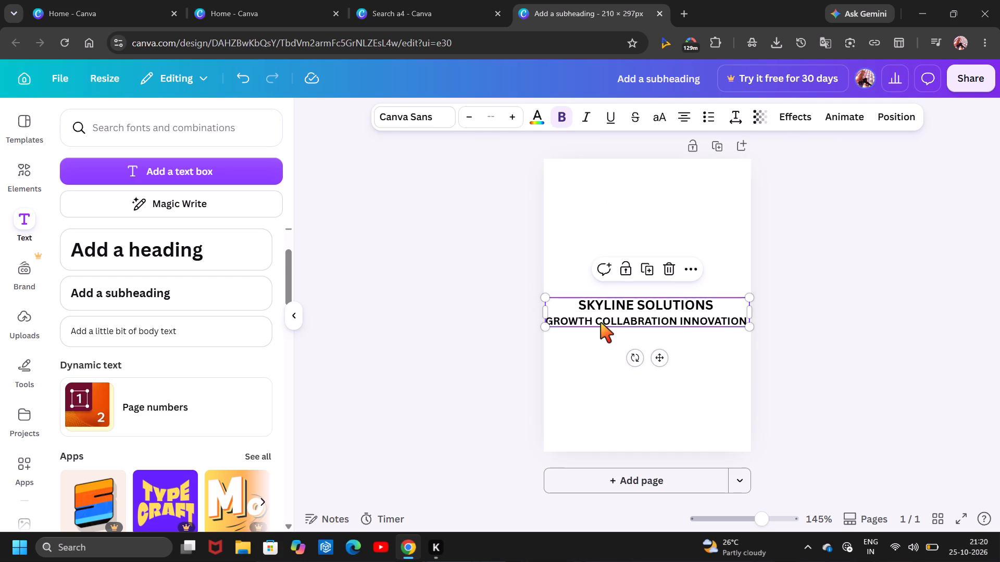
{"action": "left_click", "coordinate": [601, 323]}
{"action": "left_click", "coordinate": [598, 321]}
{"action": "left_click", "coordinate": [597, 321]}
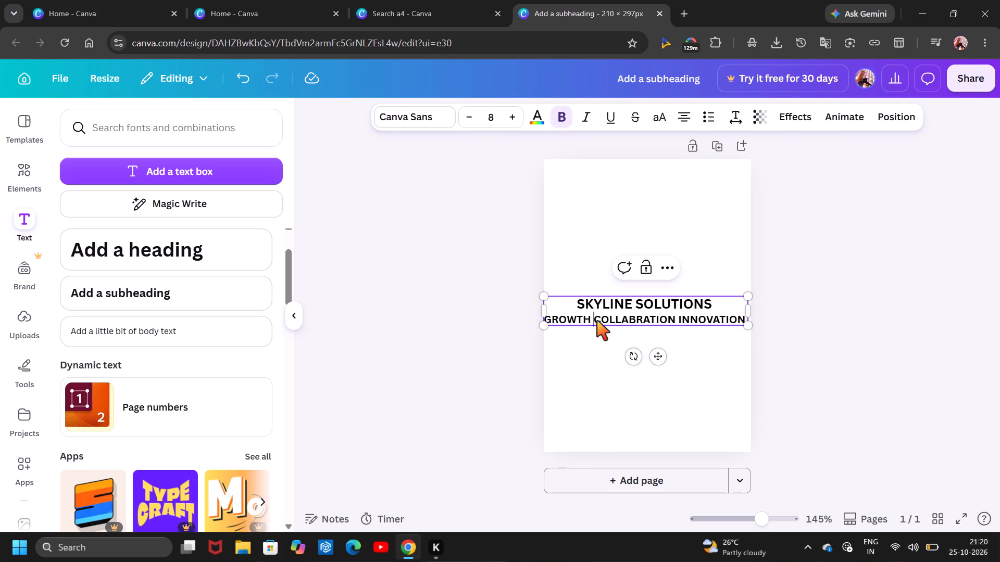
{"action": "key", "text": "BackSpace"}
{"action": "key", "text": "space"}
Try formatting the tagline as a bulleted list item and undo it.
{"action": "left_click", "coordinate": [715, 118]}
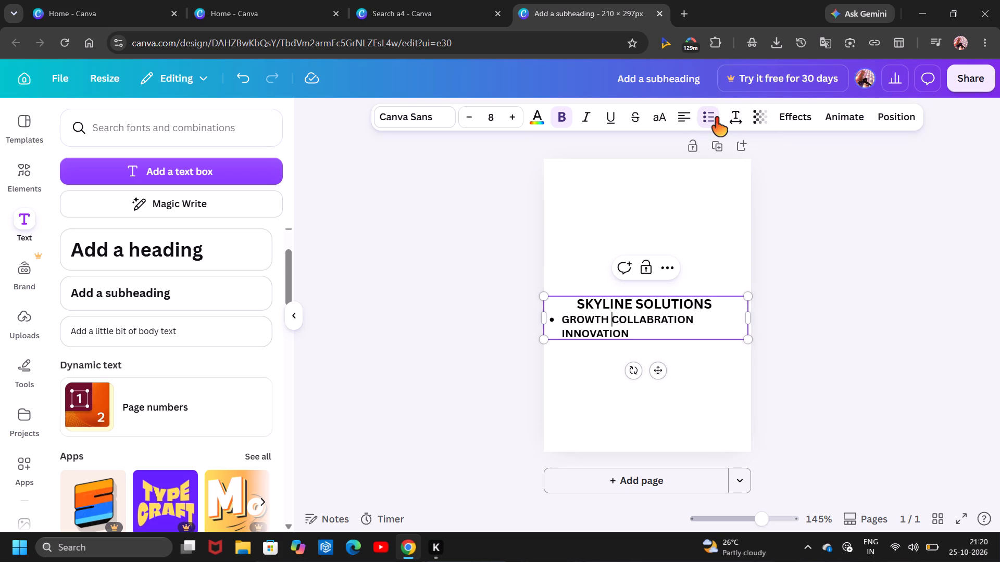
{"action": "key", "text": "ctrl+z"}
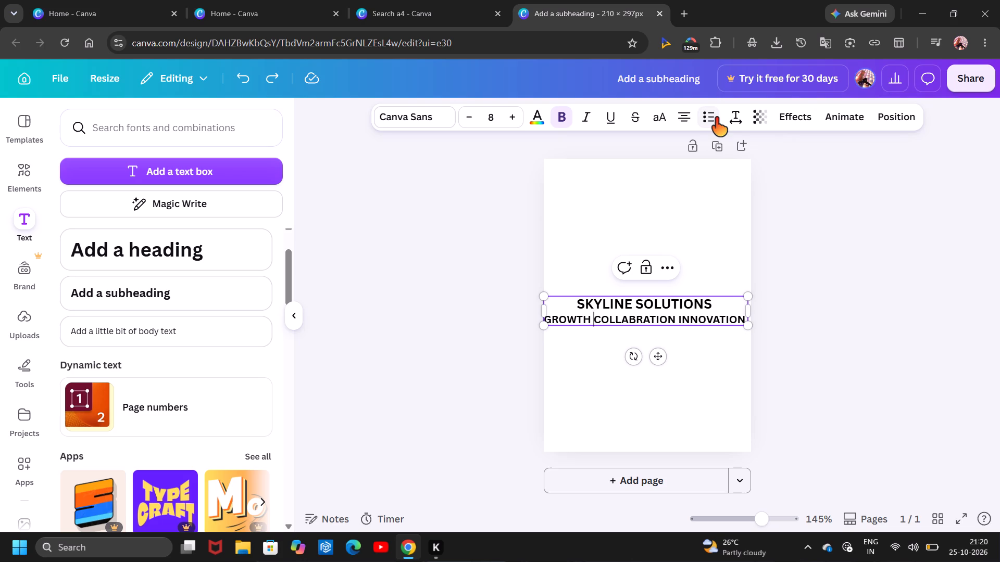
Add an extra space between GROWTH and COLLABRATION.
{"action": "key", "text": "space"}
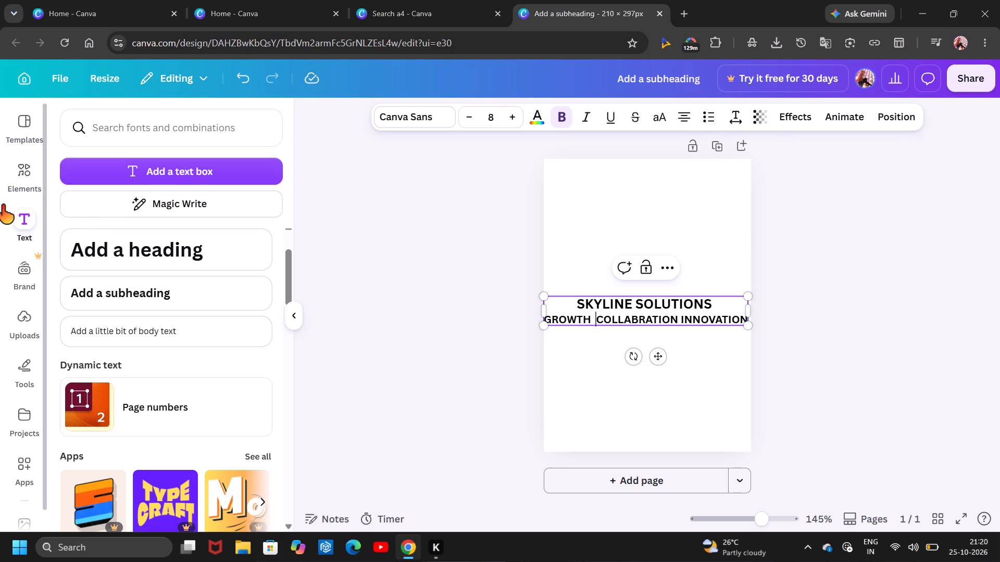
Search the elements library for "DOT" and show all the graphics results.
{"action": "left_click", "coordinate": [22, 174]}
{"action": "scroll", "coordinate": [41, 169], "scroll_direction": "right", "scroll_amount": 1}
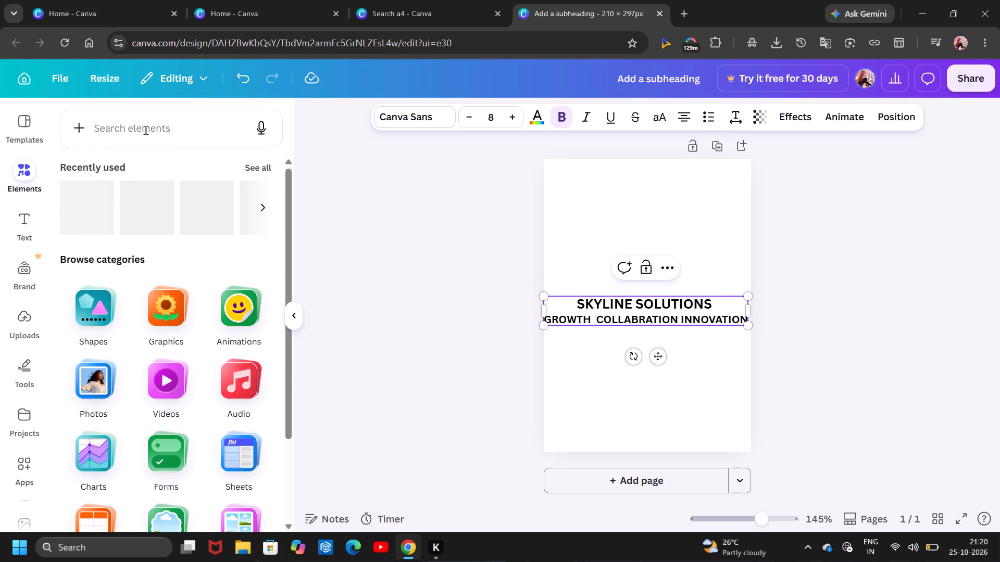
{"action": "left_click", "coordinate": [145, 131]}
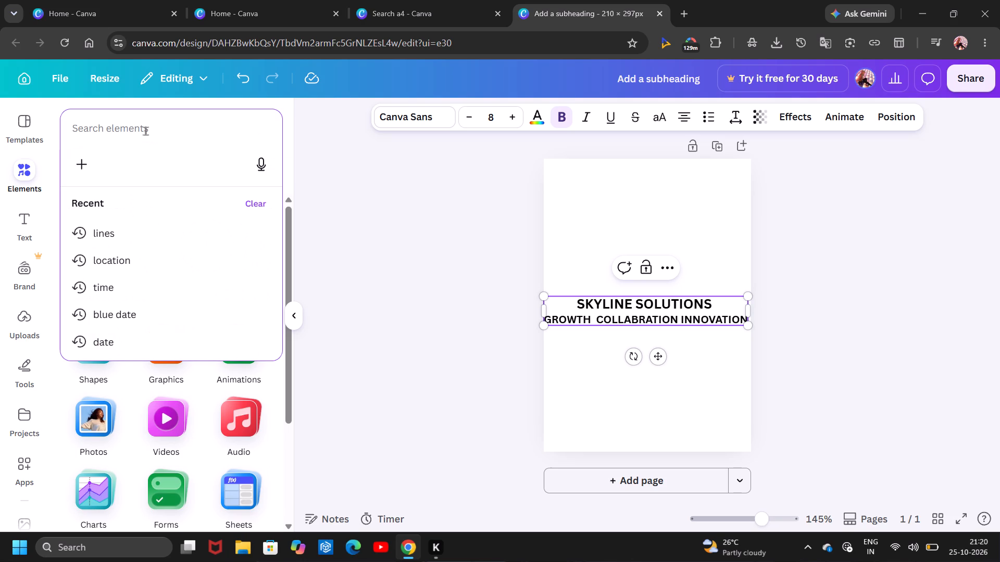
{"action": "type", "text": "DOT"}
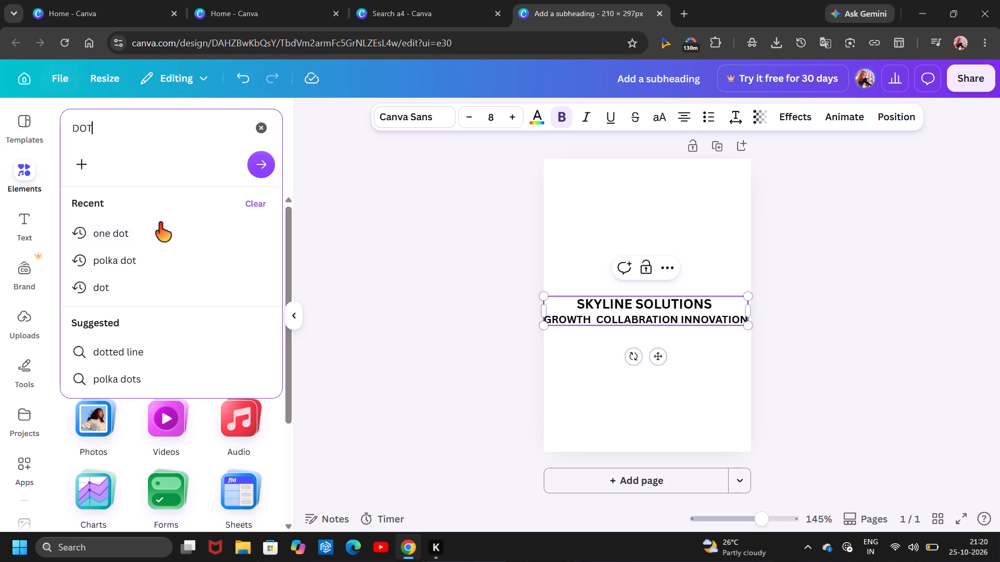
{"action": "left_click", "coordinate": [266, 169]}
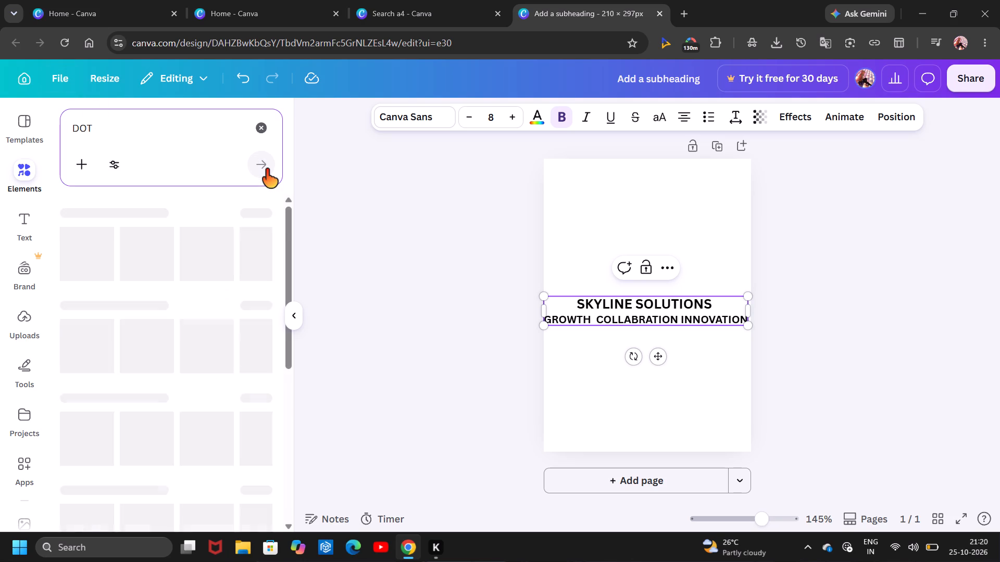
{"action": "scroll", "coordinate": [187, 212], "scroll_direction": "down", "scroll_amount": 1}
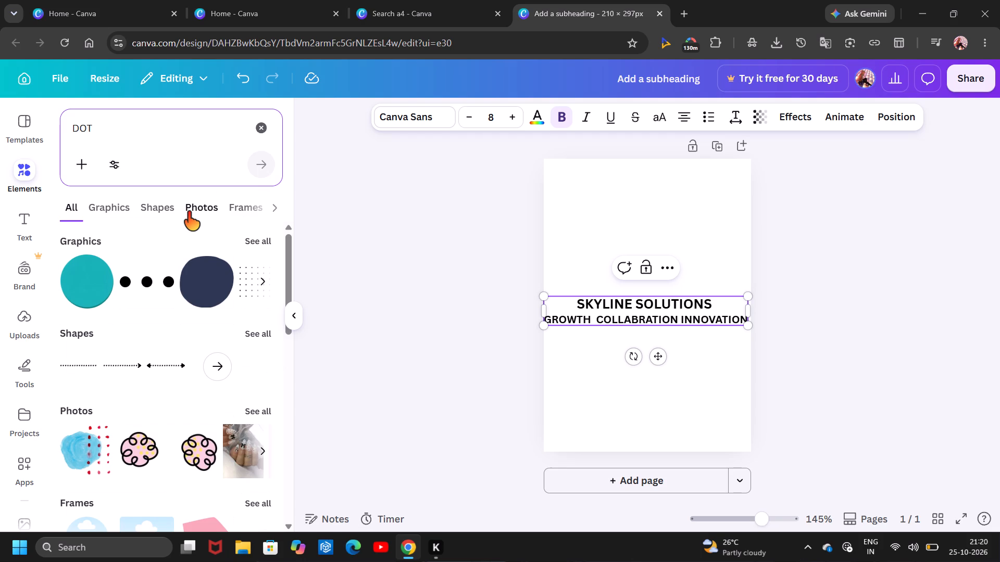
{"action": "scroll", "coordinate": [187, 212], "scroll_direction": "down", "scroll_amount": 1}
{"action": "left_click", "coordinate": [255, 237]}
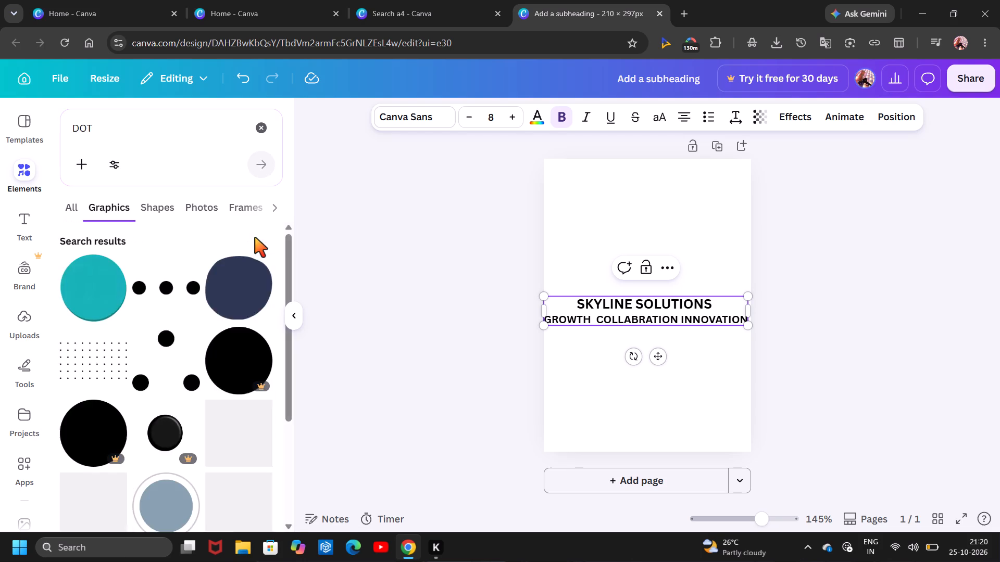
Browse the DOT graphics and shapes results for a dot suitable as a separator in the tagline.
{"action": "scroll", "coordinate": [246, 310], "scroll_direction": "down", "scroll_amount": 3}
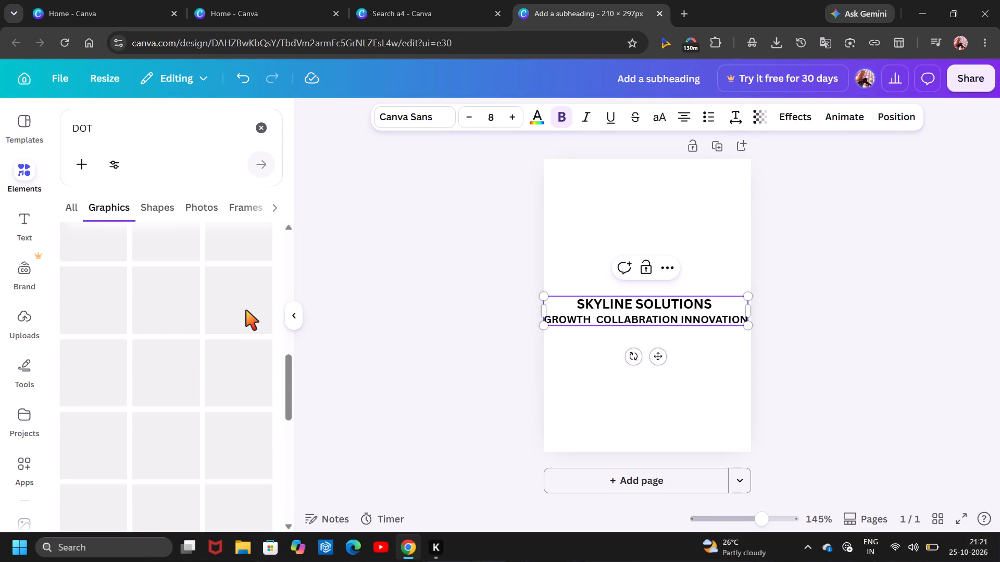
{"action": "scroll", "coordinate": [246, 310], "scroll_direction": "down", "scroll_amount": 2}
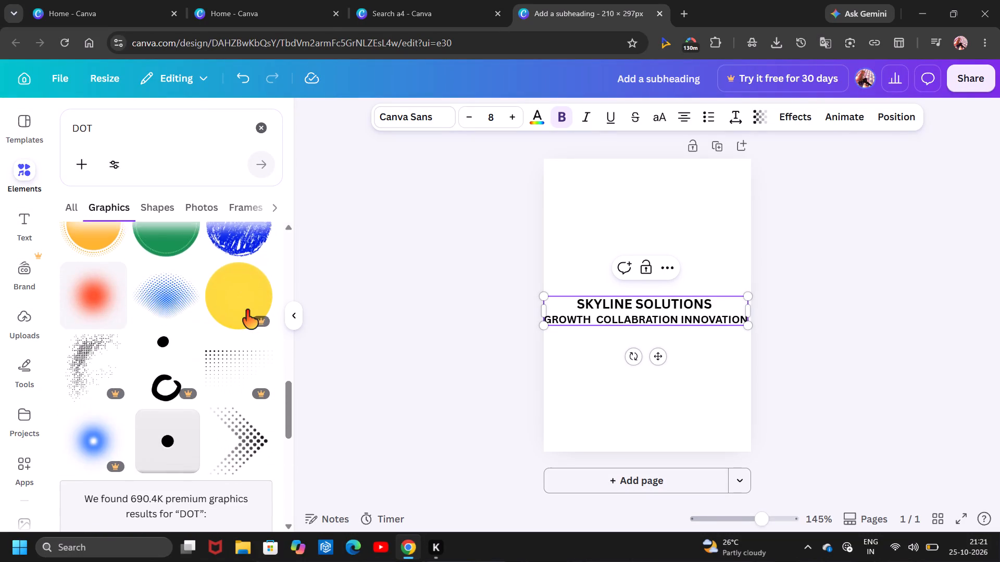
{"action": "scroll", "coordinate": [246, 310], "scroll_direction": "down", "scroll_amount": 5}
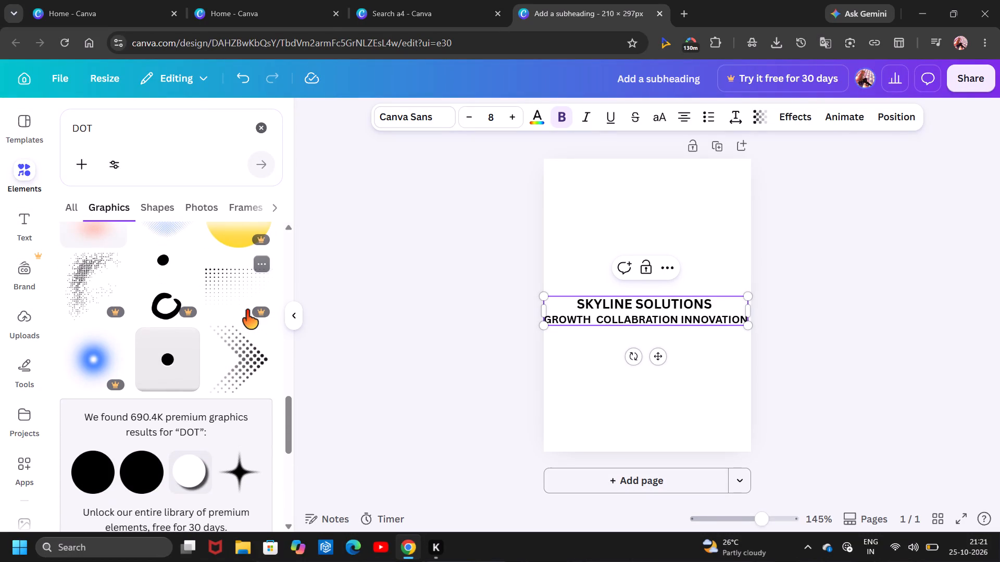
{"action": "scroll", "coordinate": [246, 310], "scroll_direction": "down", "scroll_amount": 4}
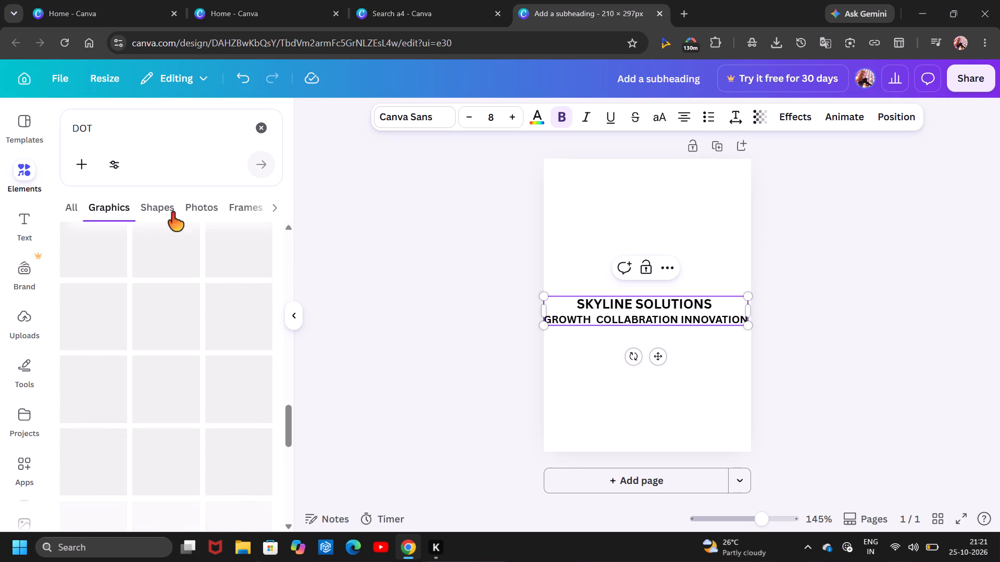
{"action": "left_click", "coordinate": [163, 213]}
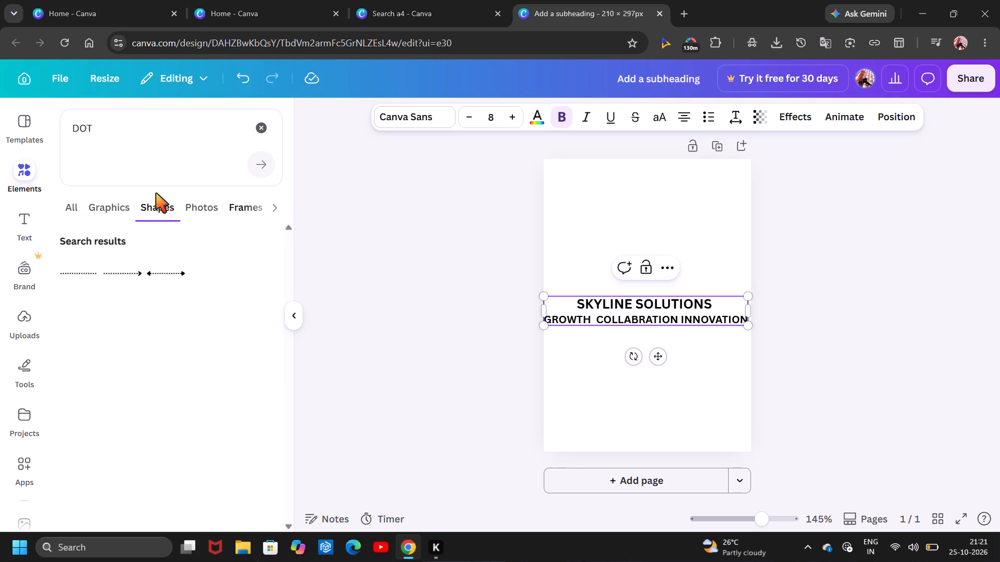
{"action": "left_click", "coordinate": [99, 207]}
{"action": "scroll", "coordinate": [144, 253], "scroll_direction": "down", "scroll_amount": 1}
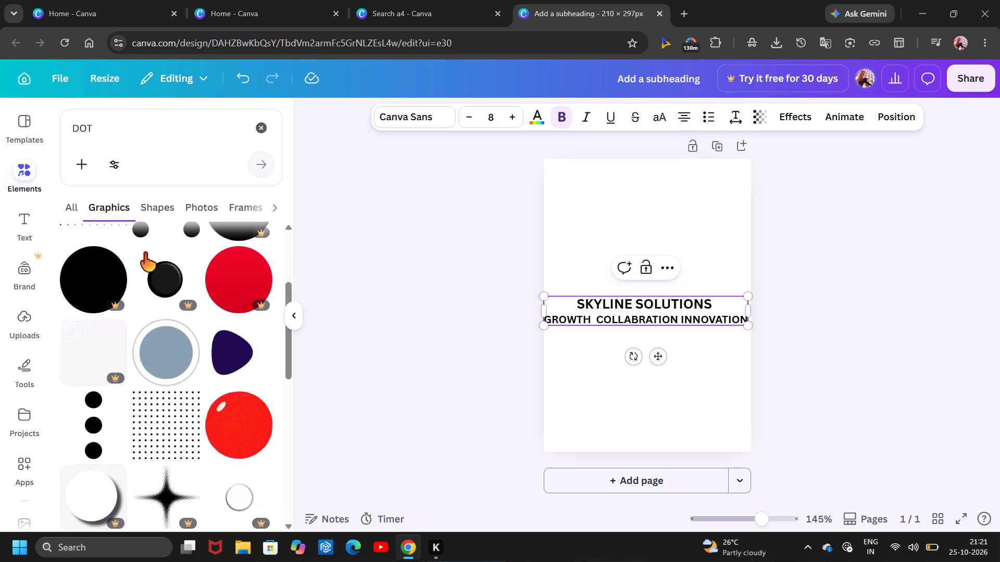
{"action": "scroll", "coordinate": [144, 253], "scroll_direction": "down", "scroll_amount": 5}
{"action": "scroll", "coordinate": [144, 253], "scroll_direction": "up", "scroll_amount": 1}
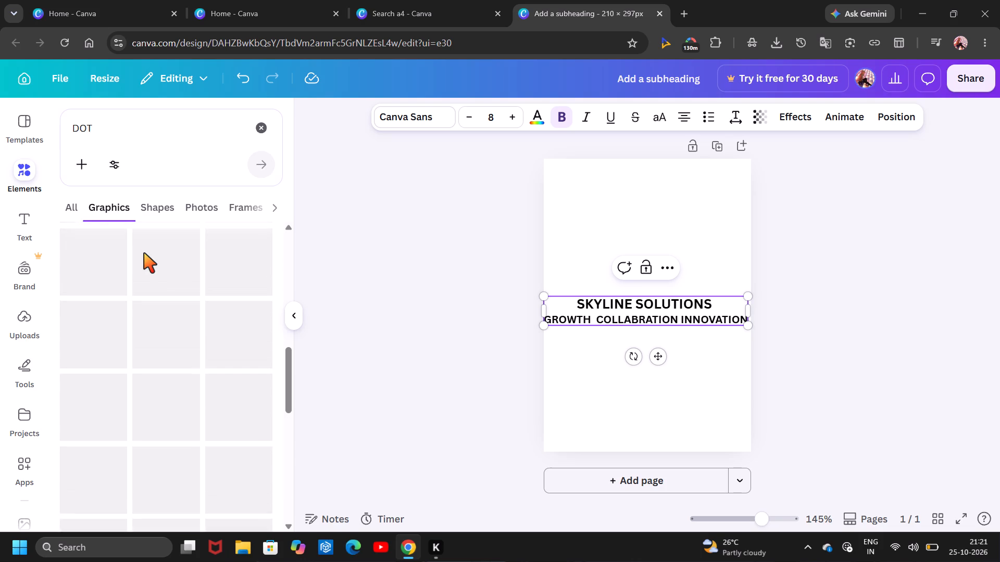
{"action": "scroll", "coordinate": [144, 253], "scroll_direction": "down", "scroll_amount": 6}
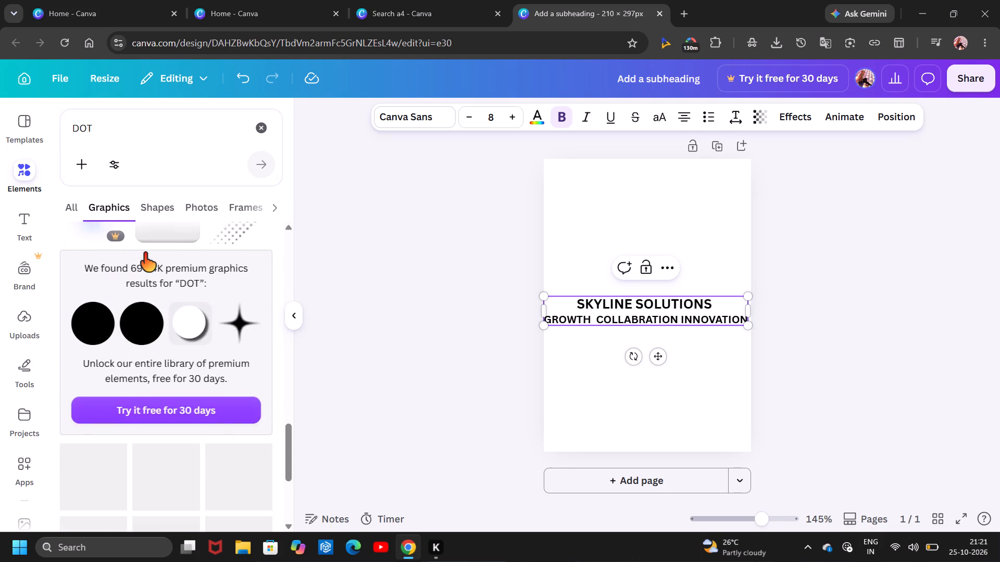
{"action": "scroll", "coordinate": [144, 253], "scroll_direction": "down", "scroll_amount": 1}
{"action": "scroll", "coordinate": [144, 253], "scroll_direction": "up", "scroll_amount": 12}
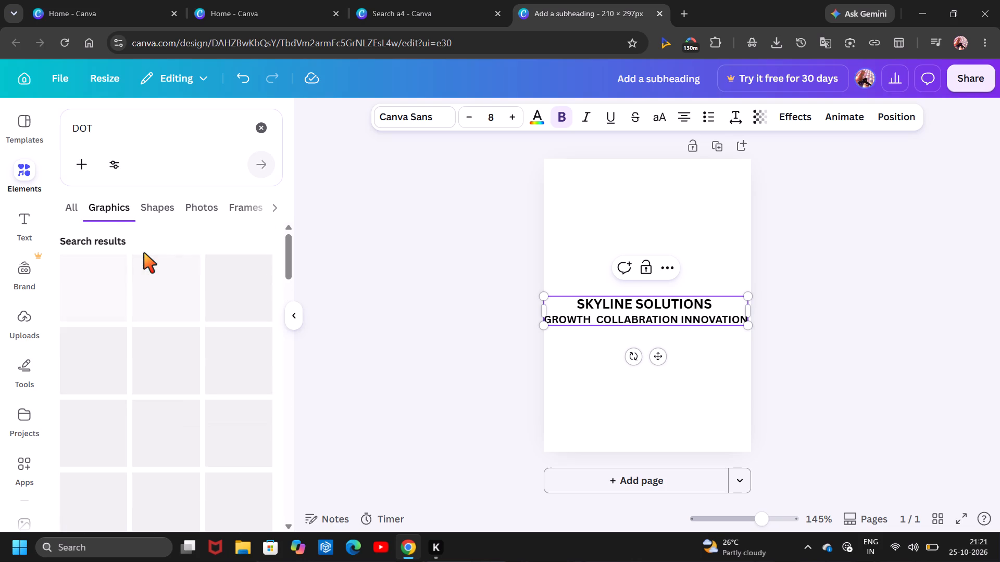
Add the graphic of three black dots in a horizontal row to the page.
{"action": "left_click", "coordinate": [169, 293]}
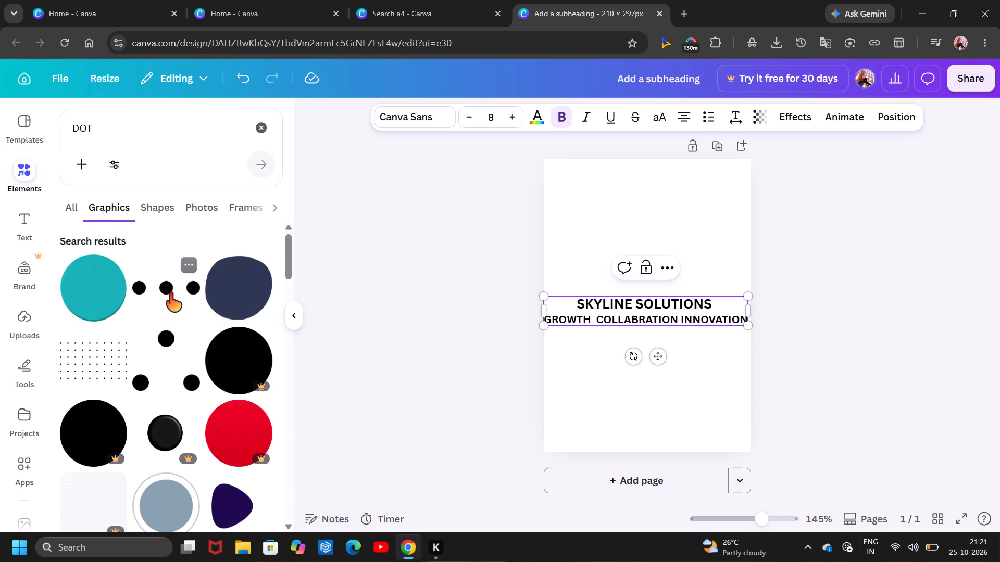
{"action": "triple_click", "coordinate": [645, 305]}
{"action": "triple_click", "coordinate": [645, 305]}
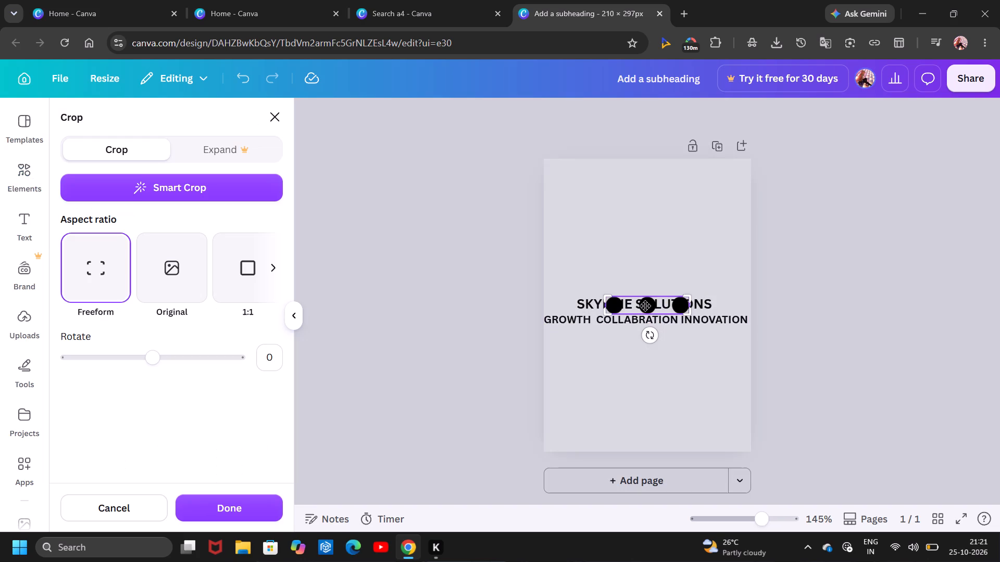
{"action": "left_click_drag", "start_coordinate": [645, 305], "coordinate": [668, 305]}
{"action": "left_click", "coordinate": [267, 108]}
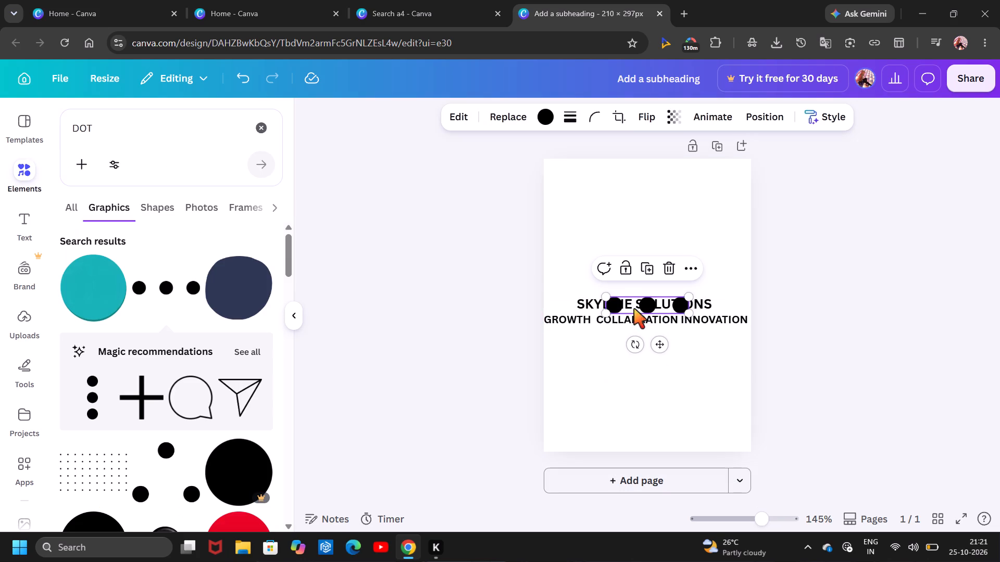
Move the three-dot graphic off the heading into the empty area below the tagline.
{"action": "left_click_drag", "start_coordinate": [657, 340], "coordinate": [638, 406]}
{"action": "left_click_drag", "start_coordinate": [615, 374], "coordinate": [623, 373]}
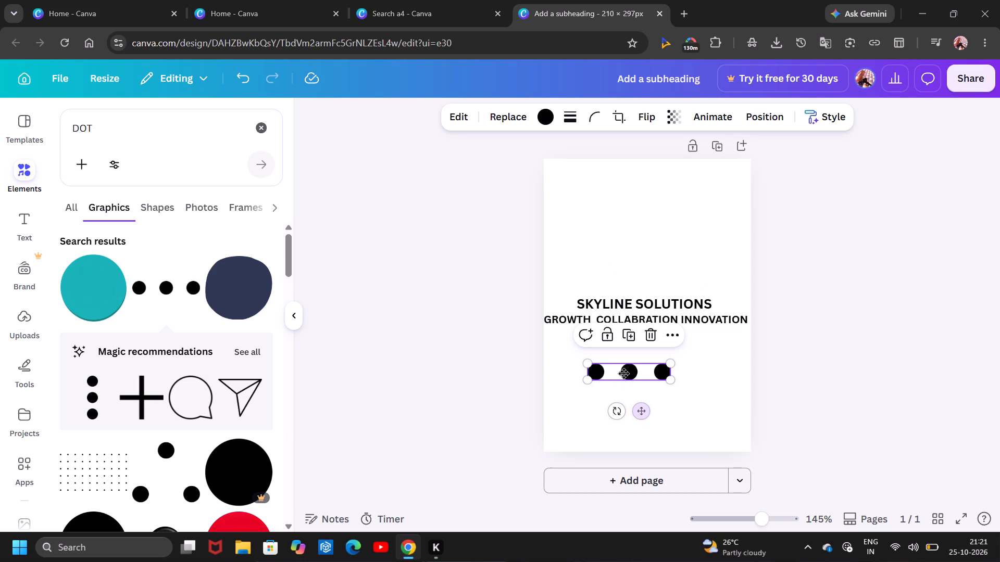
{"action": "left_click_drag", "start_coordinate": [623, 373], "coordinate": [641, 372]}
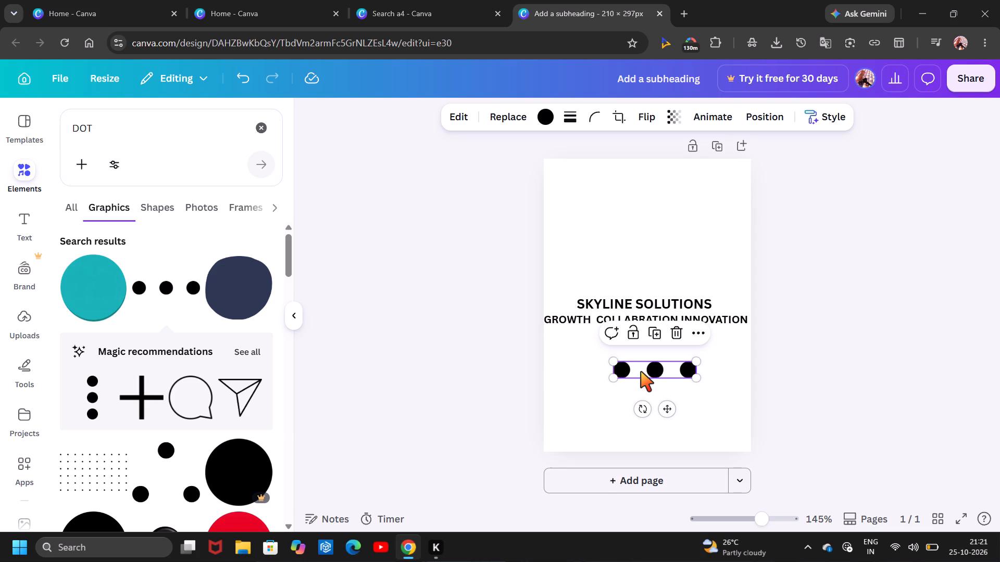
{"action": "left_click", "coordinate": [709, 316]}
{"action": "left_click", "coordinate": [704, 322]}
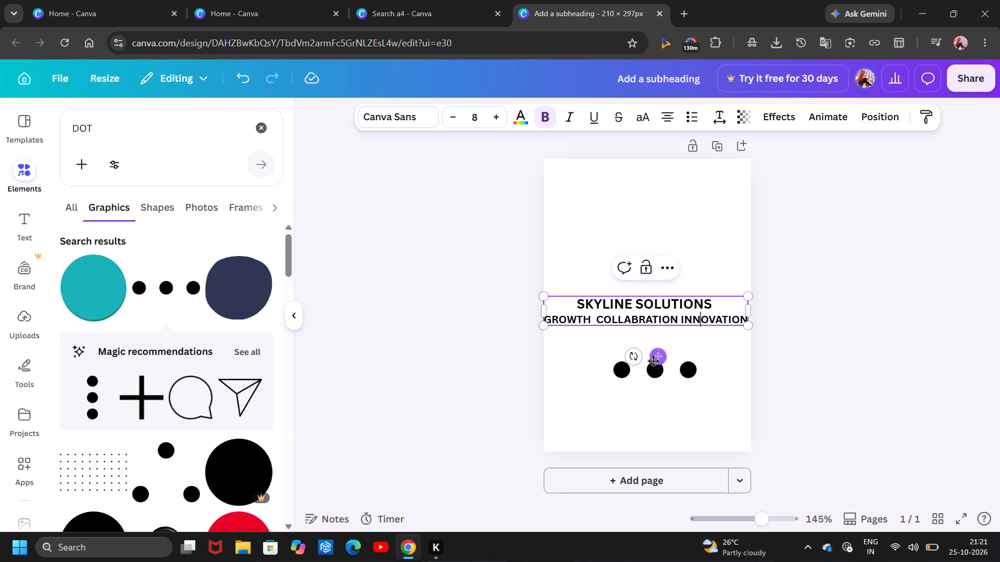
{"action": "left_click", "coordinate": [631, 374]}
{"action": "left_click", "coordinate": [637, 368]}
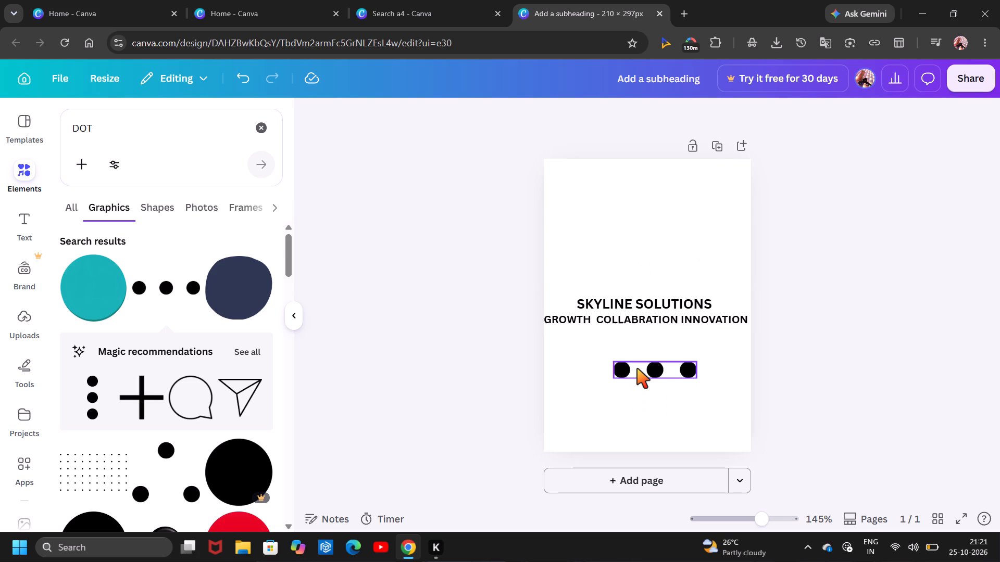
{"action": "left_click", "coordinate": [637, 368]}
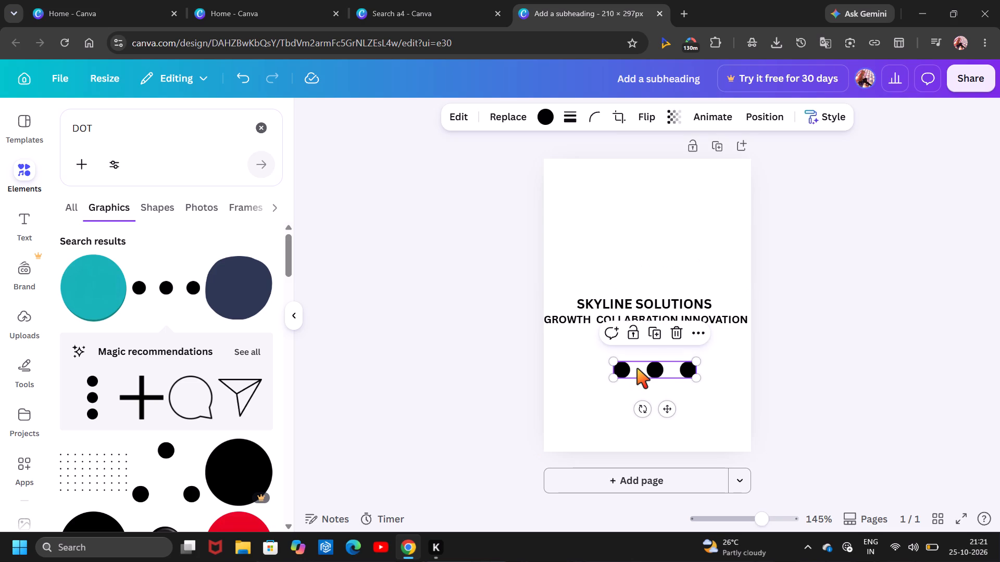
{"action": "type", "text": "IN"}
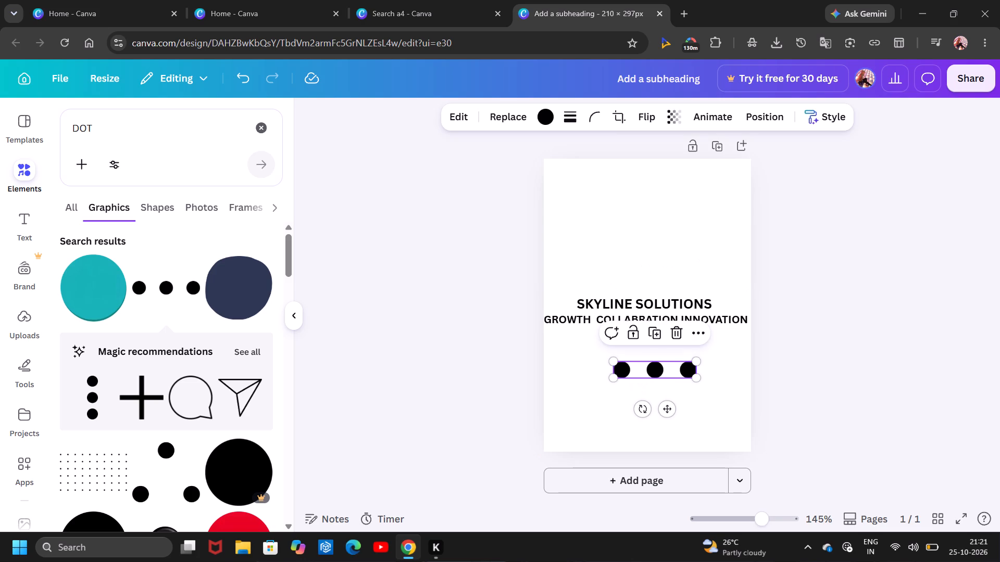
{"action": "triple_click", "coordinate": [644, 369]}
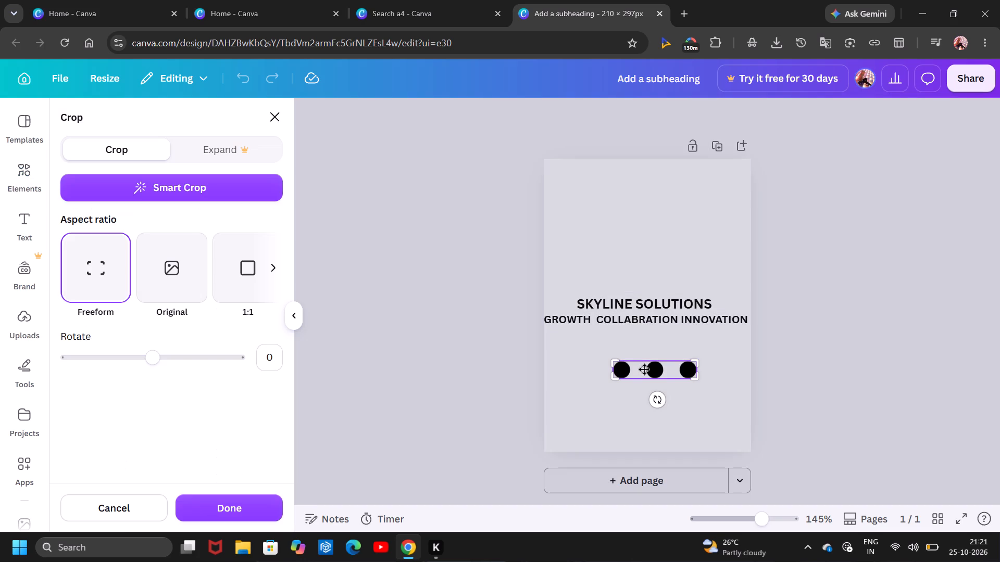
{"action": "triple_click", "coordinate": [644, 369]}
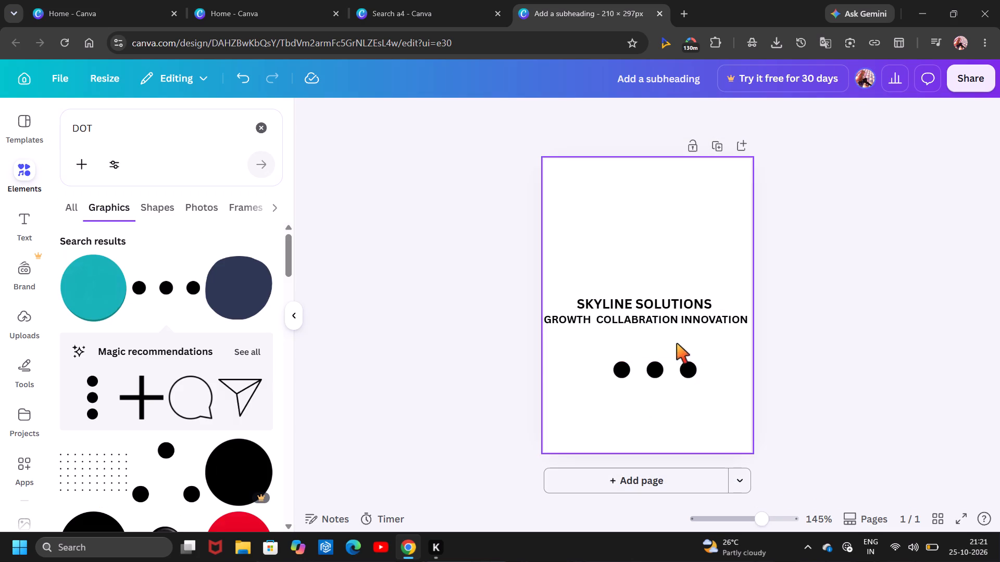
Delete the graphic of three black dots from the page.
{"action": "left_click", "coordinate": [674, 368]}
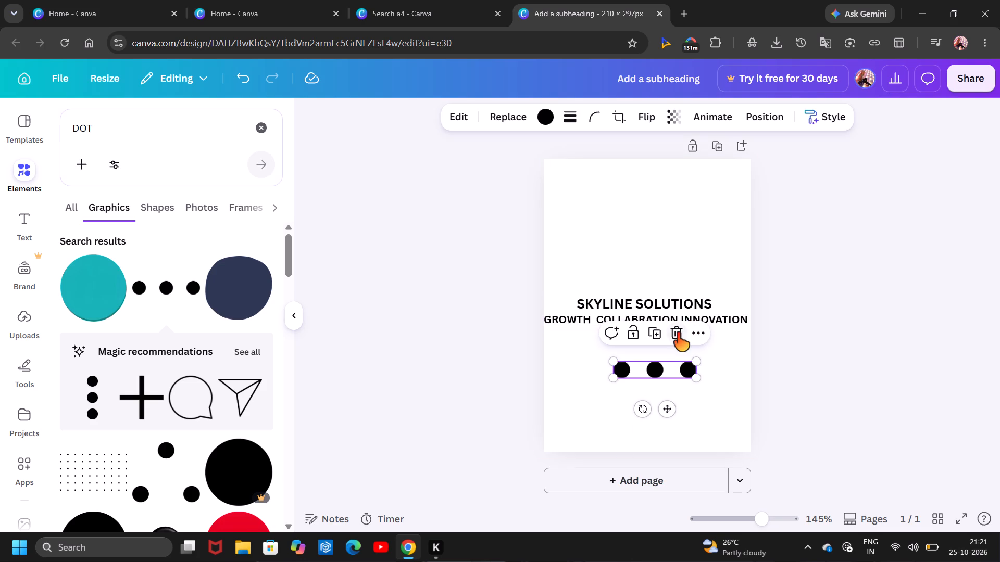
{"action": "left_click", "coordinate": [677, 333]}
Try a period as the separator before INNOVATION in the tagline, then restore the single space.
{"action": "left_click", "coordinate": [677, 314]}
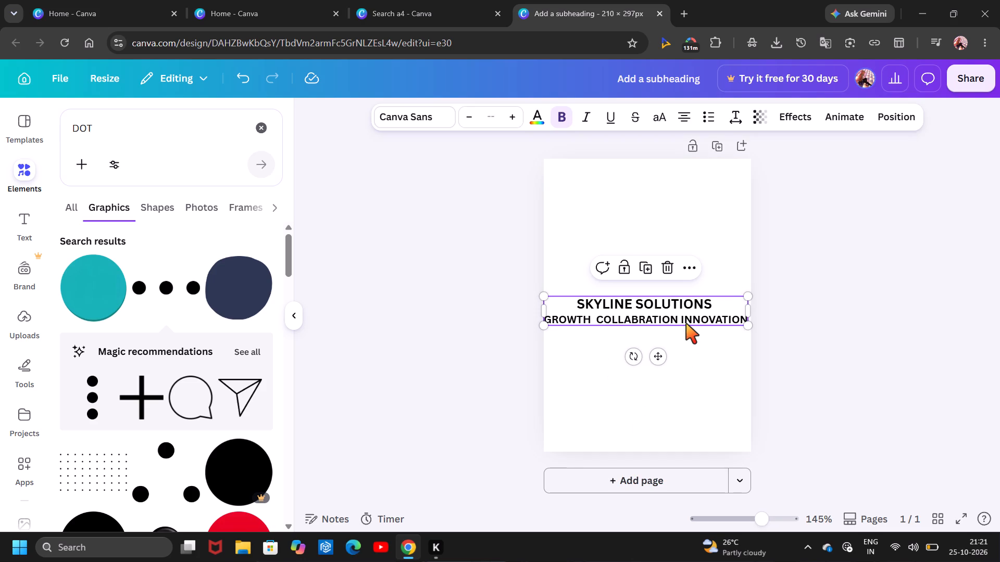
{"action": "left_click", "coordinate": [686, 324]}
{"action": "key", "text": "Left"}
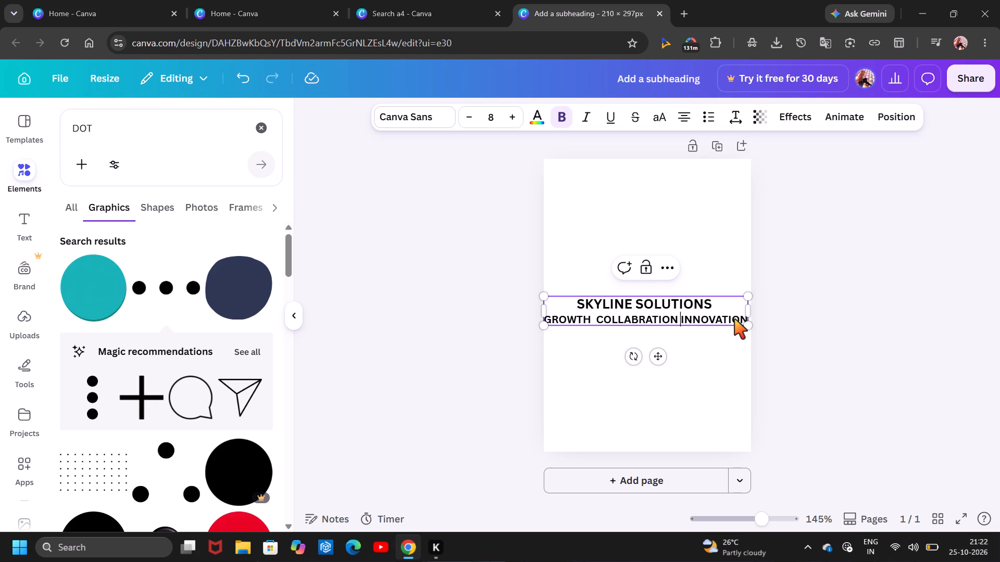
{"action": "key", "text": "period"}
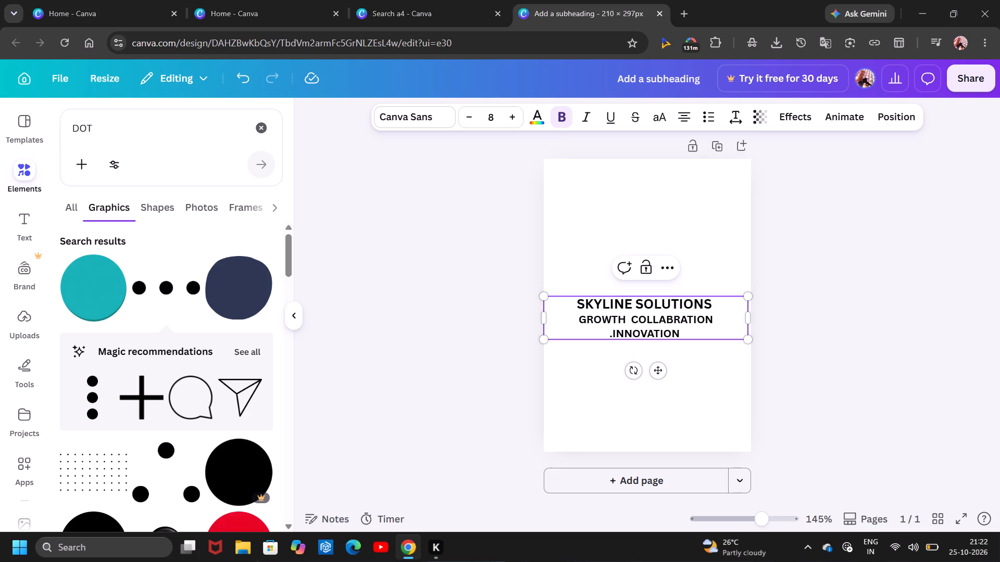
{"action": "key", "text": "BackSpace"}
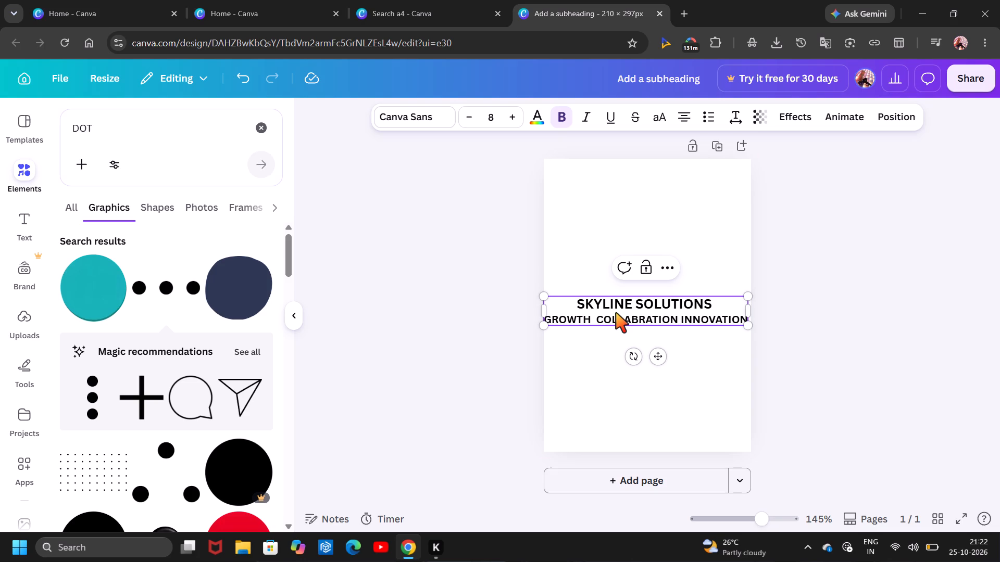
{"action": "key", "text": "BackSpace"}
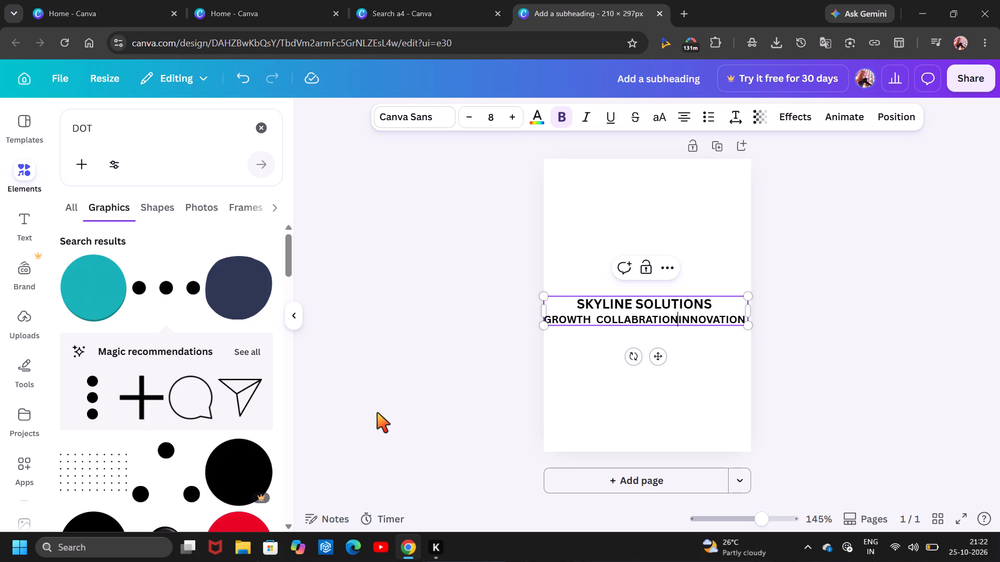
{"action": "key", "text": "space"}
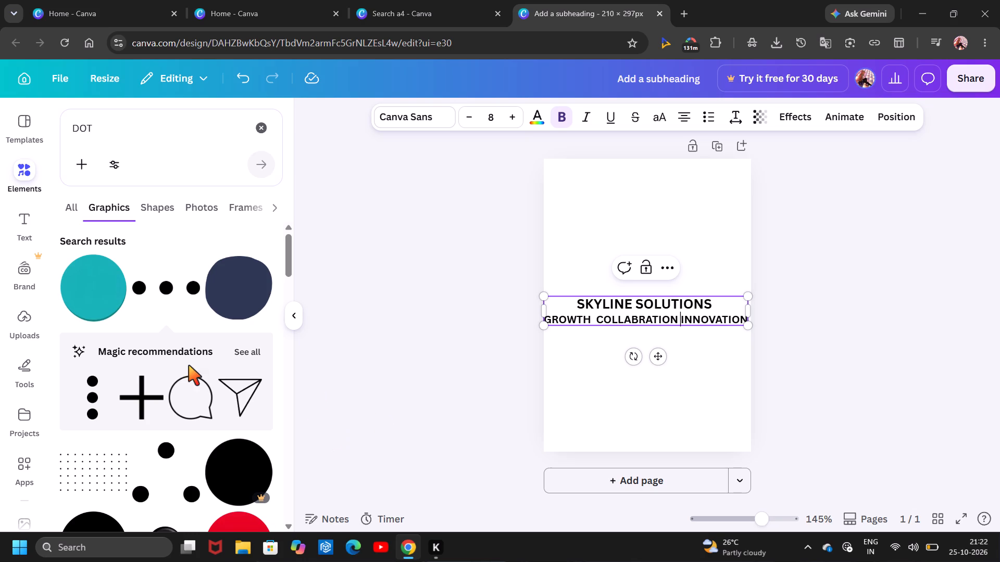
Look further through the DOT graphics and shapes results for a dot that suits the tagline.
{"action": "scroll", "coordinate": [189, 365], "scroll_direction": "down", "scroll_amount": 8}
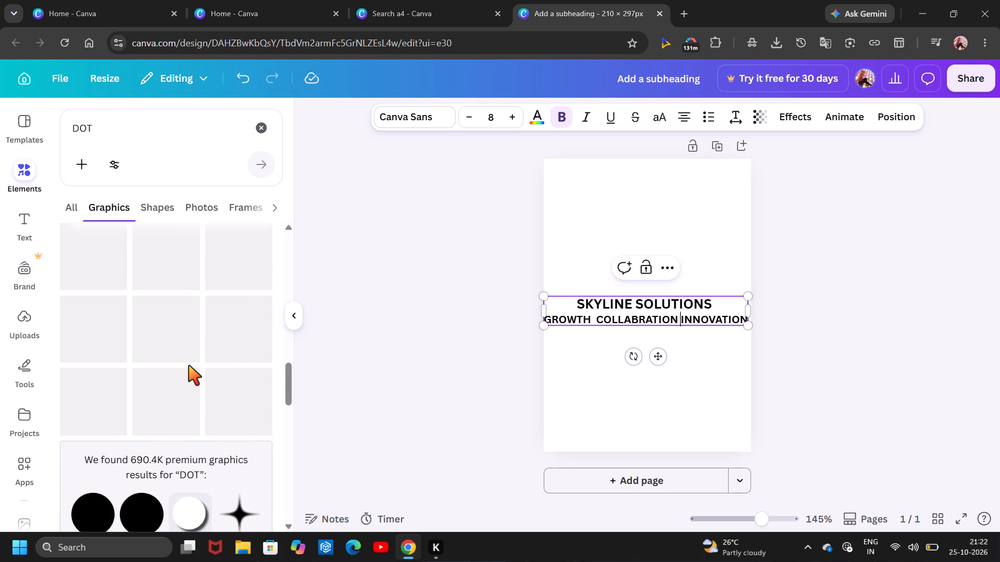
{"action": "scroll", "coordinate": [189, 365], "scroll_direction": "down", "scroll_amount": 4}
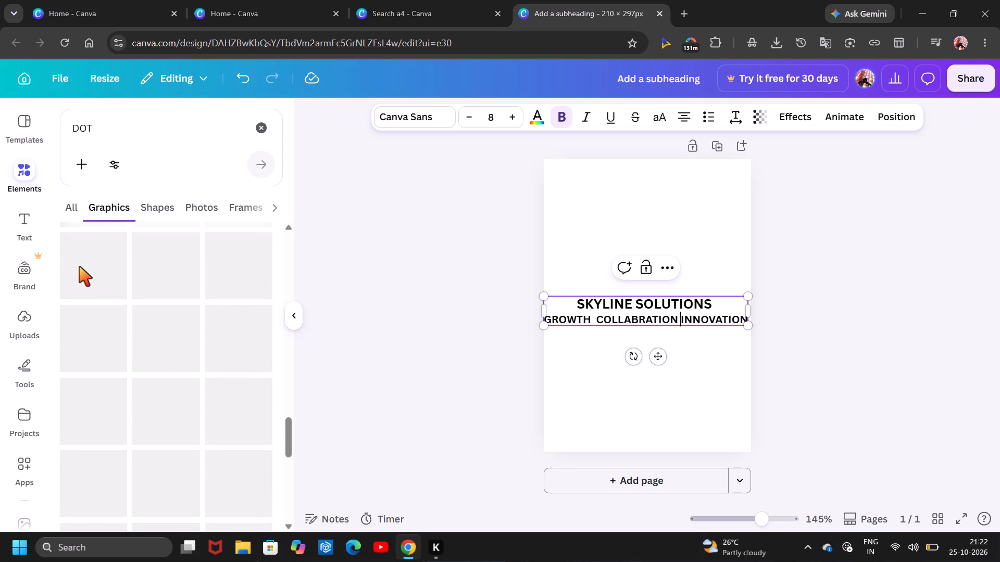
{"action": "scroll", "coordinate": [156, 336], "scroll_direction": "down", "scroll_amount": 7}
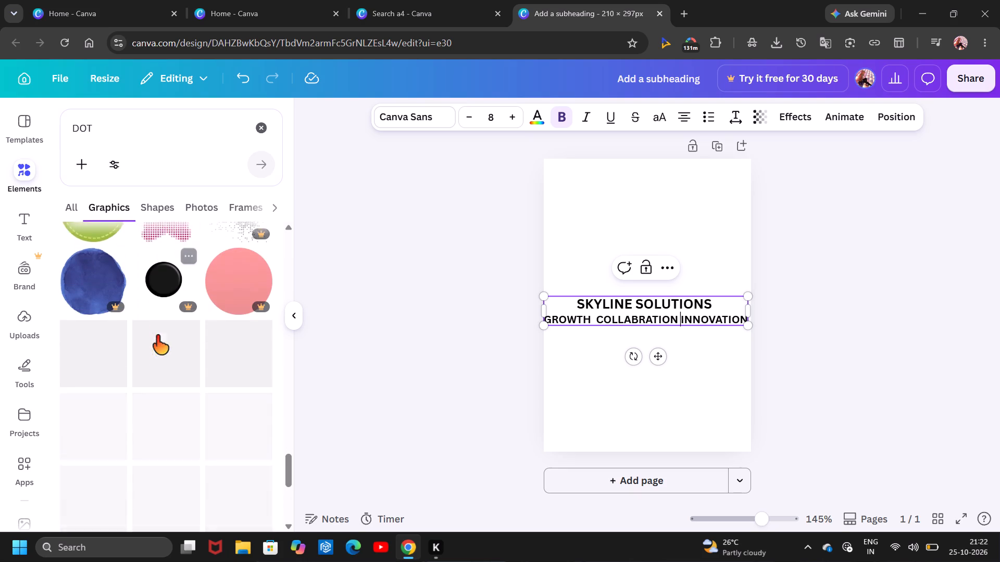
{"action": "scroll", "coordinate": [156, 336], "scroll_direction": "down", "scroll_amount": 2}
{"action": "left_click", "coordinate": [159, 207]}
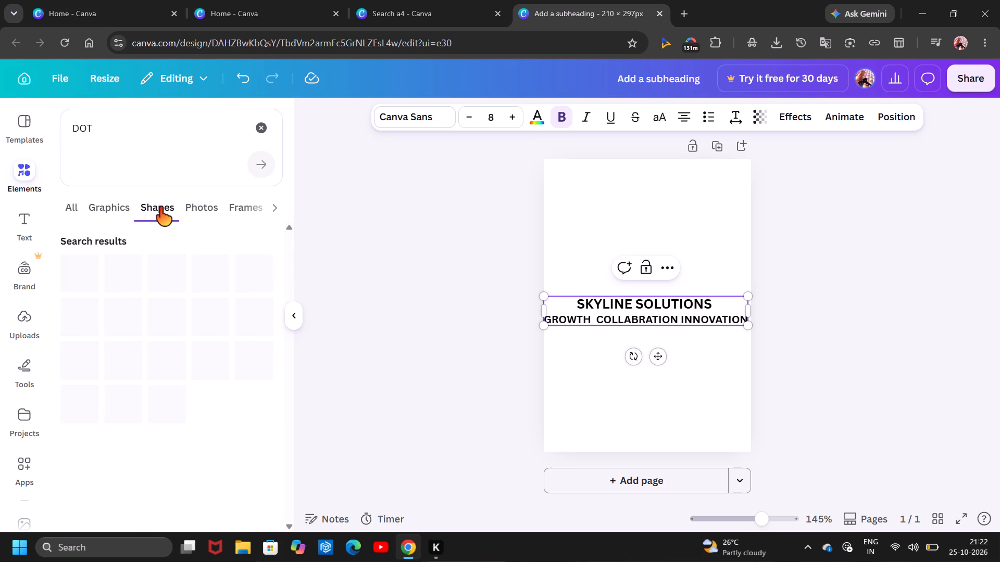
Clear the DOT search and browse the Graphics category and its collections for a suitable dot.
{"action": "left_click", "coordinate": [258, 131]}
{"action": "left_click", "coordinate": [203, 471]}
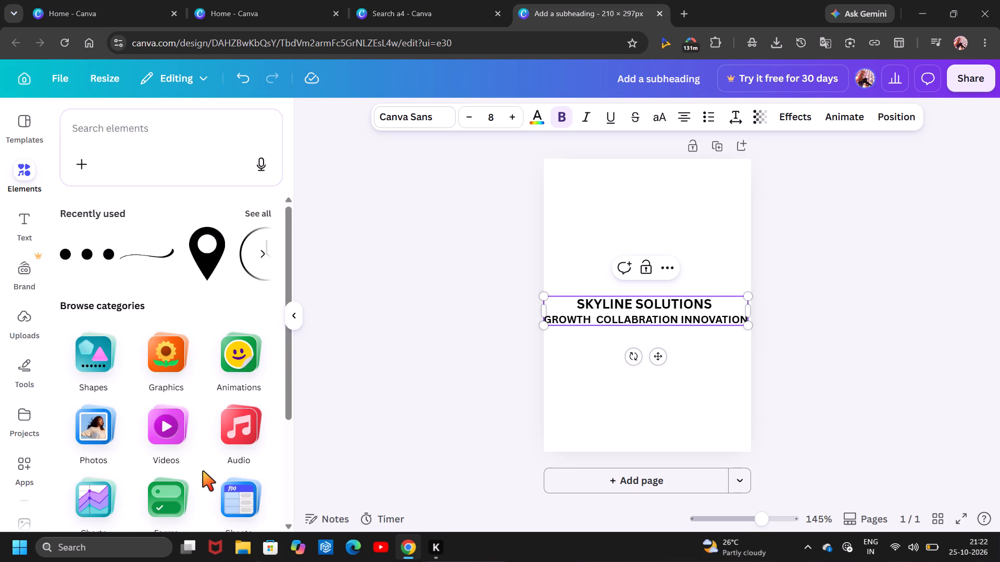
{"action": "left_click", "coordinate": [162, 315]}
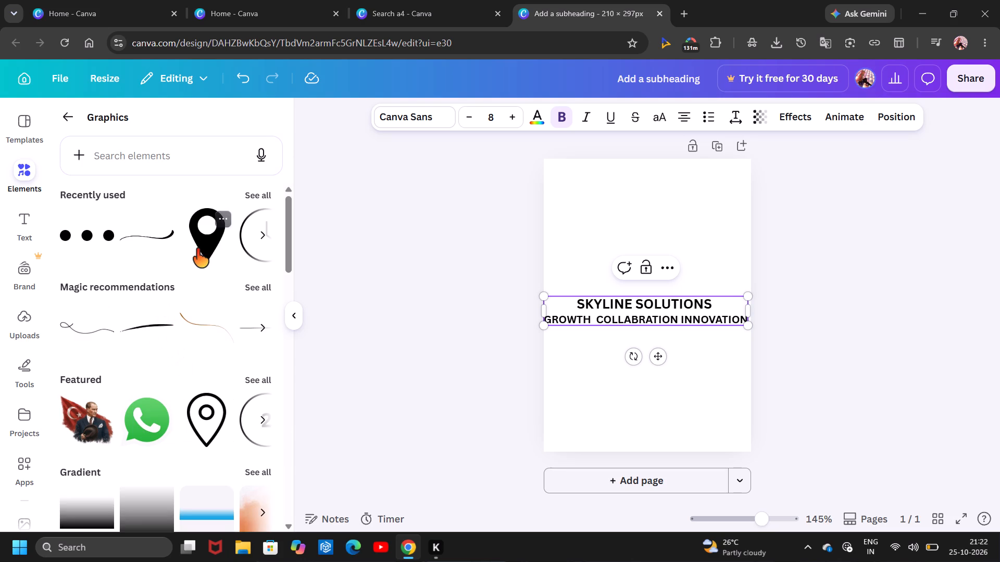
{"action": "scroll", "coordinate": [216, 241], "scroll_direction": "left", "scroll_amount": 2}
{"action": "scroll", "coordinate": [216, 241], "scroll_direction": "down", "scroll_amount": 6}
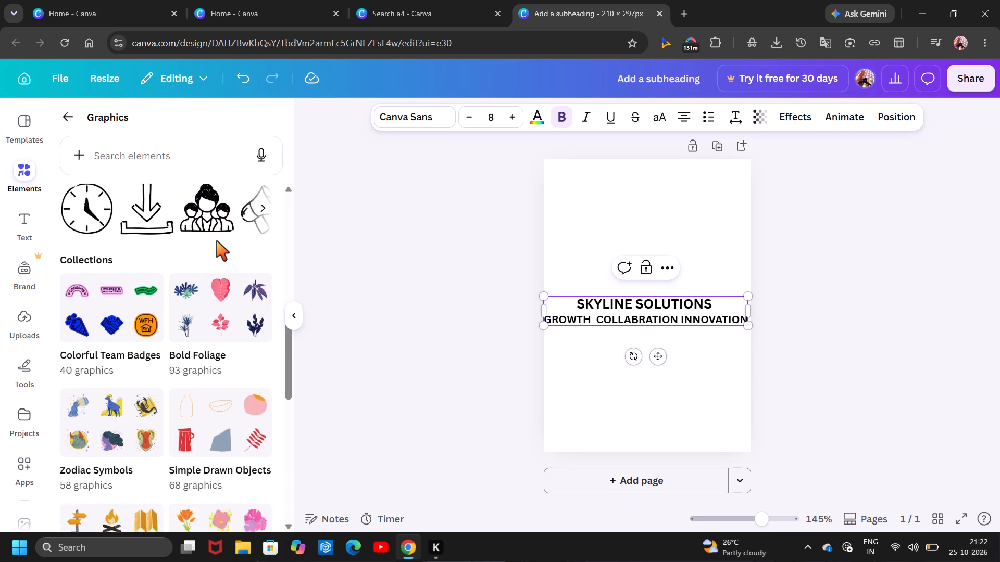
{"action": "scroll", "coordinate": [216, 241], "scroll_direction": "down", "scroll_amount": 7}
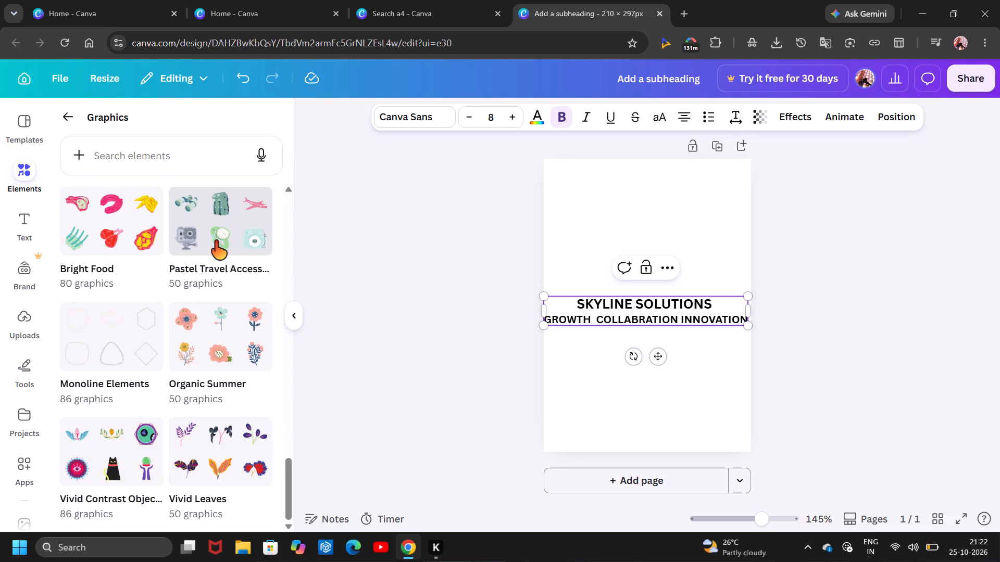
Search the graphics for "DOT" and switch to the "one dot" search.
{"action": "left_click", "coordinate": [174, 168]}
{"action": "type", "text": "DOT"}
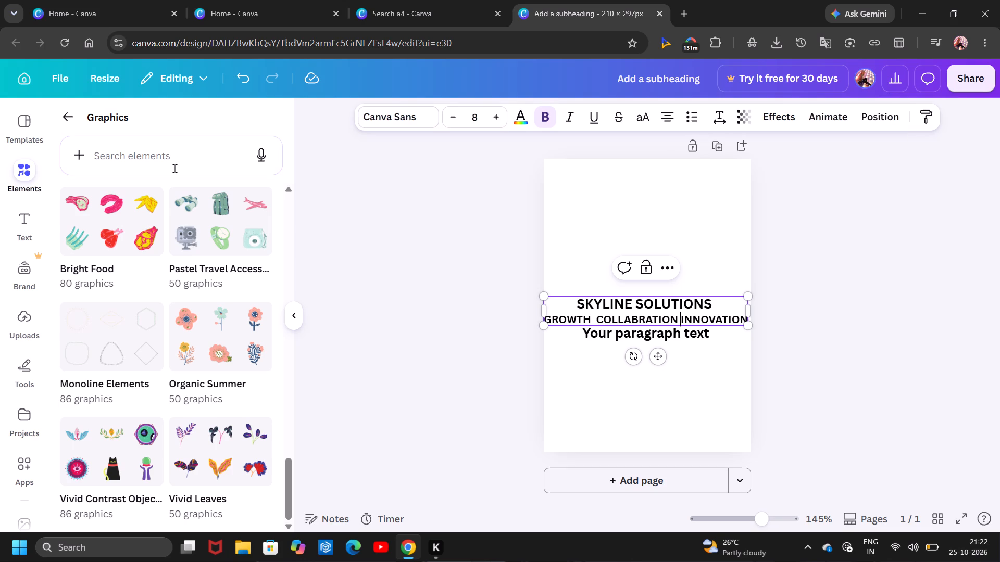
{"action": "left_click", "coordinate": [168, 157]}
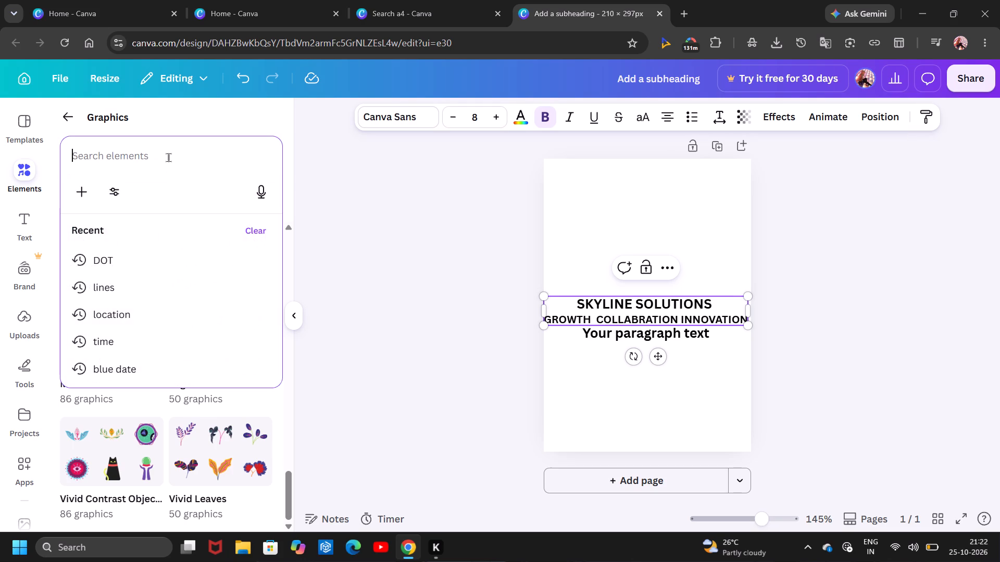
{"action": "type", "text": "DOY"}
{"action": "key", "text": "Return"}
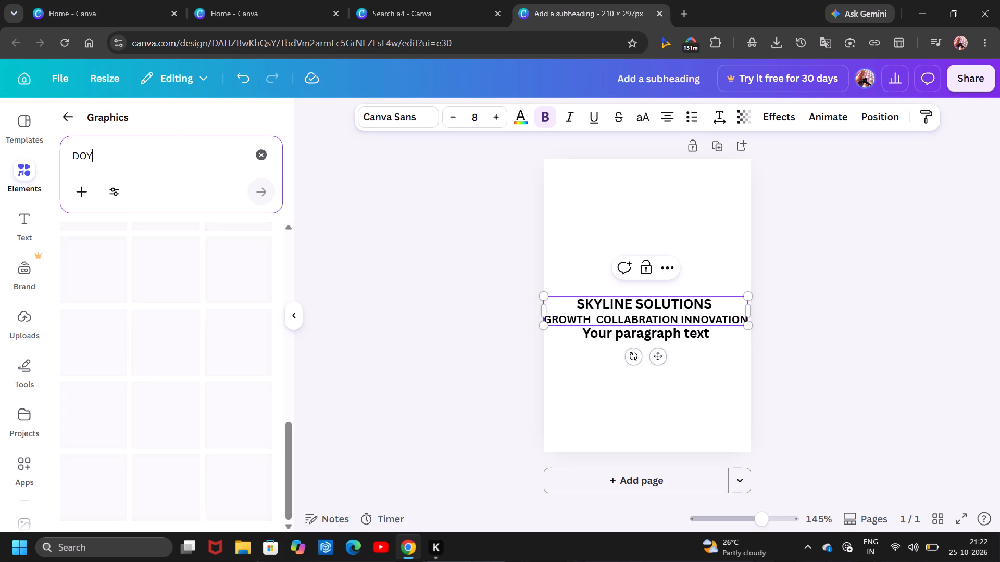
{"action": "key", "text": "BackSpace"}
{"action": "key", "text": "t"}
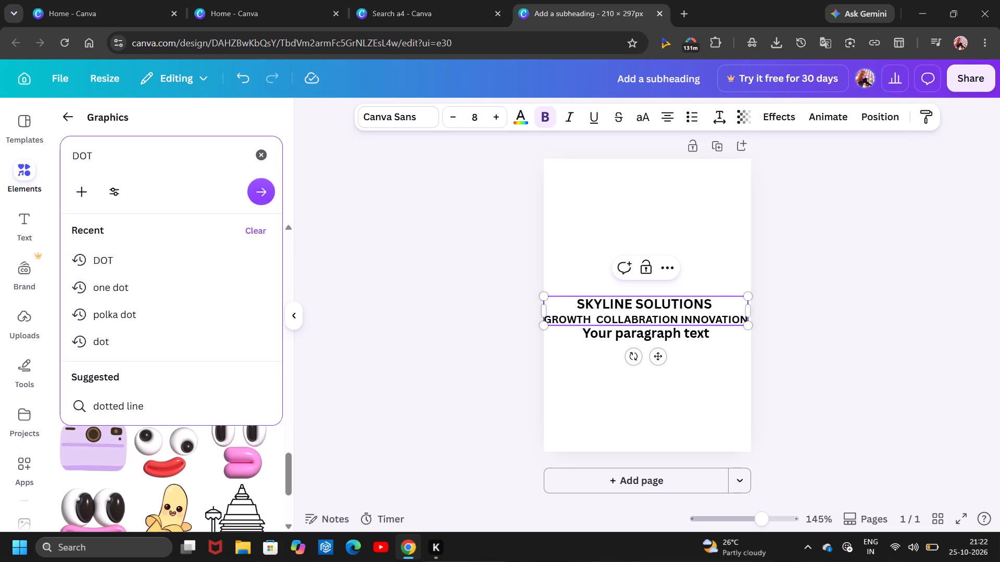
{"action": "left_click", "coordinate": [149, 297]}
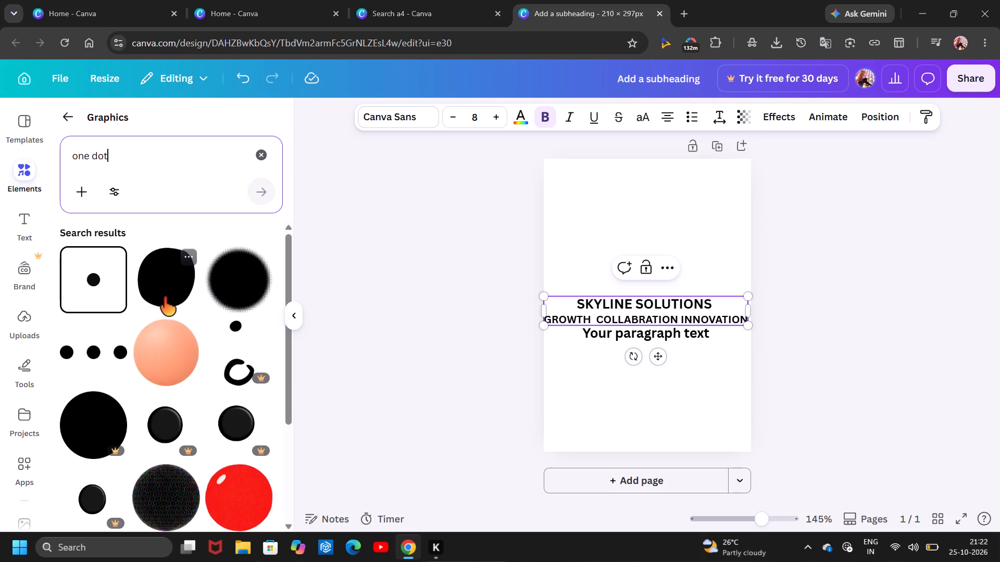
Add the graphic of a single dot in a rounded square and shrink it to under 30 × 30 px above the heading.
{"action": "left_click", "coordinate": [108, 292]}
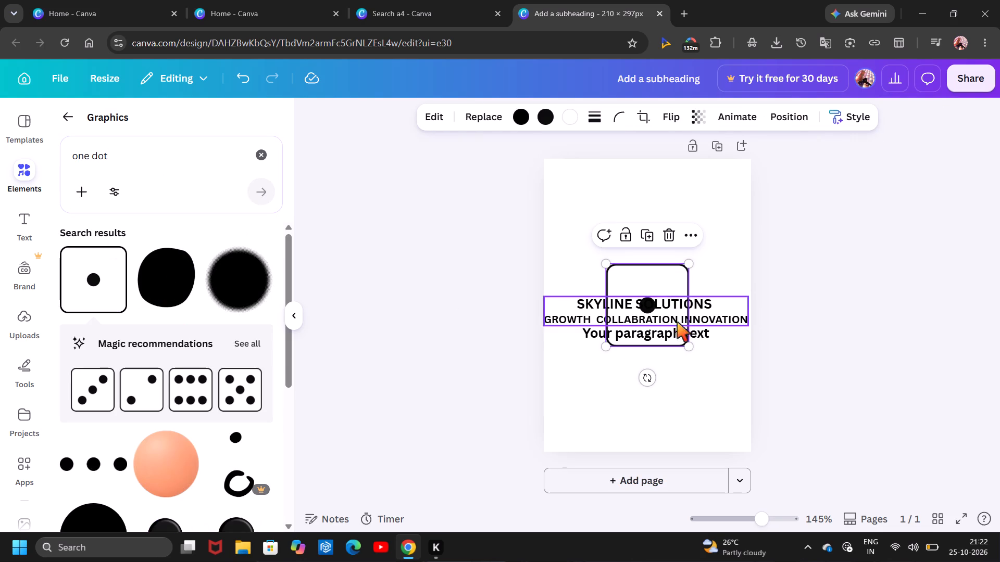
{"action": "left_click_drag", "start_coordinate": [687, 344], "coordinate": [634, 289]}
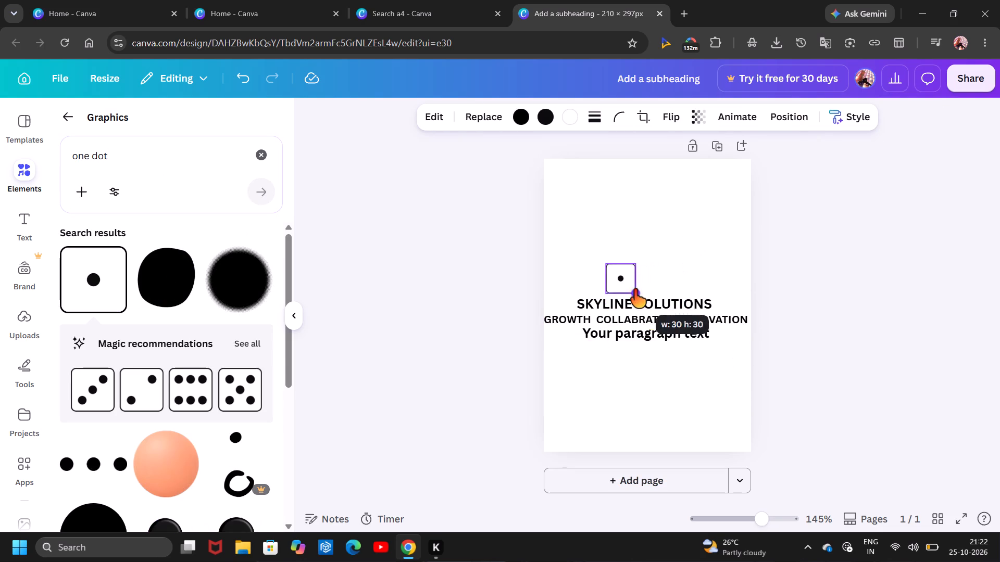
{"action": "left_click_drag", "start_coordinate": [634, 289], "coordinate": [629, 283]}
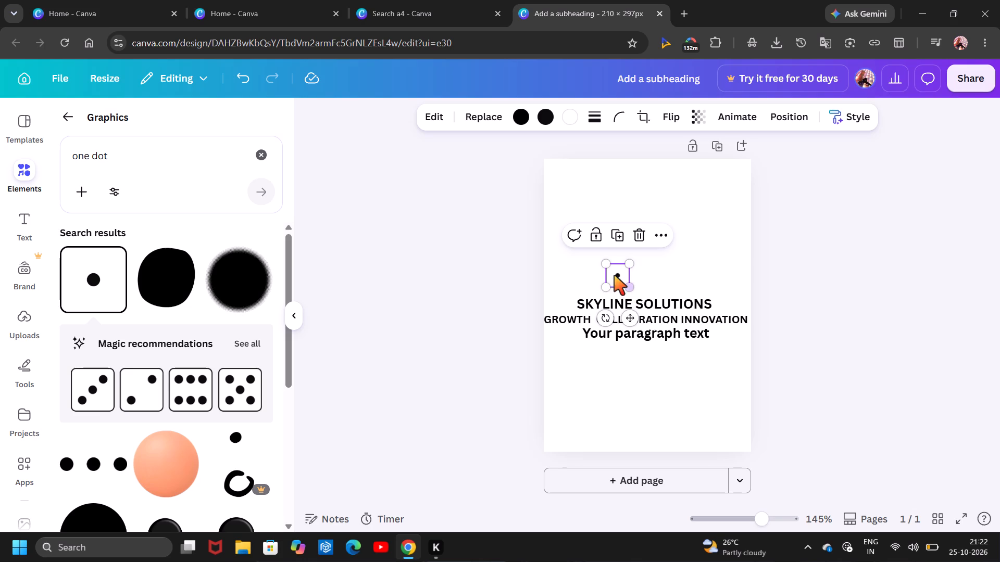
Delete the "Your paragraph text" box below the tagline.
{"action": "left_click", "coordinate": [659, 324]}
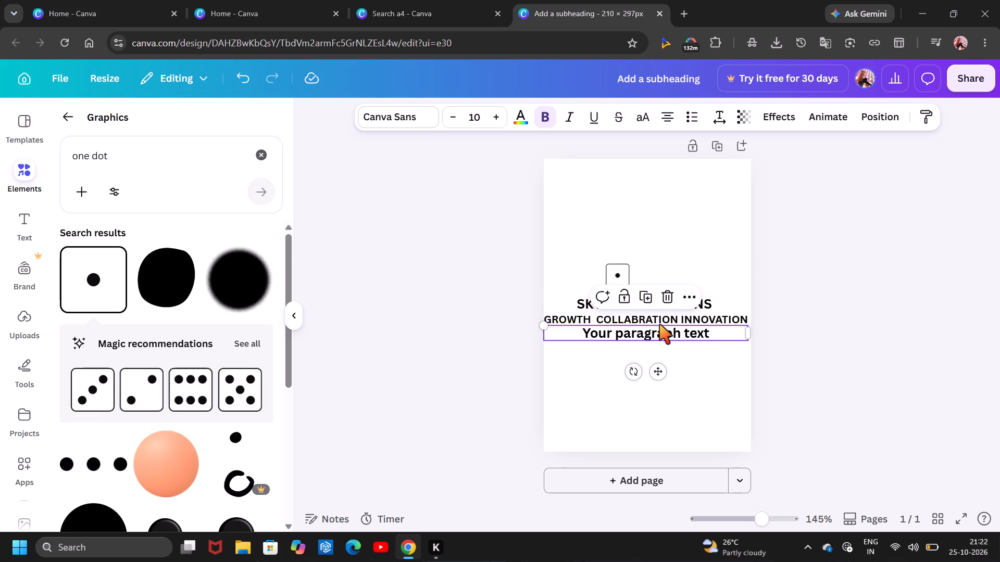
{"action": "key", "text": "BackSpace"}
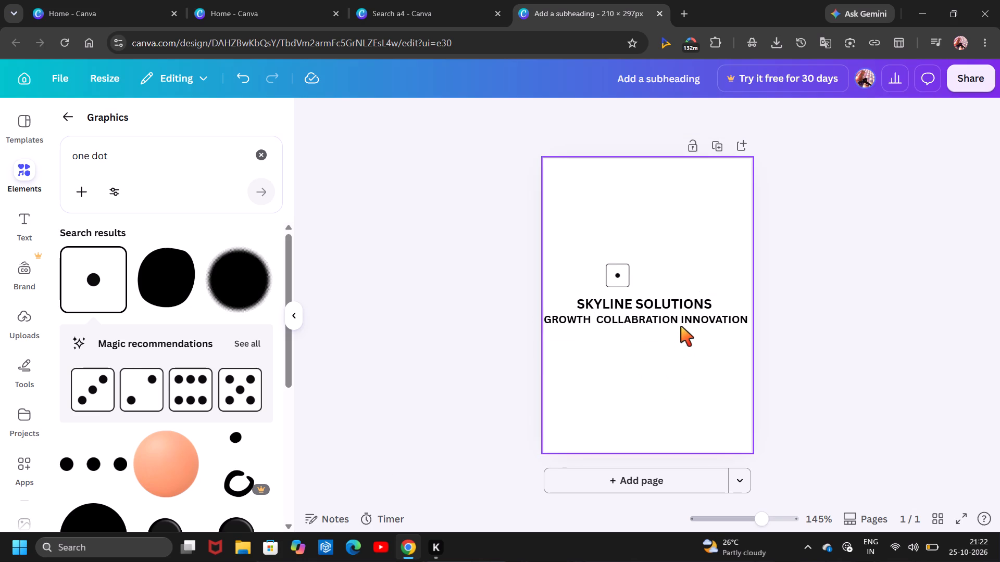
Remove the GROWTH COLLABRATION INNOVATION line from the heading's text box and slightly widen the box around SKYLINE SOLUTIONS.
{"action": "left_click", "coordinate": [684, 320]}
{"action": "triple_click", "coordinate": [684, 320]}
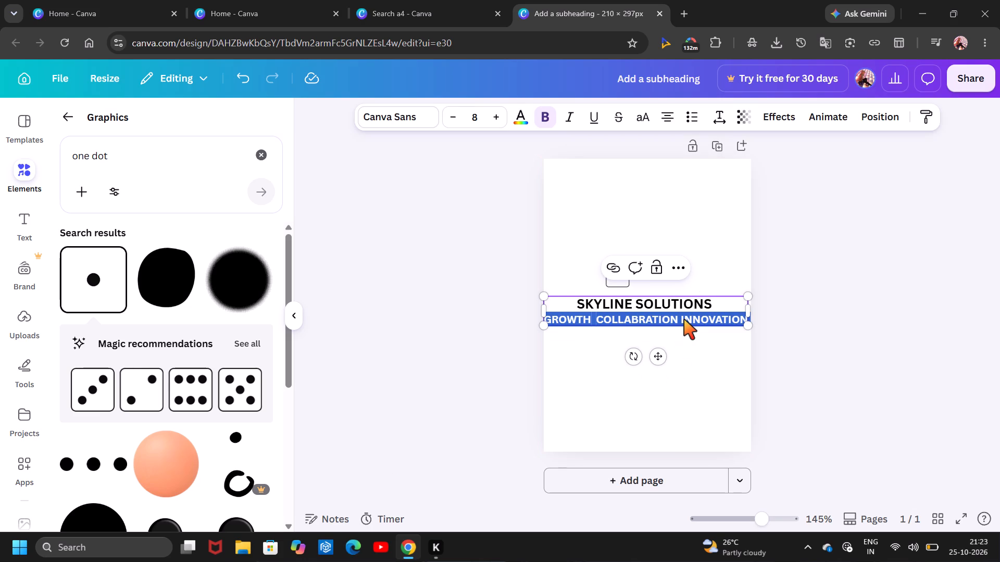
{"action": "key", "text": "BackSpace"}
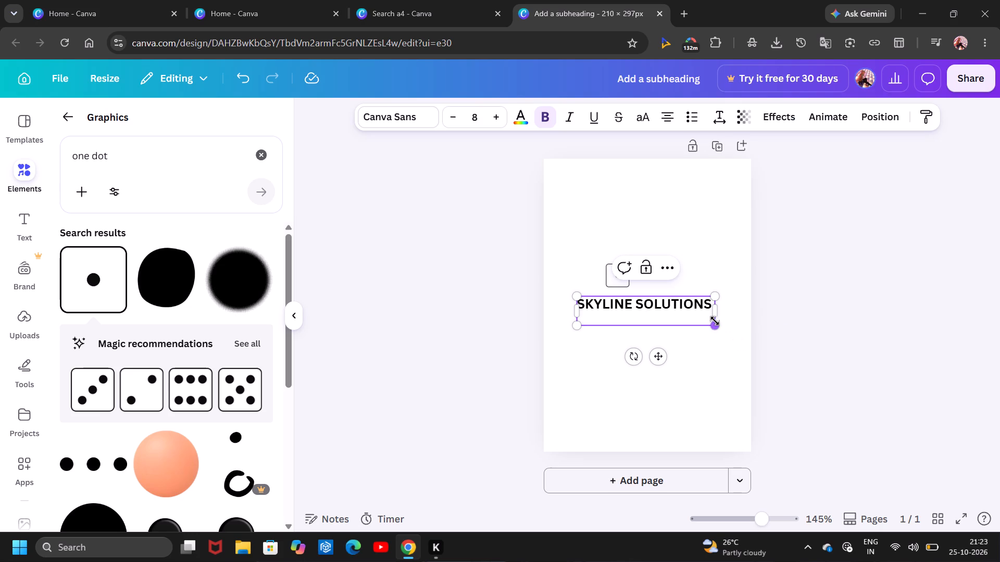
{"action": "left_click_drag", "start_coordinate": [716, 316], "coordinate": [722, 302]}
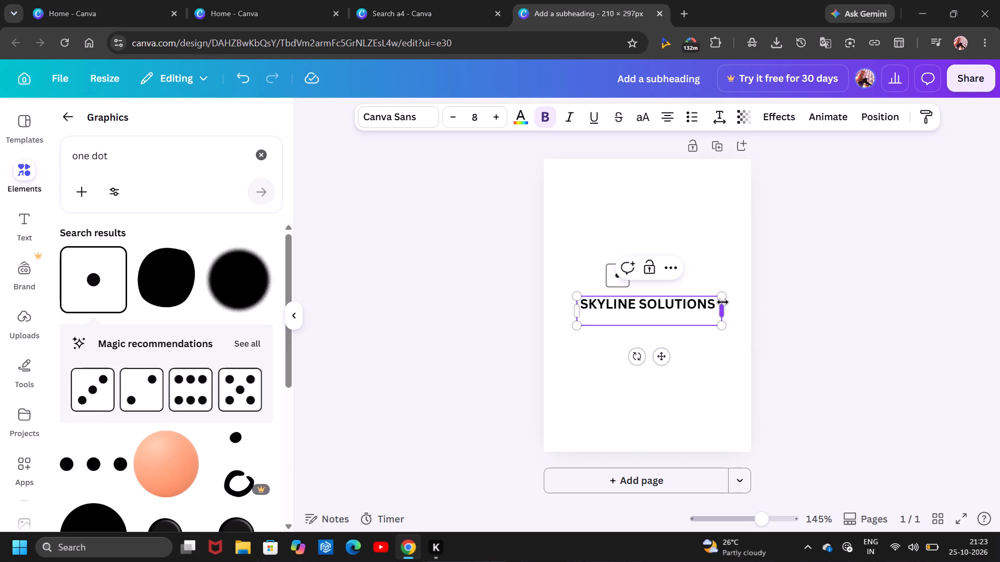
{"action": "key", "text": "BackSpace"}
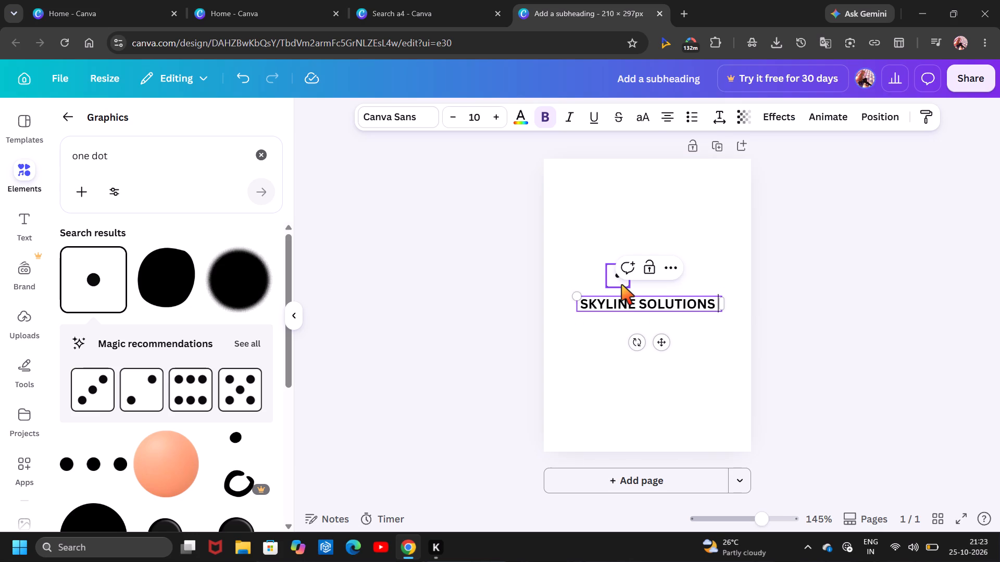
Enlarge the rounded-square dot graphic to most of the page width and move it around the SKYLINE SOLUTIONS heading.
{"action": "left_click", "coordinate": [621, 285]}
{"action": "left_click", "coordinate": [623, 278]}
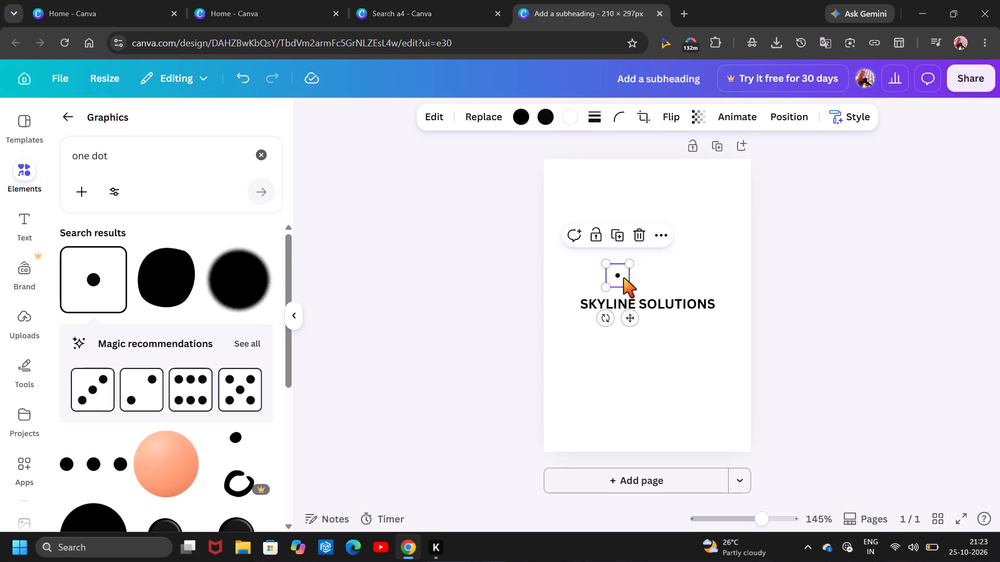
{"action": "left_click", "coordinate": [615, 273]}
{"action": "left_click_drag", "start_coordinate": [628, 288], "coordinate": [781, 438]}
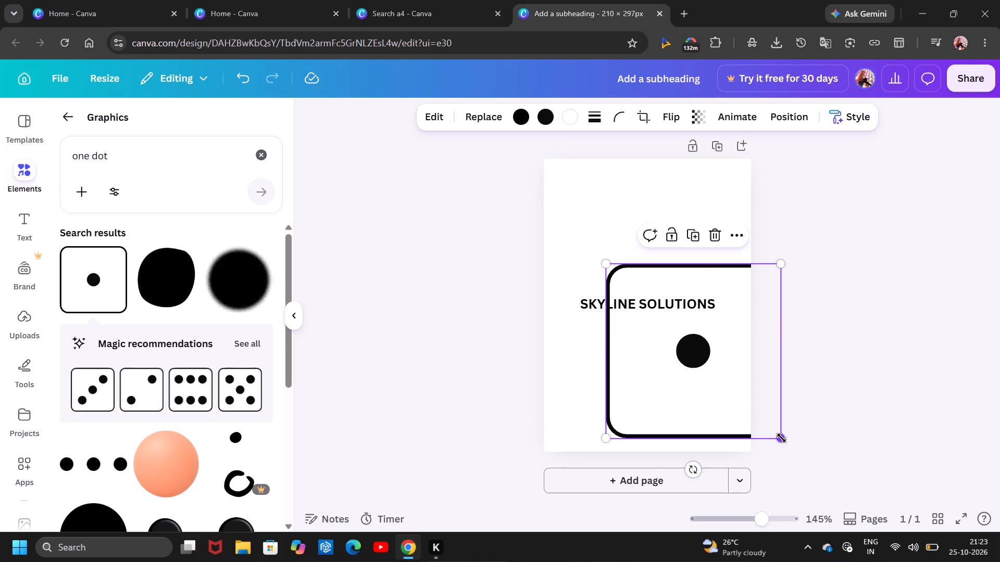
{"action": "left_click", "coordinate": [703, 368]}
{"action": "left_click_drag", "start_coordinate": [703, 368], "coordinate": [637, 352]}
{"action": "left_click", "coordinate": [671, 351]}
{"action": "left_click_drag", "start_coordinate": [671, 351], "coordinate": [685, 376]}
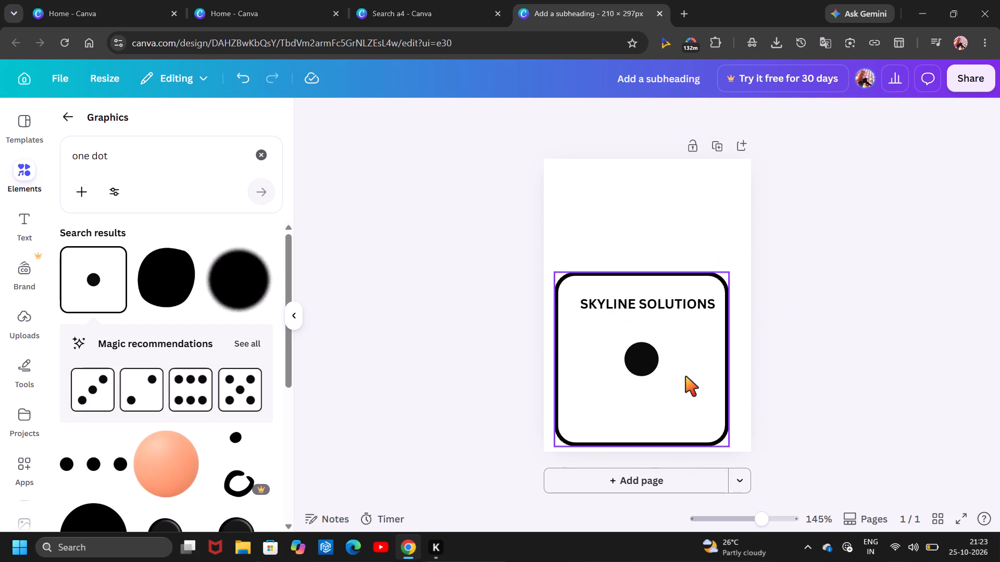
Delete the rounded-square dot graphic from the page.
{"action": "left_click", "coordinate": [685, 376]}
{"action": "key", "text": "Delete"}
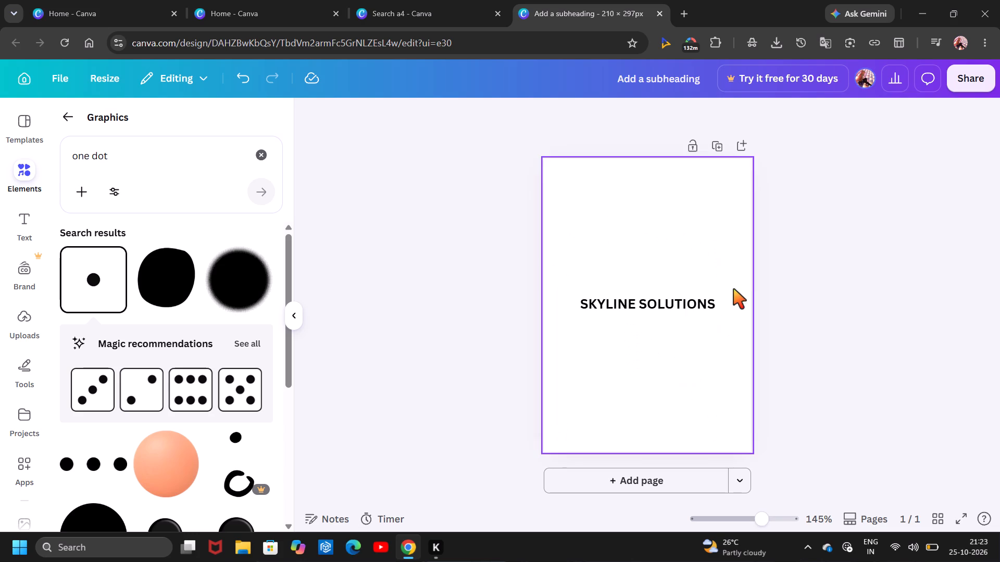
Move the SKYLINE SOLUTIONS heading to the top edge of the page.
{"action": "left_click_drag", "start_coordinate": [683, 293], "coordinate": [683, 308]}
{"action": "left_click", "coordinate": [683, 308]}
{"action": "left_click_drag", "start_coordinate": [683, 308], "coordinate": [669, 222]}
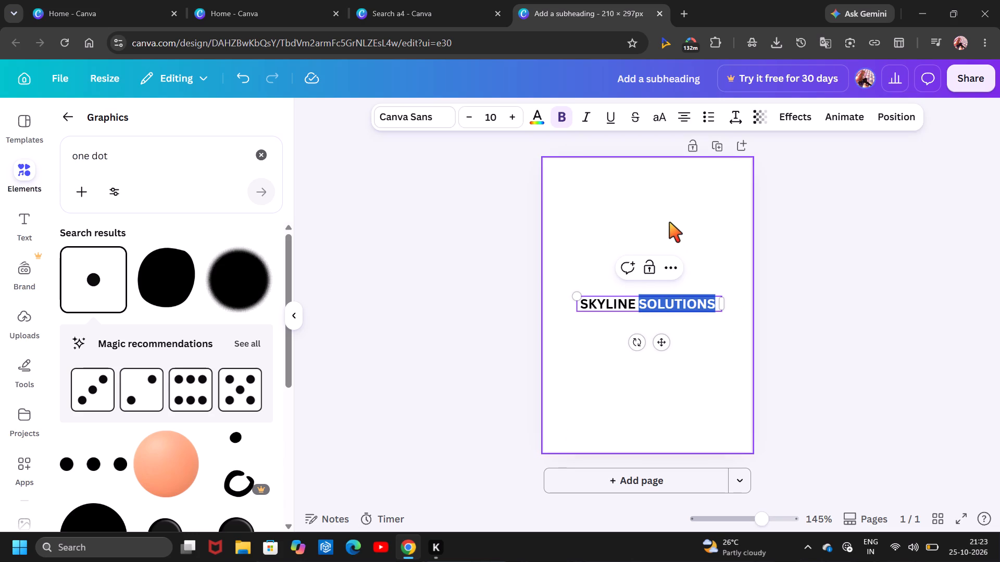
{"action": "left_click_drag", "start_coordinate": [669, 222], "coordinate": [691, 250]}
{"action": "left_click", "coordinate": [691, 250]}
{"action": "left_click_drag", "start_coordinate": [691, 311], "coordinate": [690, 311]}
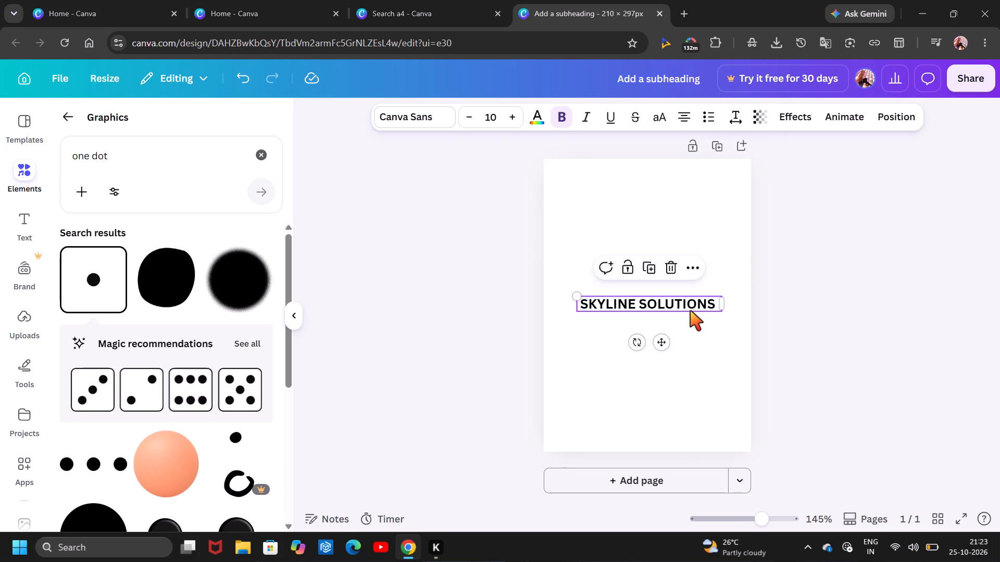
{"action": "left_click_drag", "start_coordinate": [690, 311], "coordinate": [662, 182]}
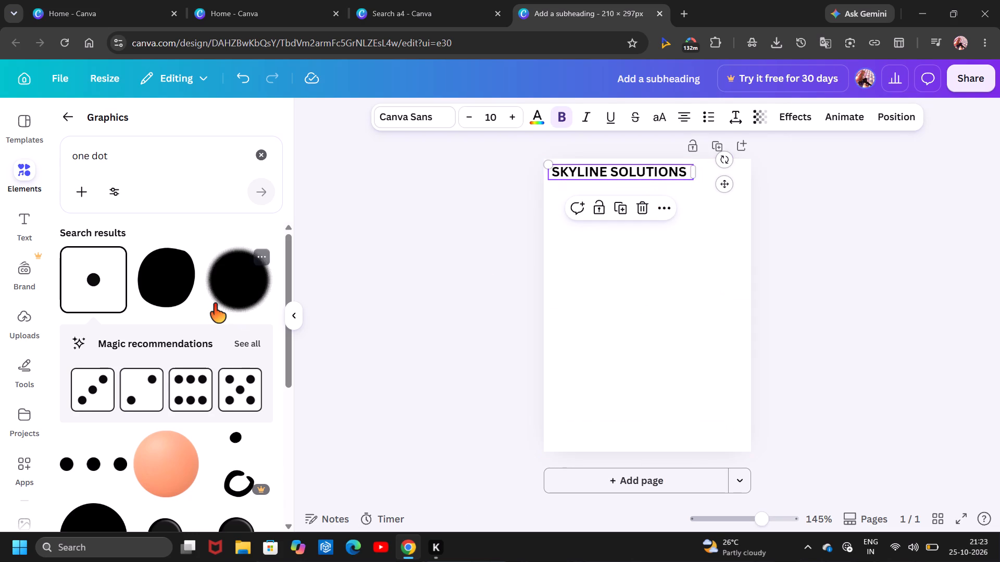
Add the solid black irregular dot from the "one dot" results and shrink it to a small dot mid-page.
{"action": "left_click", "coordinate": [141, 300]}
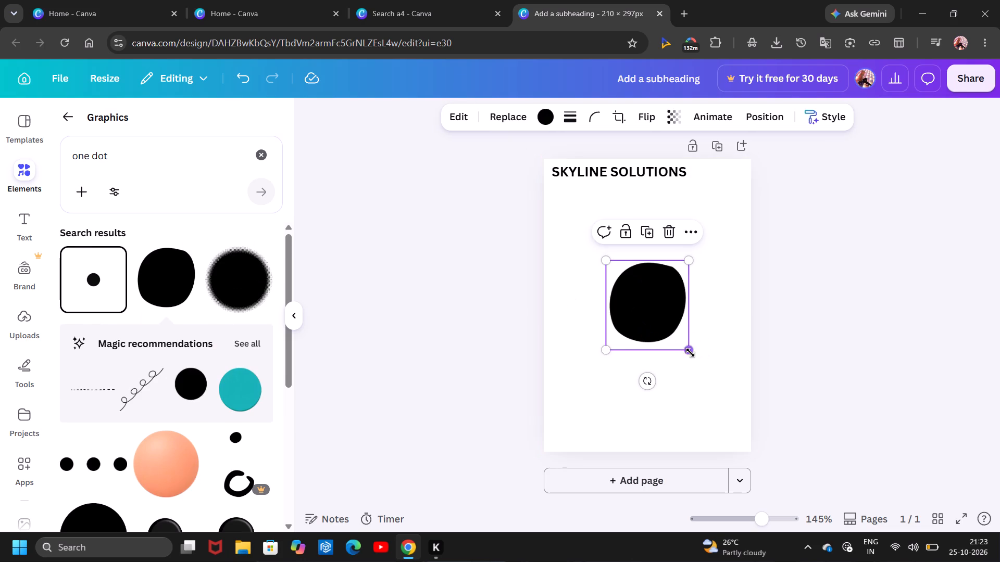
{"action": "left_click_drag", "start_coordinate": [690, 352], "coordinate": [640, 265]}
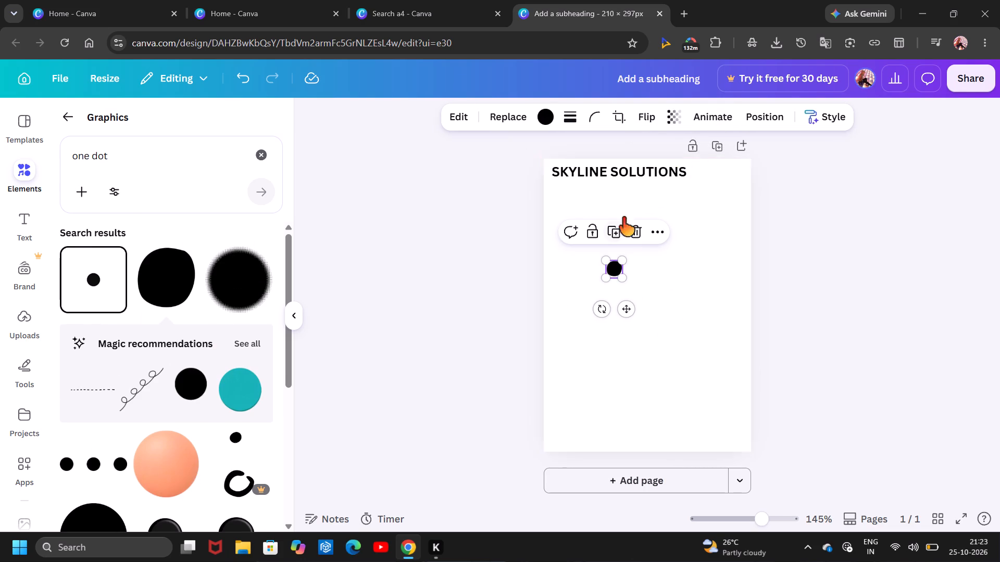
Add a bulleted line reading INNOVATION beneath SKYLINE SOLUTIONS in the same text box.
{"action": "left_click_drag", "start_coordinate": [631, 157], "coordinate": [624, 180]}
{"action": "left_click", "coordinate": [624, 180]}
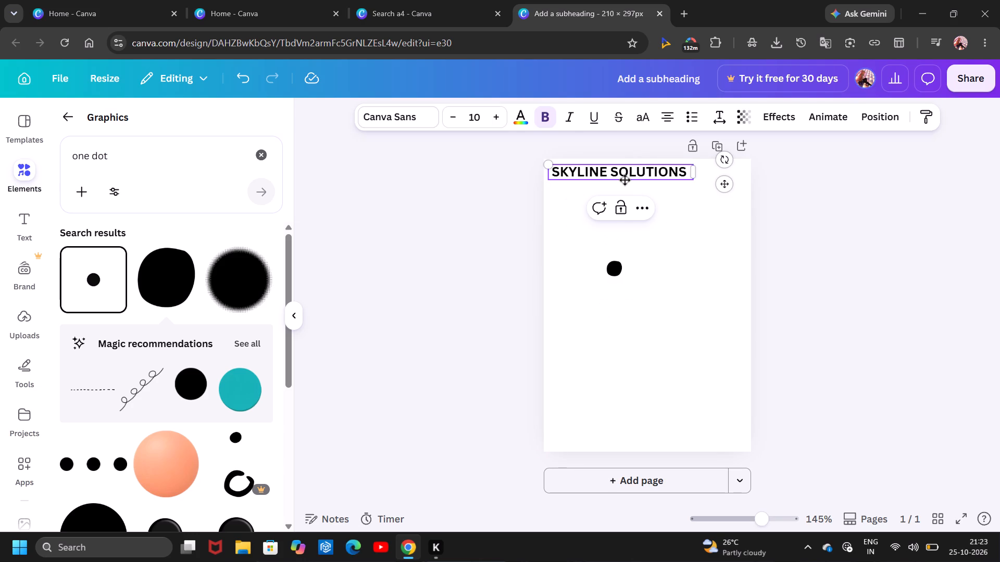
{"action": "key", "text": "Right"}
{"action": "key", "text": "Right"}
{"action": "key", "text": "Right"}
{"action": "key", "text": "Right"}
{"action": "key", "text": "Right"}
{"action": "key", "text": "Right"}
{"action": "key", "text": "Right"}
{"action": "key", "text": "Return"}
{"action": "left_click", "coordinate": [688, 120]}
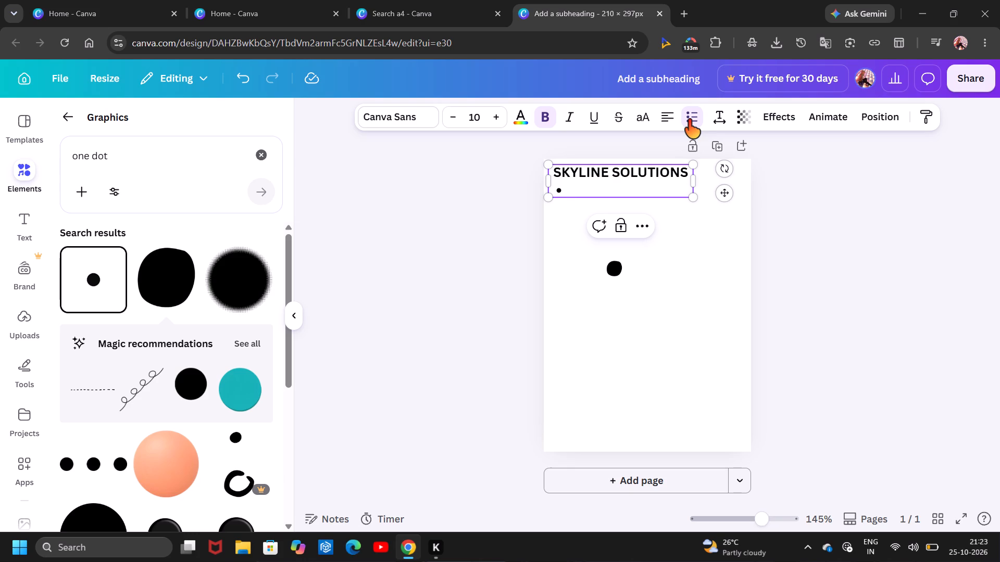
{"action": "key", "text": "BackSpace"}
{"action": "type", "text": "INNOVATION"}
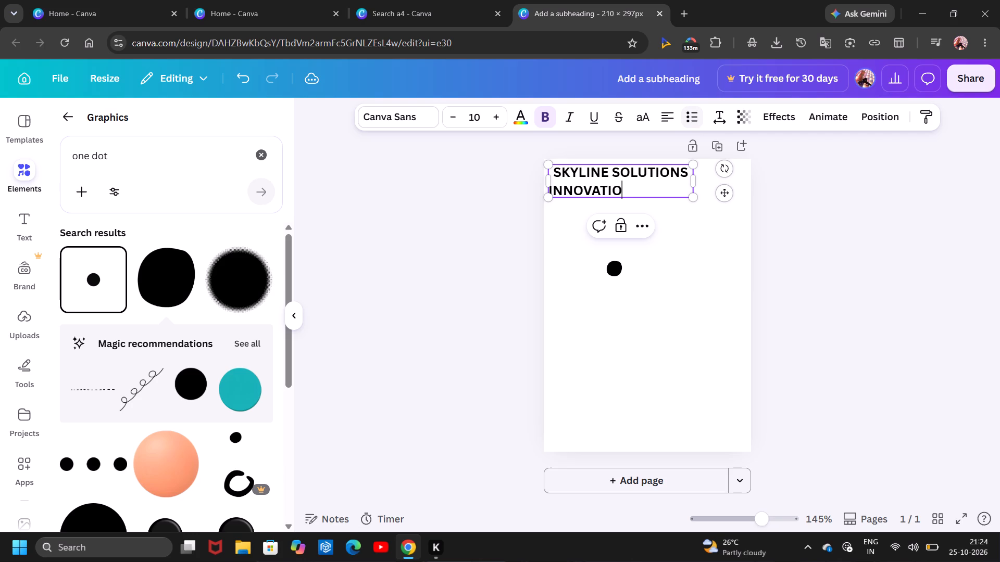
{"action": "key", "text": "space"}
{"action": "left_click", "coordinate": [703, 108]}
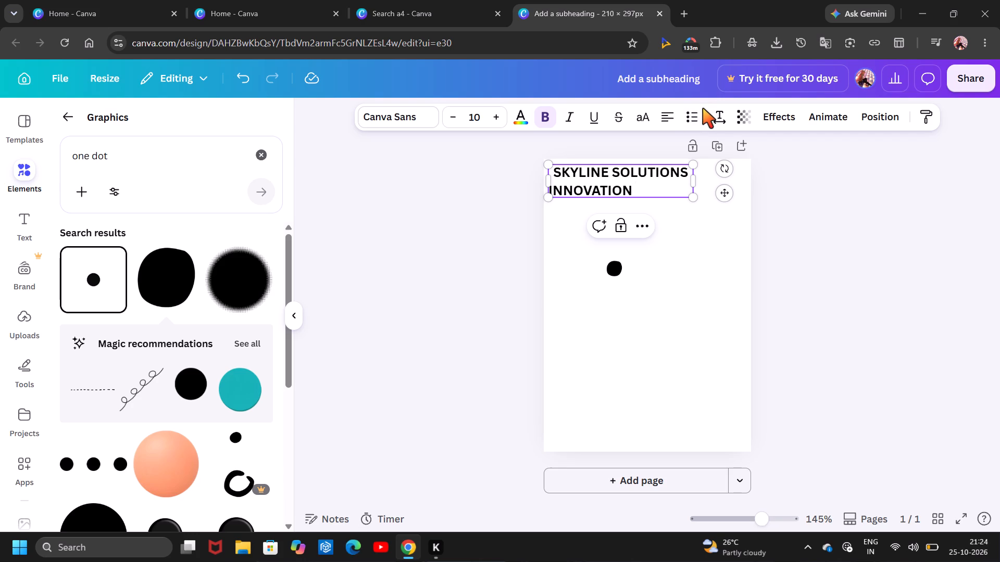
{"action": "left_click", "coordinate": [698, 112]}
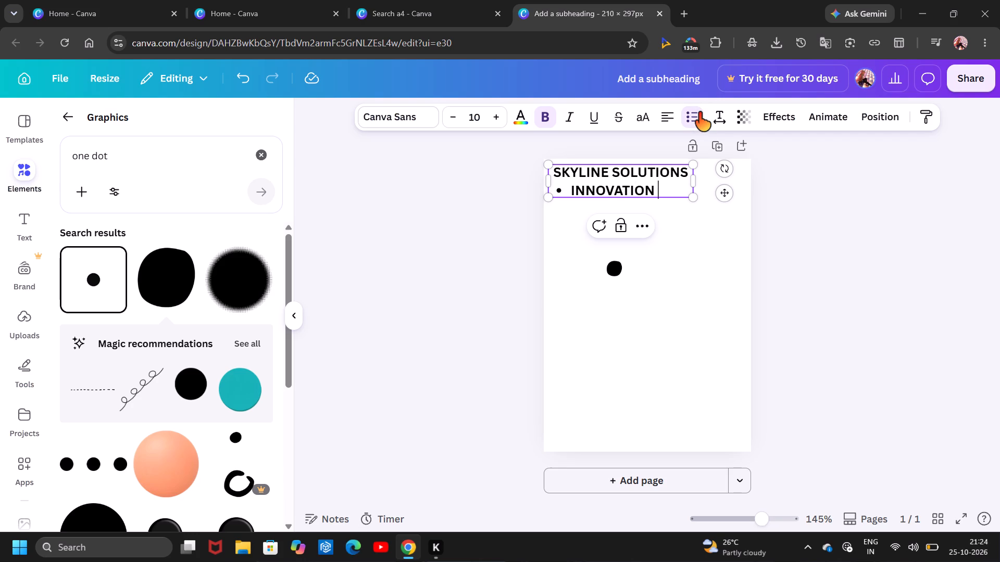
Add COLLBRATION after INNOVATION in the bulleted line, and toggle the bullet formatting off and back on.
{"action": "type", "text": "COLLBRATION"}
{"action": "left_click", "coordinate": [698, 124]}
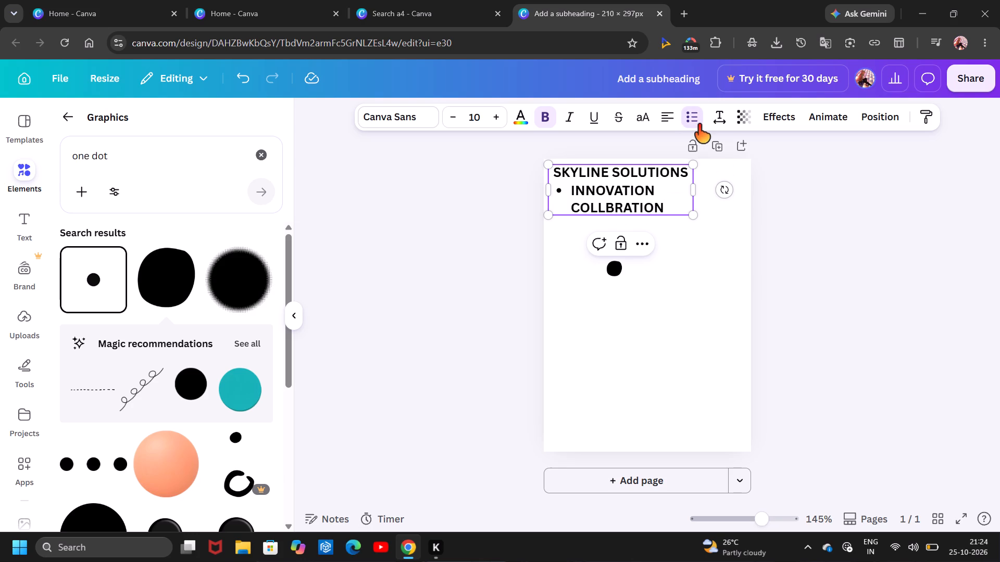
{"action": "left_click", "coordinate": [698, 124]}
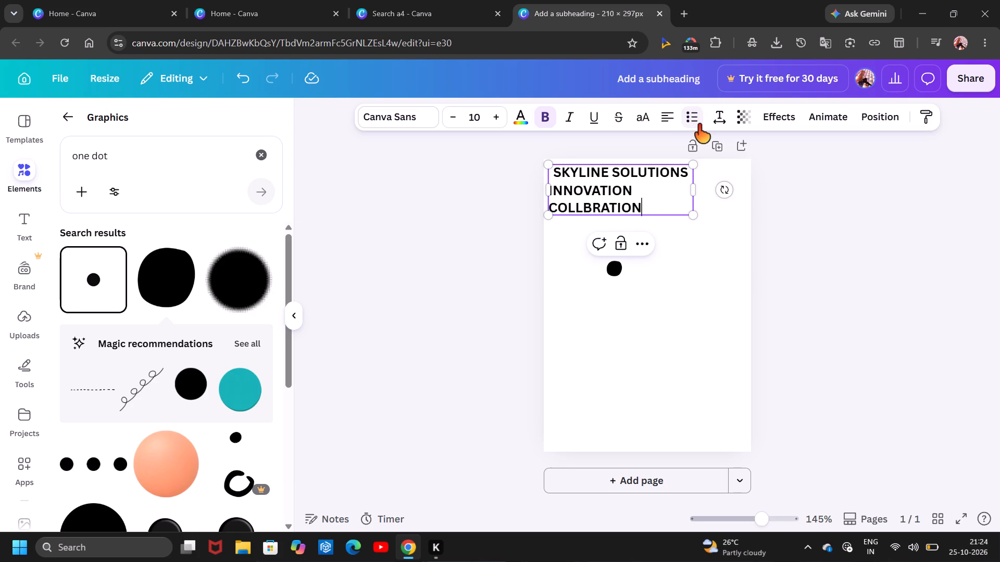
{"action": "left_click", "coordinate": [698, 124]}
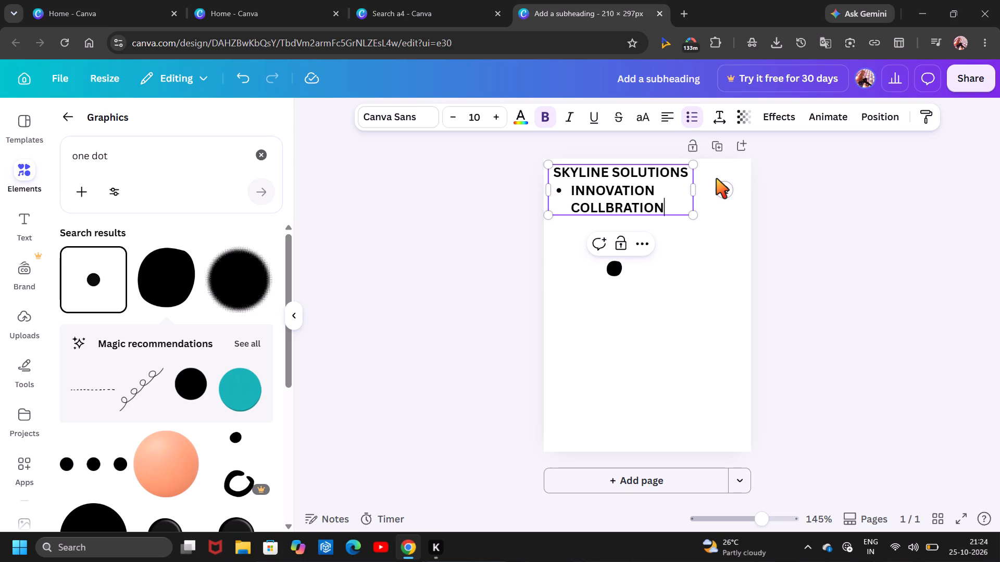
Delete the text box containing SKYLINE SOLUTIONS and the bulleted line.
{"action": "left_click", "coordinate": [694, 251]}
{"action": "left_click", "coordinate": [651, 200]}
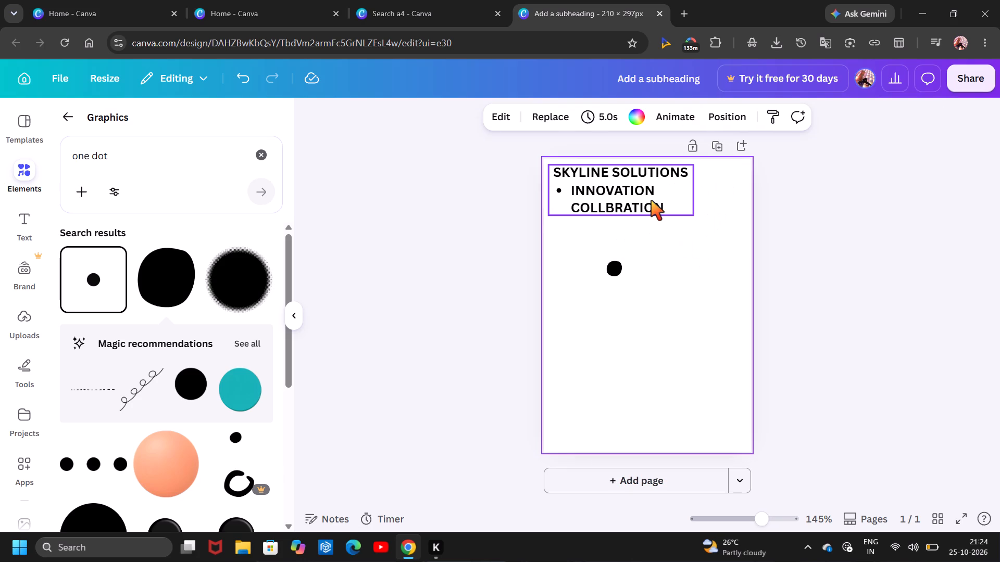
{"action": "left_click", "coordinate": [642, 244]}
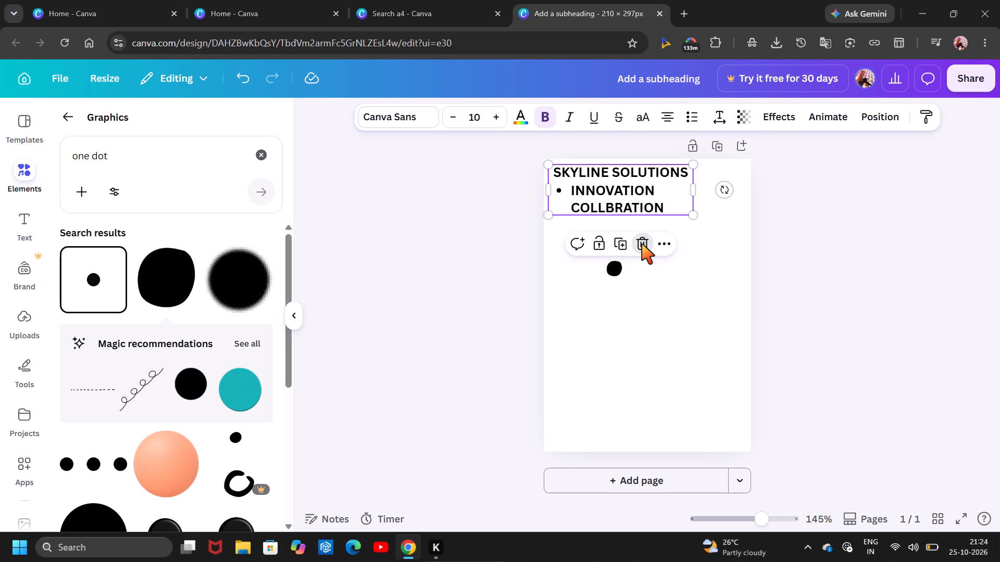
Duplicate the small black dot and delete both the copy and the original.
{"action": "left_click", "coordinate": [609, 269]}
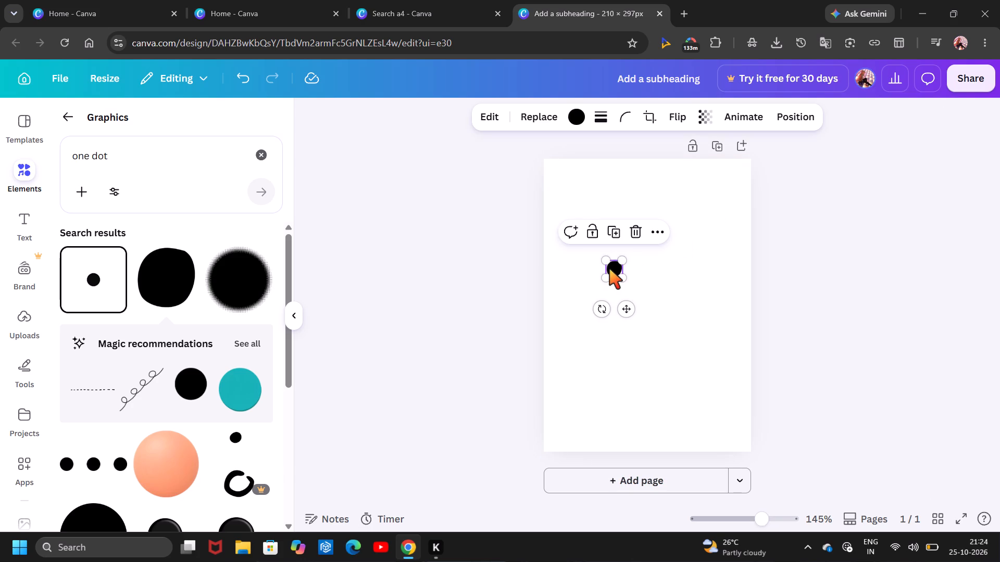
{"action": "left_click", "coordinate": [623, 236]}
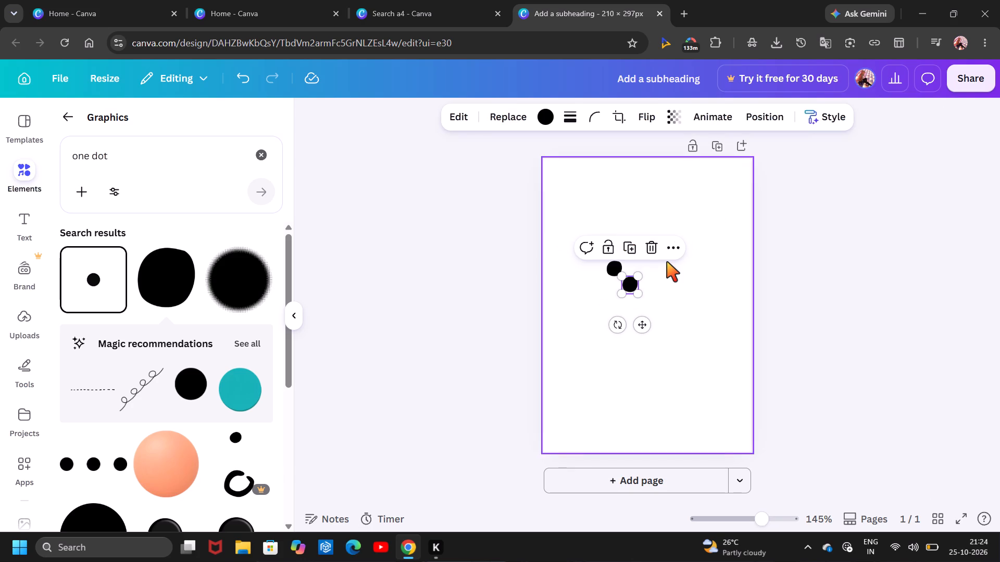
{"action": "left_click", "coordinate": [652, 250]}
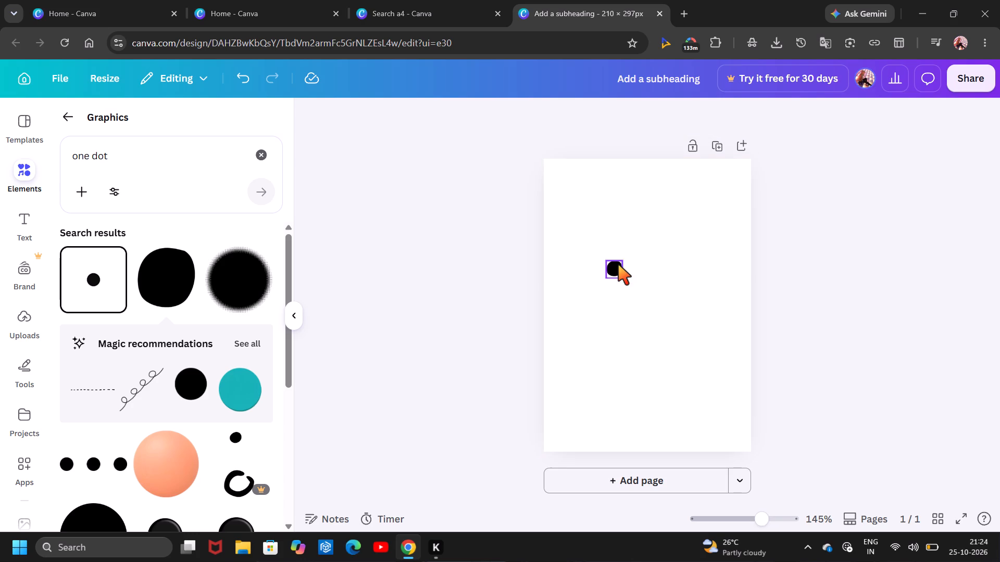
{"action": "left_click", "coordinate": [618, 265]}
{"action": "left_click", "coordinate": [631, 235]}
Clear the "one dot" search and return from Graphics to the main element categories.
{"action": "double_click", "coordinate": [264, 156]}
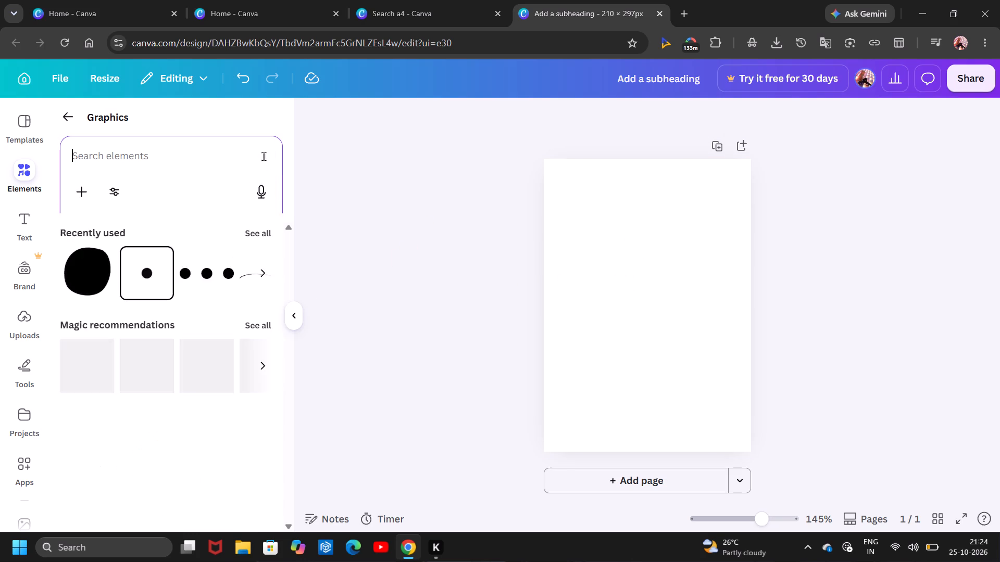
{"action": "scroll", "coordinate": [82, 284], "scroll_direction": "down", "scroll_amount": 3}
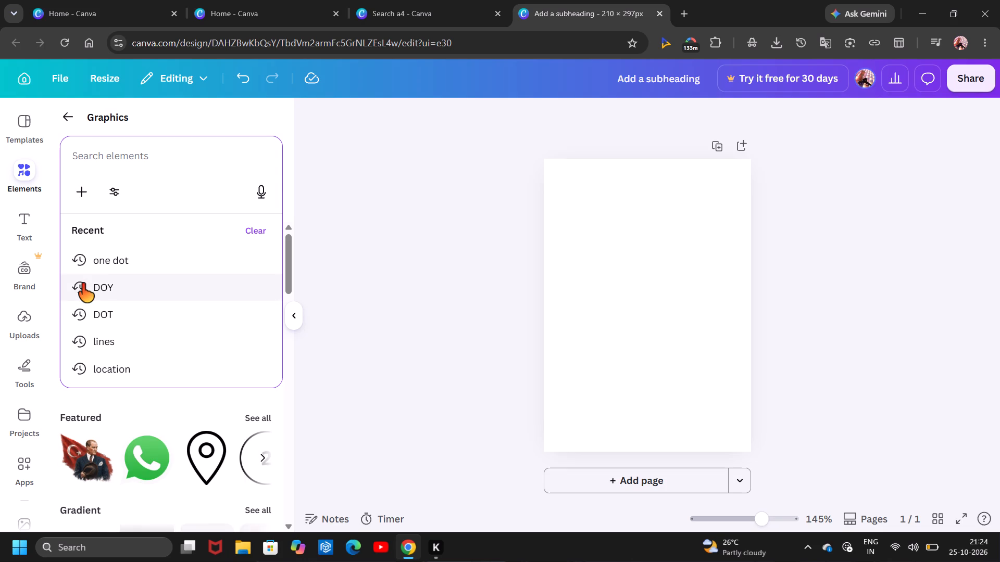
{"action": "left_click", "coordinate": [92, 121]}
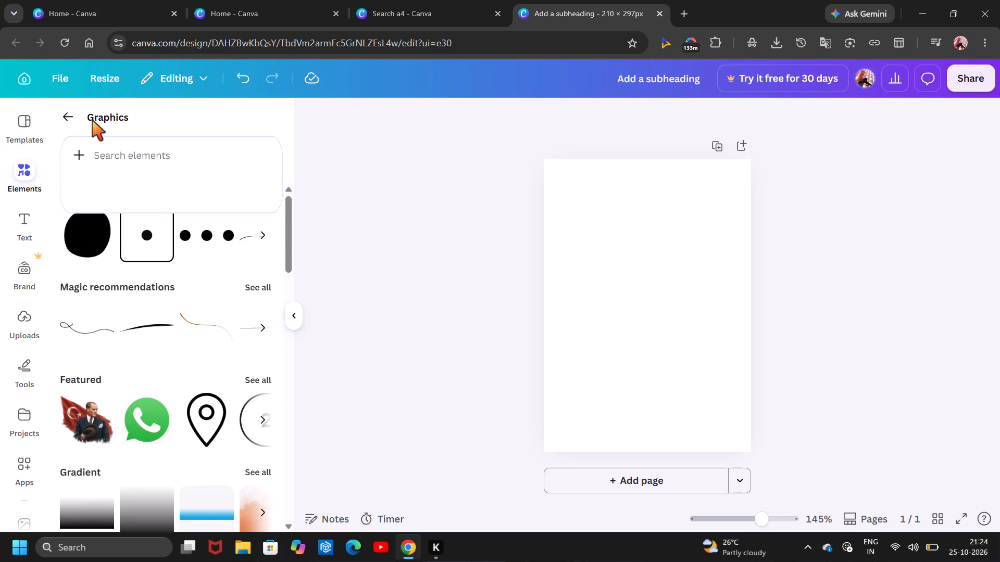
{"action": "left_click", "coordinate": [65, 108]}
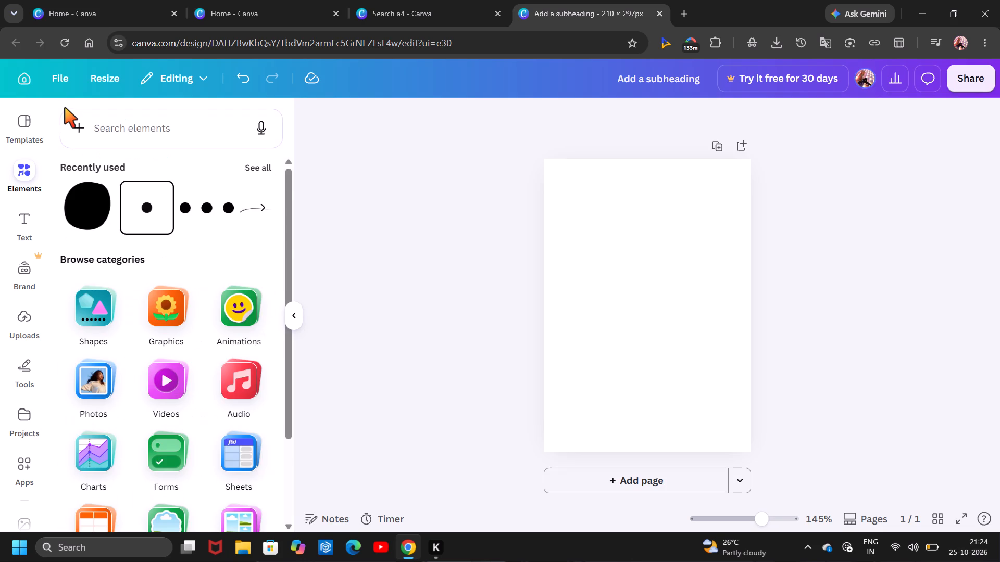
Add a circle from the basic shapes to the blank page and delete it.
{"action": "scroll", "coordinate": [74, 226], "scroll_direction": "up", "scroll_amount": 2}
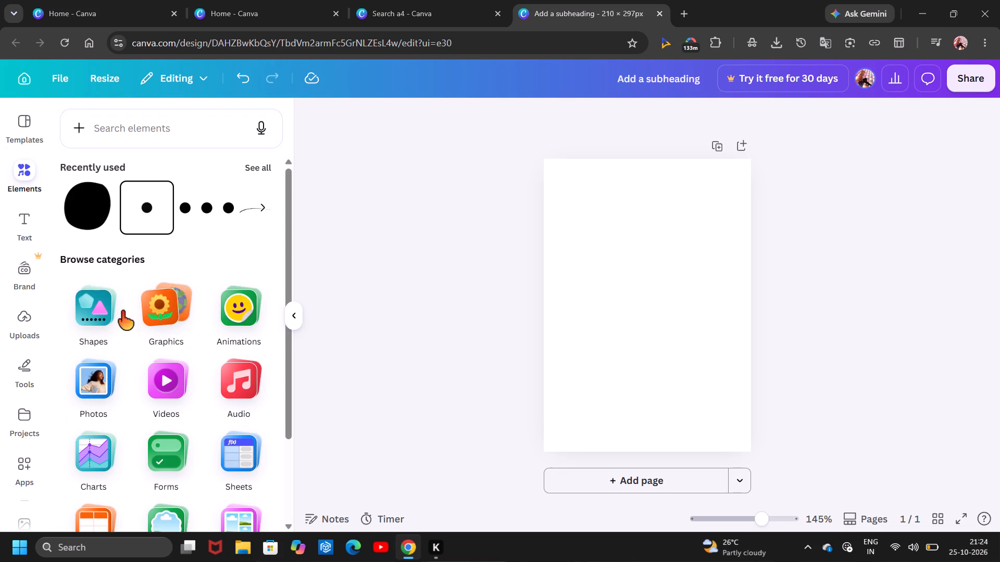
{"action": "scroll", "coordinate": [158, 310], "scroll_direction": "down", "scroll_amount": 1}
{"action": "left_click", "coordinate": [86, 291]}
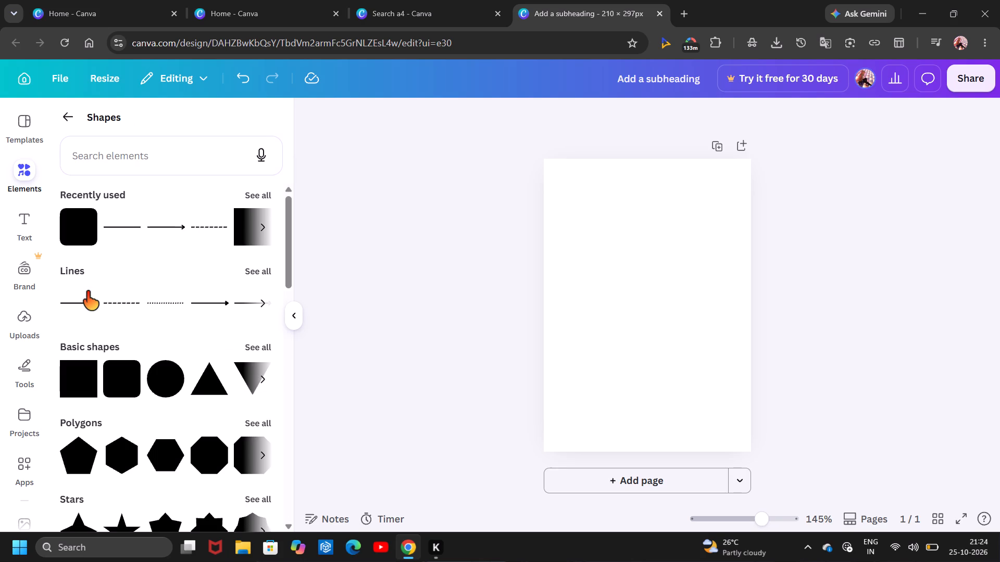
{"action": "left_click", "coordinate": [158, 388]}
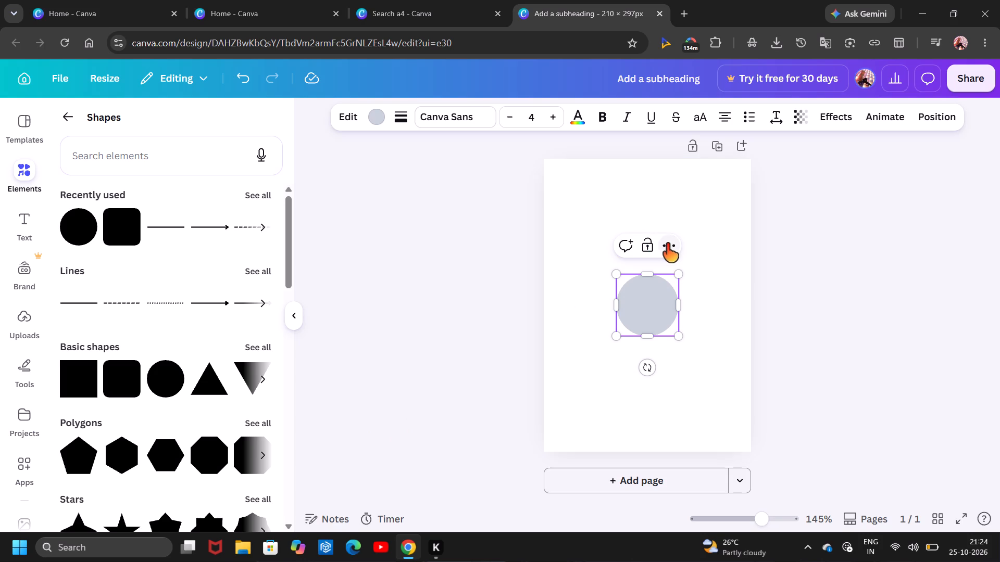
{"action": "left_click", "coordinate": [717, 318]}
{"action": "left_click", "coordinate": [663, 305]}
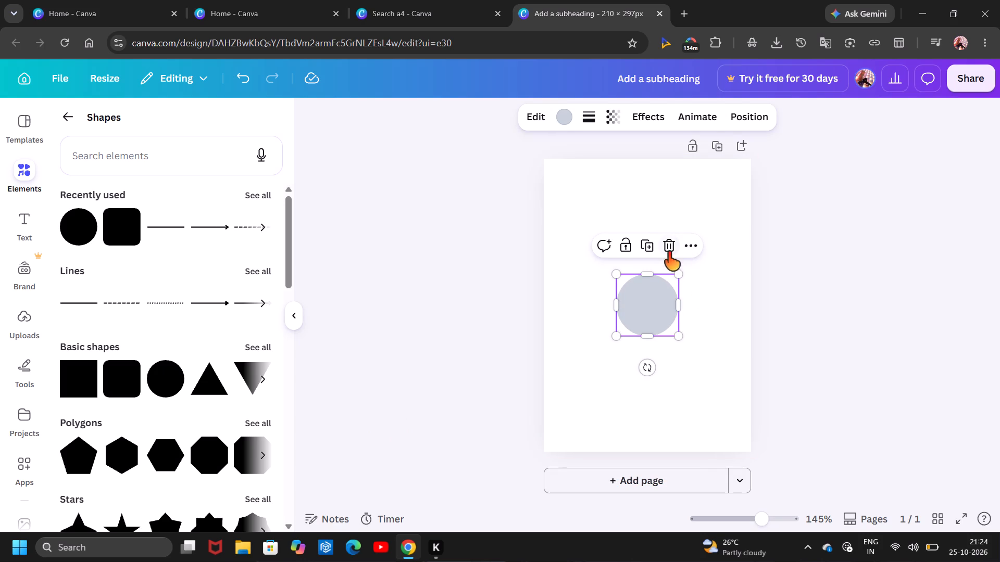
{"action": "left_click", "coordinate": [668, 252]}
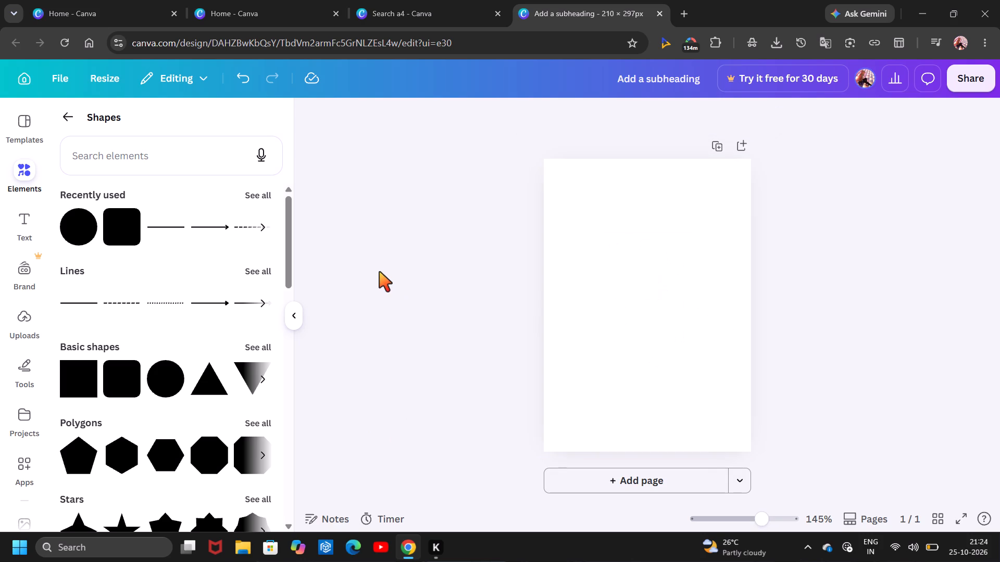
Browse the Shapes library from arrows through abstract shapes and return to the main element categories.
{"action": "scroll", "coordinate": [170, 399], "scroll_direction": "down", "scroll_amount": 5}
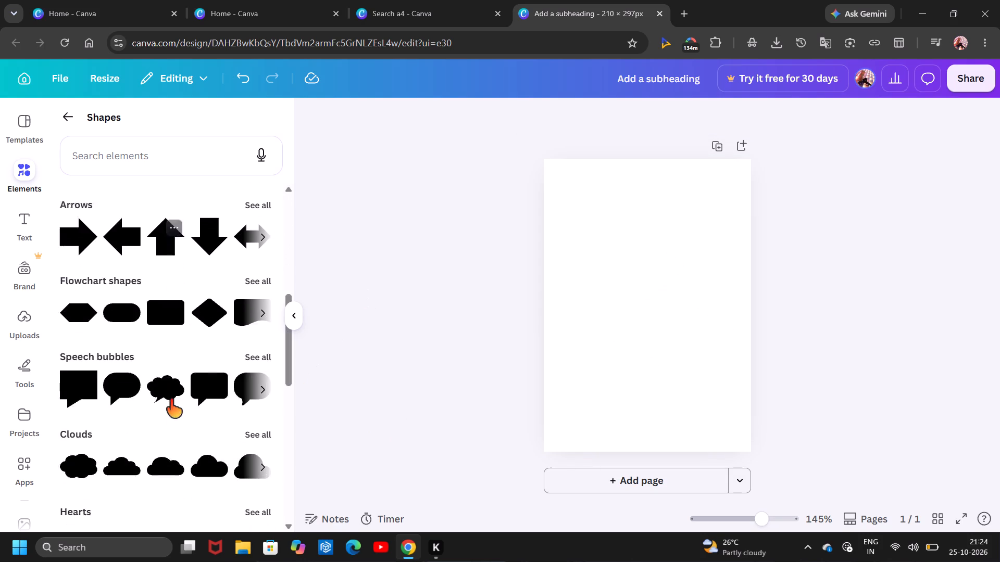
{"action": "scroll", "coordinate": [170, 399], "scroll_direction": "down", "scroll_amount": 1}
{"action": "scroll", "coordinate": [170, 399], "scroll_direction": "up", "scroll_amount": 1}
{"action": "scroll", "coordinate": [170, 399], "scroll_direction": "down", "scroll_amount": 9}
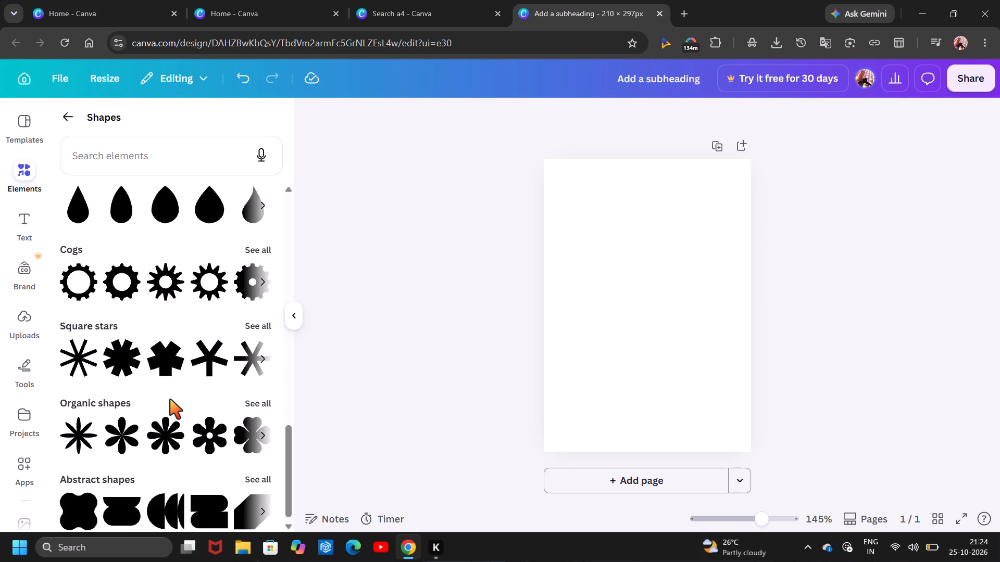
{"action": "scroll", "coordinate": [170, 399], "scroll_direction": "down", "scroll_amount": 4}
{"action": "scroll", "coordinate": [170, 399], "scroll_direction": "up", "scroll_amount": 11}
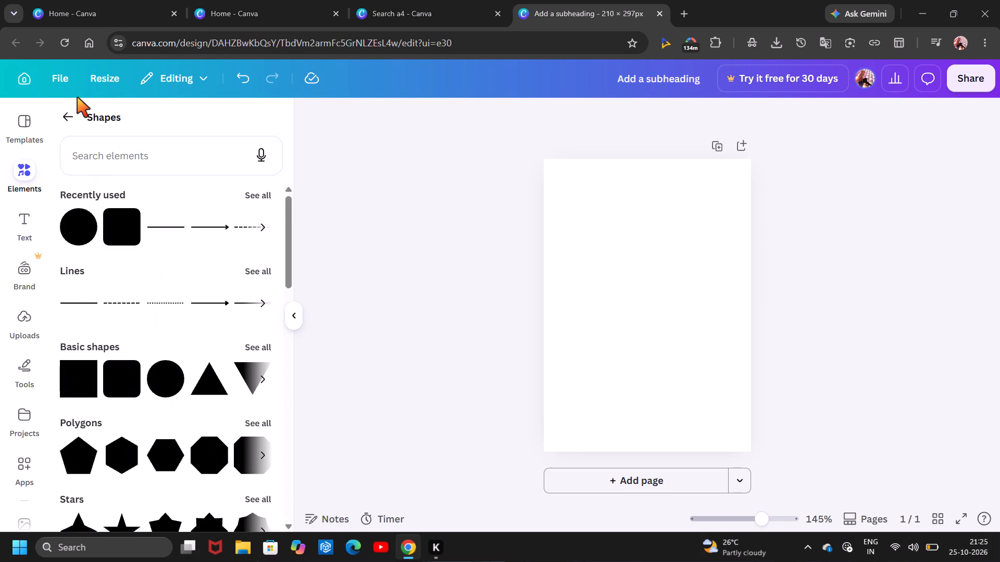
{"action": "left_click", "coordinate": [65, 112]}
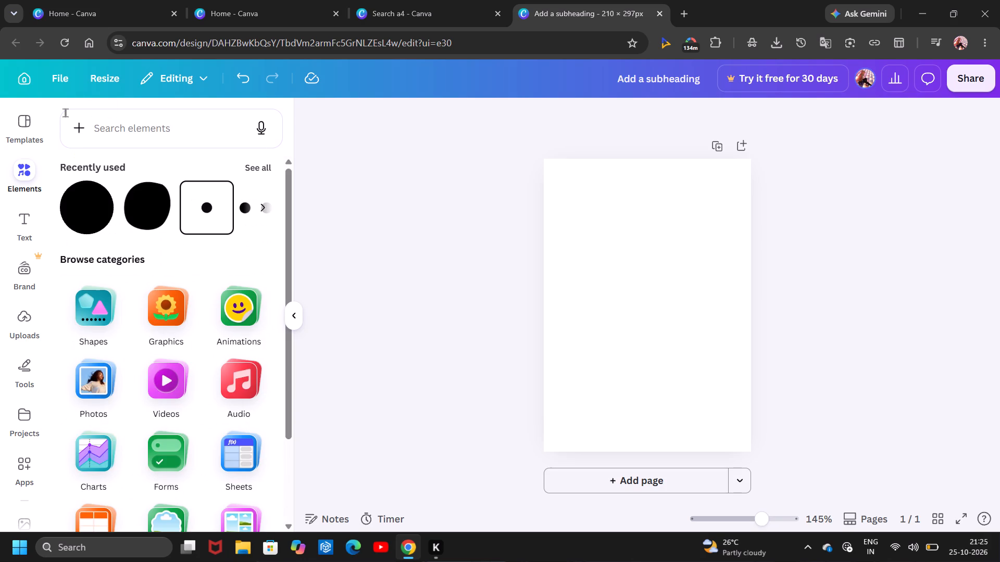
Add a subheading text box to the blank page and replace its placeholder with SKYLINE SOLUTIONS.
{"action": "left_click", "coordinate": [615, 229]}
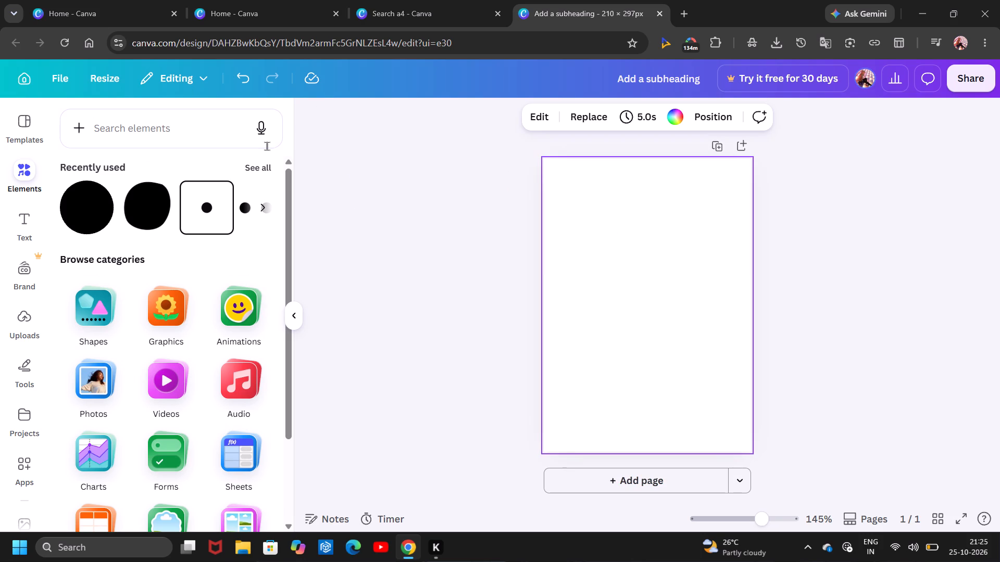
{"action": "left_click", "coordinate": [15, 238]}
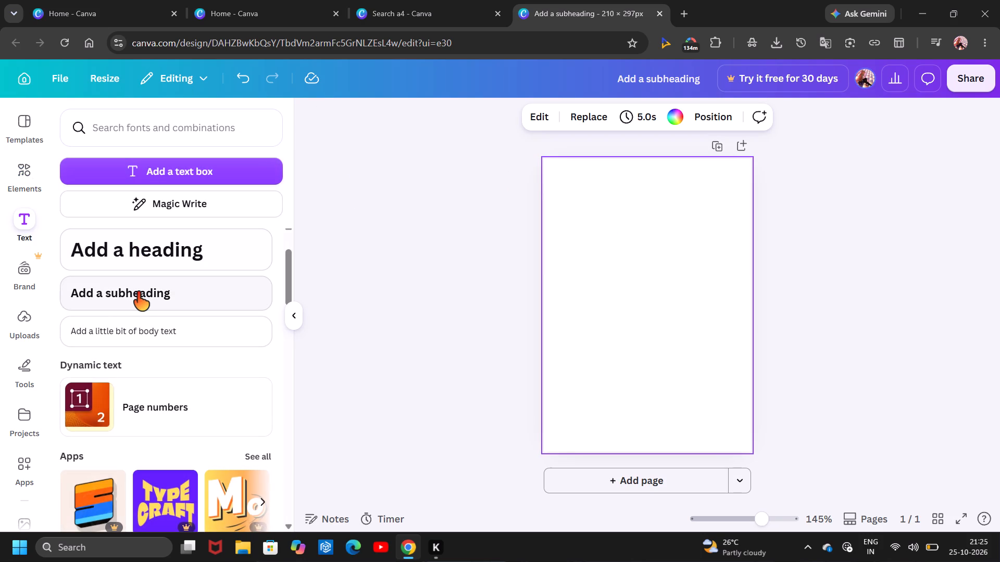
{"action": "left_click", "coordinate": [137, 292]}
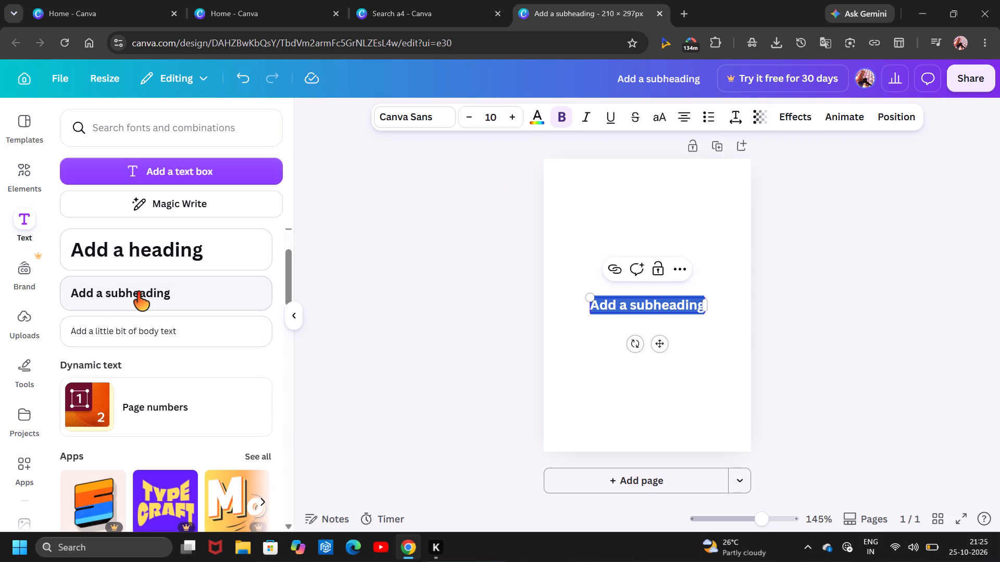
{"action": "key", "text": "BackSpace"}
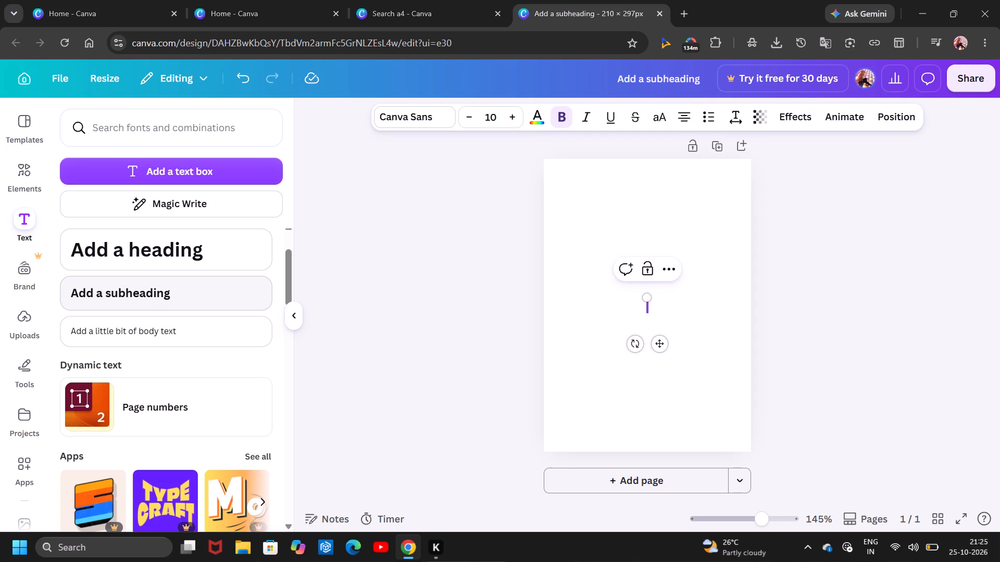
{"action": "type", "text": "SKY;INE"}
{"action": "key", "text": "space"}
{"action": "key", "text": "BackSpace"}
{"action": "key", "text": "BackSpace"}
{"action": "key", "text": "BackSpace"}
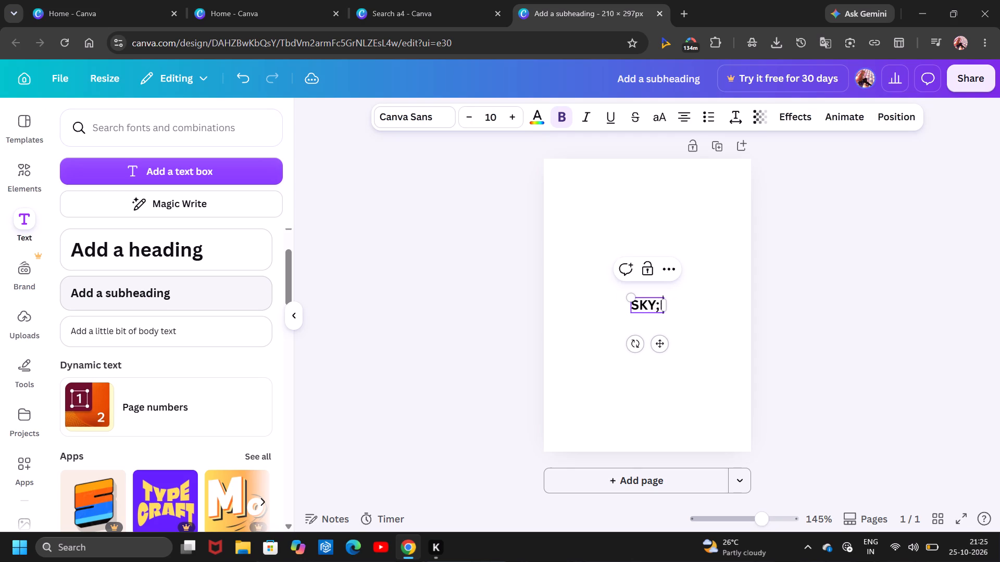
{"action": "key", "text": "BackSpace"}
{"action": "key", "text": "BackSpace"}
{"action": "type", "text": "LINE SOL"}
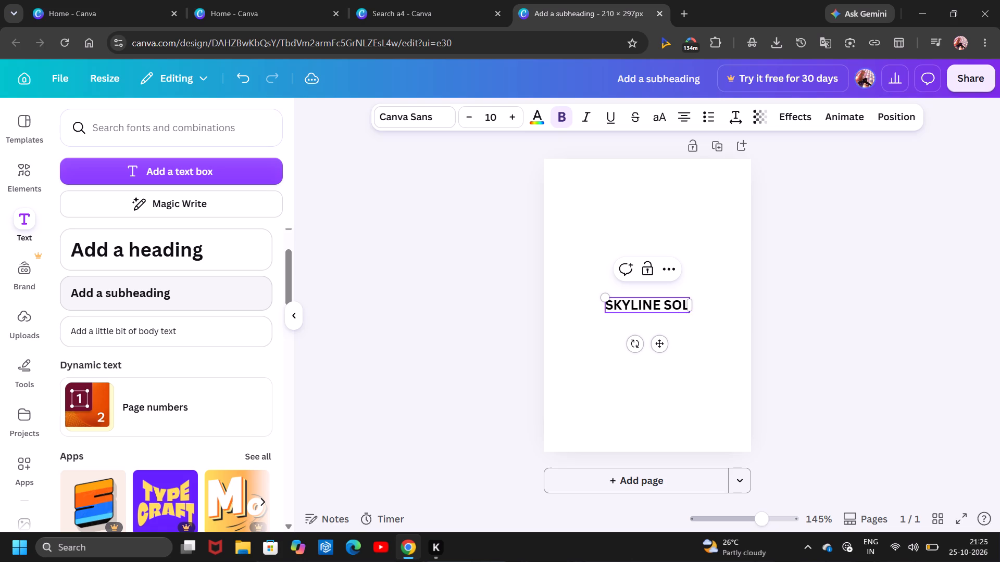
{"action": "type", "text": "UT"}
{"action": "type", "text": "IONS"}
{"action": "key", "text": "space"}
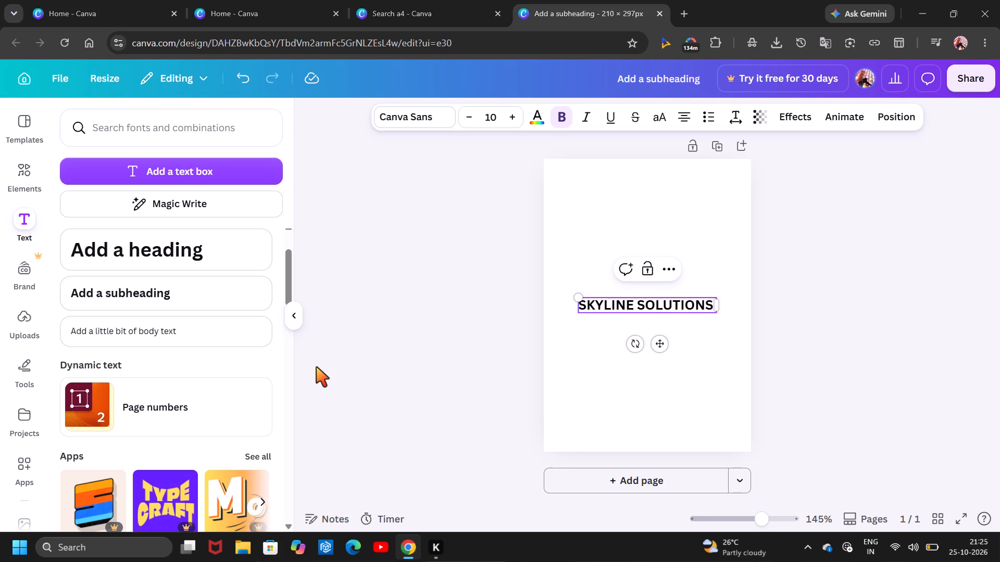
{"action": "left_click", "coordinate": [595, 146]}
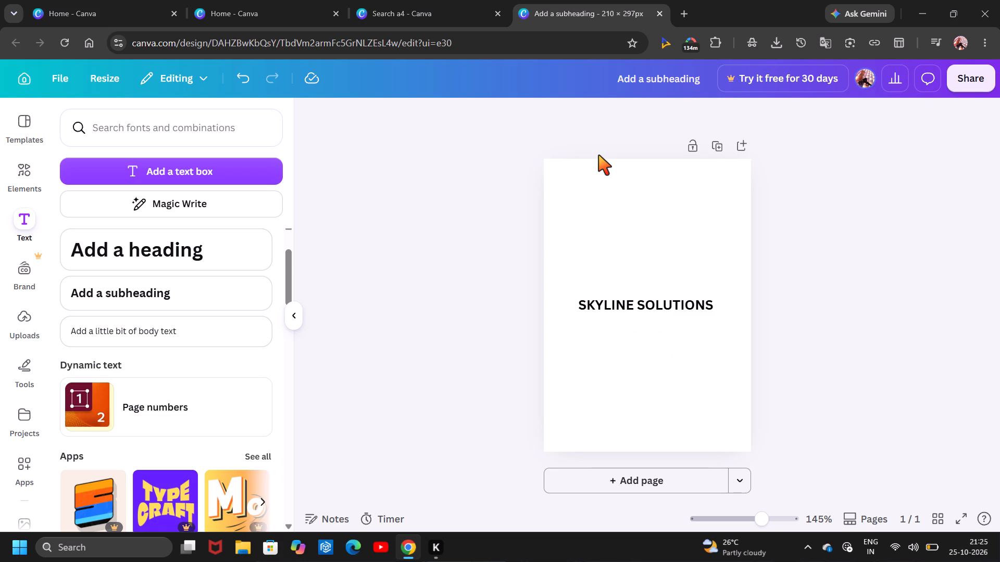
Start a new empty line below SKYLINE SOLUTIONS in the same text box.
{"action": "key", "text": "Return"}
{"action": "left_click", "coordinate": [694, 302]}
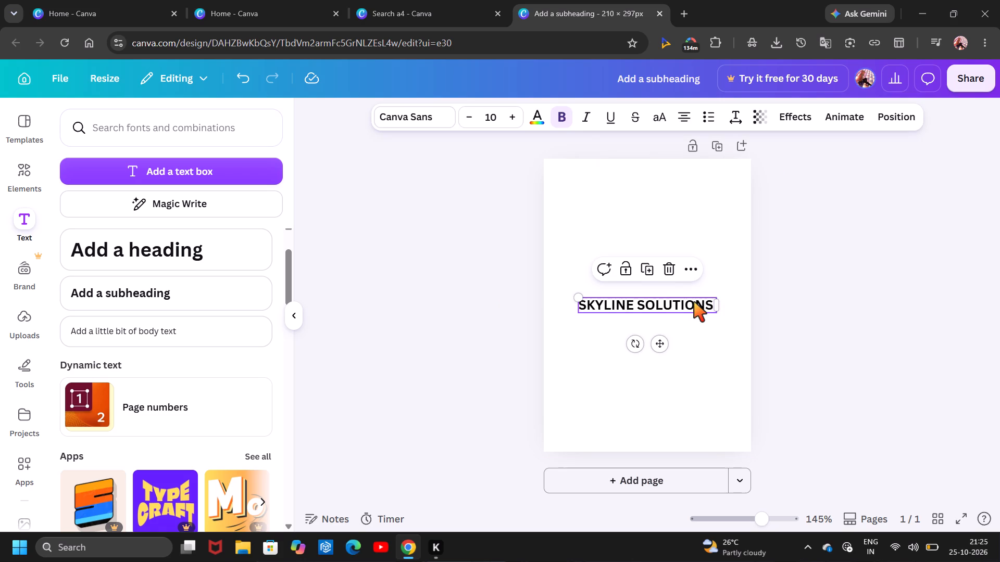
{"action": "key", "text": "Return"}
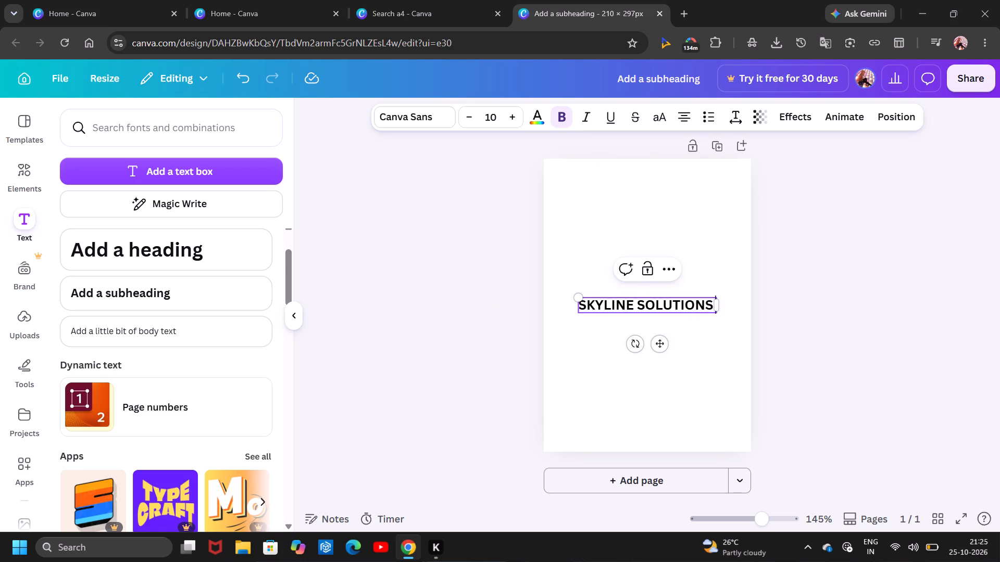
{"action": "key", "text": "Return"}
{"action": "key", "text": "Return"}
{"action": "key", "text": "BackSpace"}
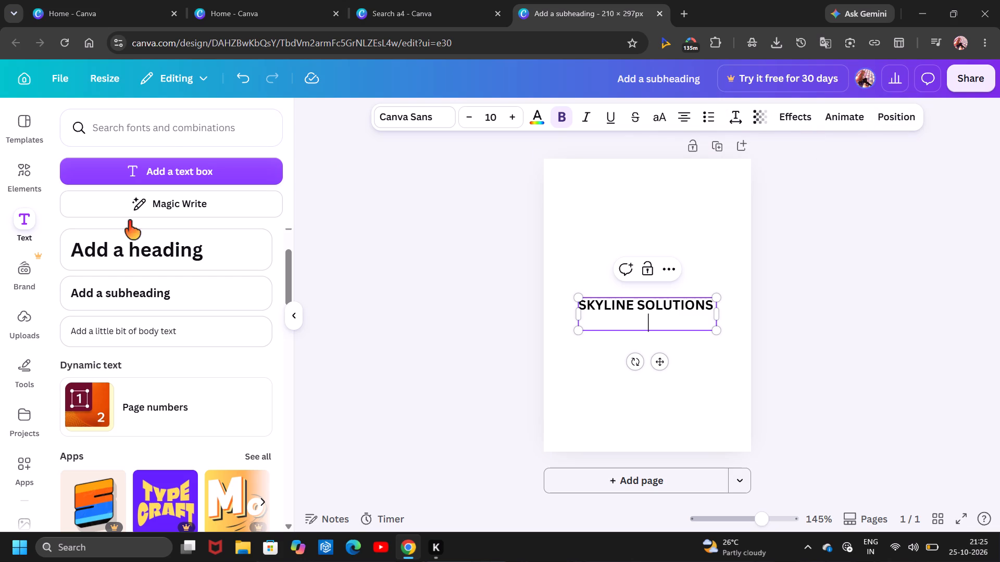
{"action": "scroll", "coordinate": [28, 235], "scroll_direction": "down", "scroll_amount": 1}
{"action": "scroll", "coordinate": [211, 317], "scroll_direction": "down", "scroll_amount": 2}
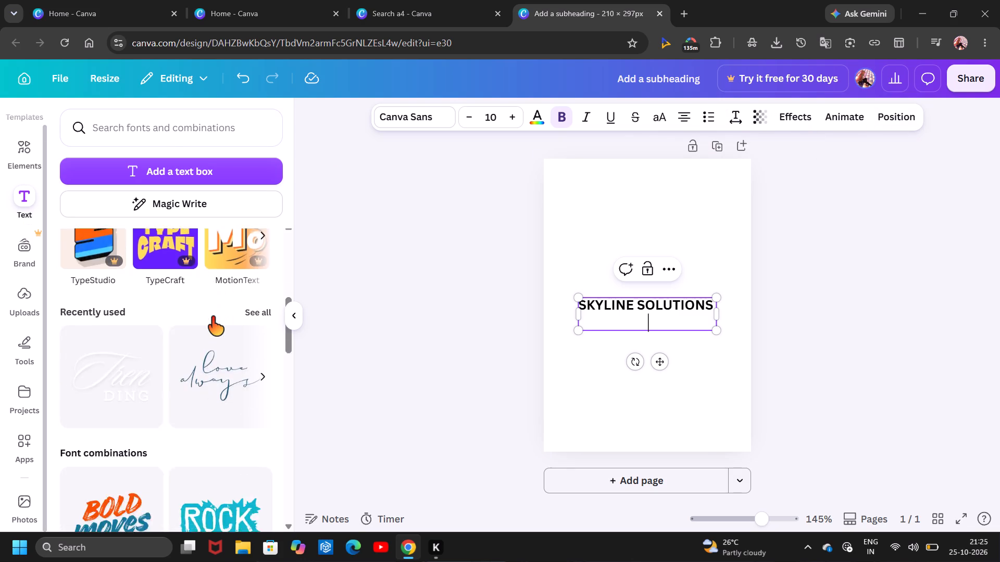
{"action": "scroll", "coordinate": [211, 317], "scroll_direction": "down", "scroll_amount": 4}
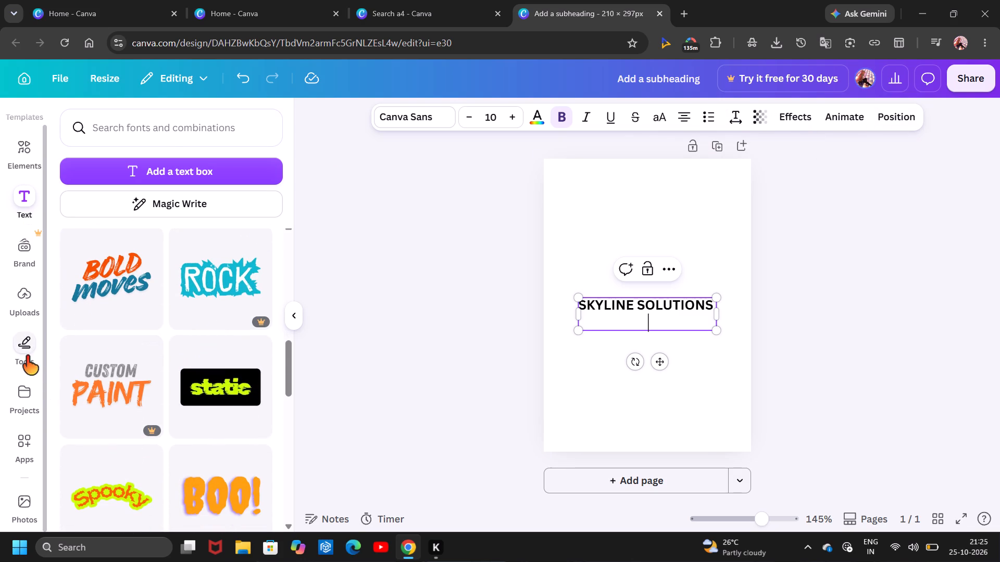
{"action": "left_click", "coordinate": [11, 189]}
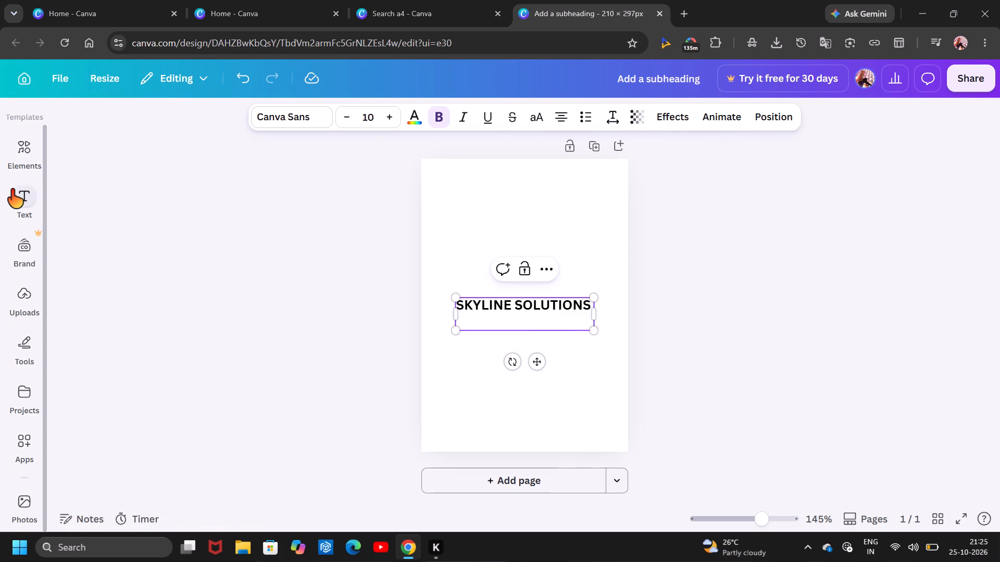
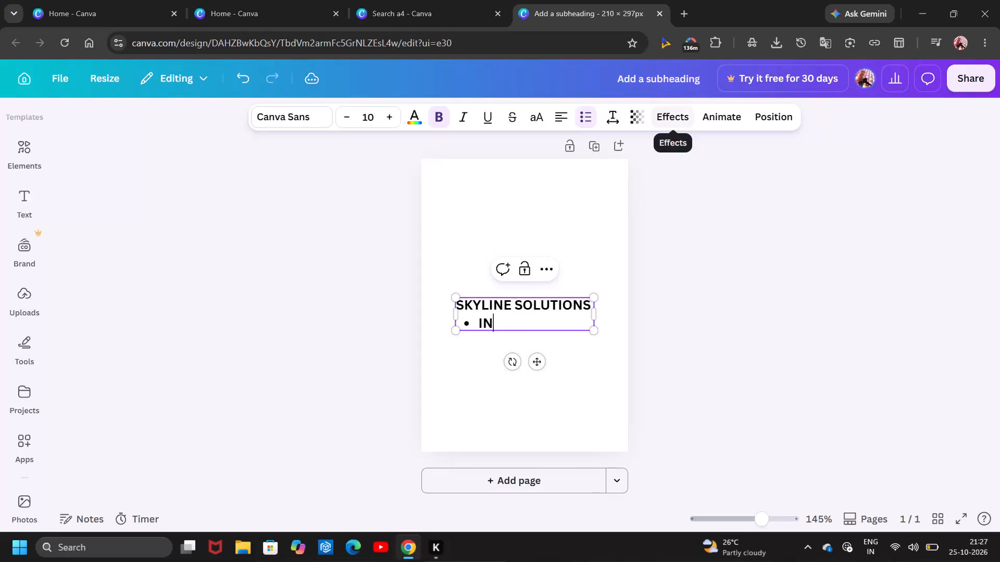
Replace the bulleted line below SKYLINE SOLUTIONS with a plain centred line reading INNOVATION.
{"action": "key", "text": "BackSpace"}
{"action": "key", "text": "BackSpace"}
{"action": "key", "text": "BackSpace"}
{"action": "key", "text": "BackSpace"}
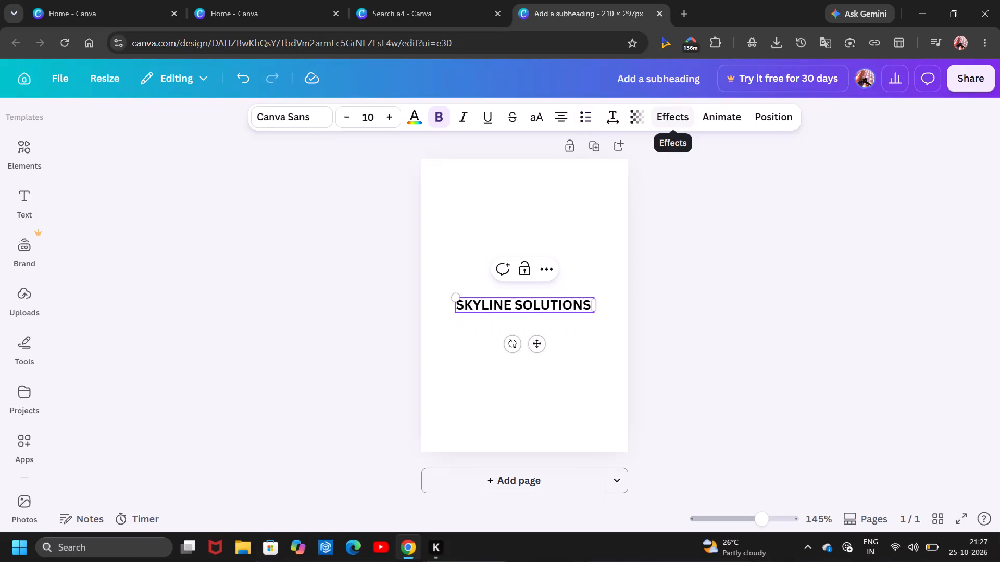
{"action": "key", "text": "Return"}
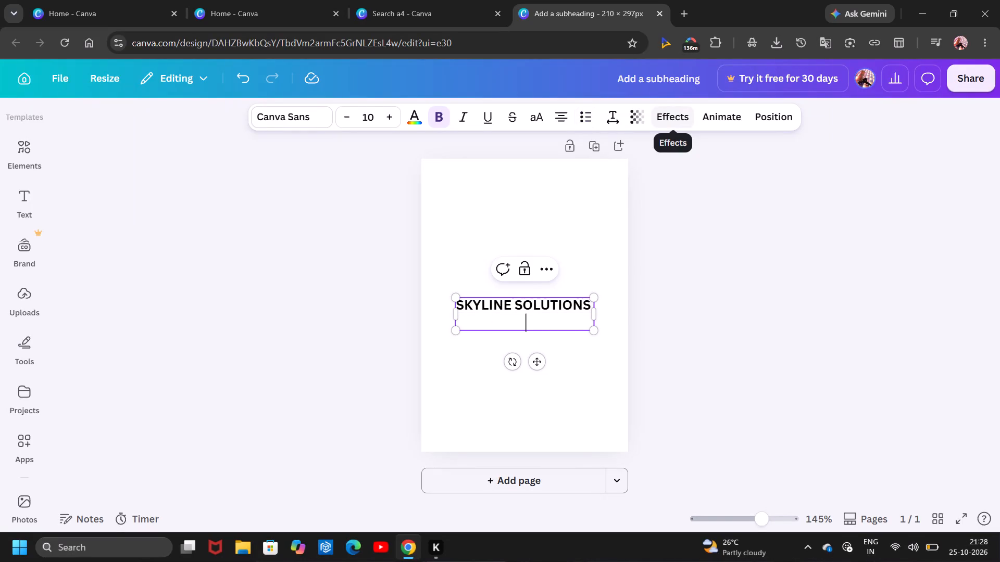
{"action": "type", "text": "INNOVATION"}
{"action": "key", "text": "space"}
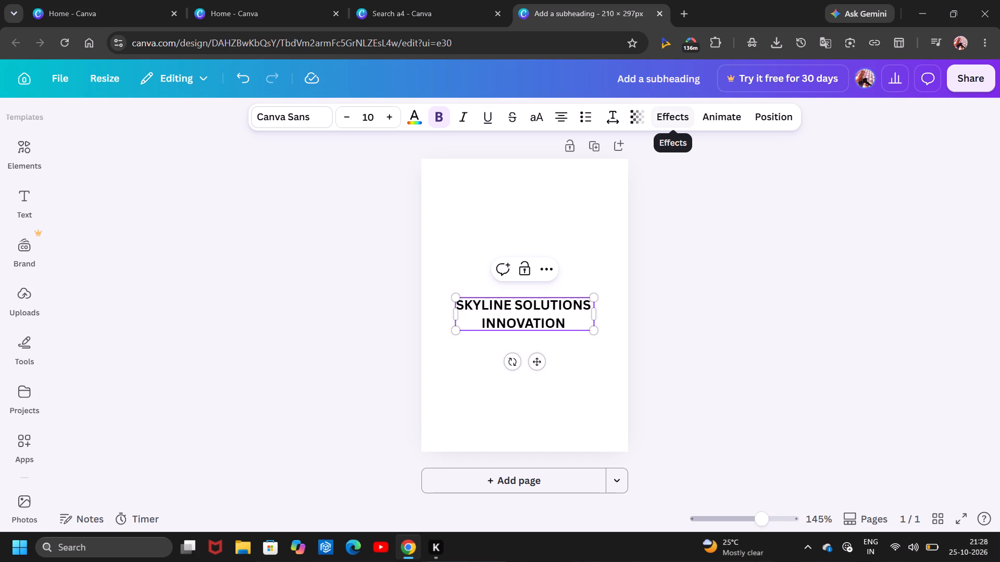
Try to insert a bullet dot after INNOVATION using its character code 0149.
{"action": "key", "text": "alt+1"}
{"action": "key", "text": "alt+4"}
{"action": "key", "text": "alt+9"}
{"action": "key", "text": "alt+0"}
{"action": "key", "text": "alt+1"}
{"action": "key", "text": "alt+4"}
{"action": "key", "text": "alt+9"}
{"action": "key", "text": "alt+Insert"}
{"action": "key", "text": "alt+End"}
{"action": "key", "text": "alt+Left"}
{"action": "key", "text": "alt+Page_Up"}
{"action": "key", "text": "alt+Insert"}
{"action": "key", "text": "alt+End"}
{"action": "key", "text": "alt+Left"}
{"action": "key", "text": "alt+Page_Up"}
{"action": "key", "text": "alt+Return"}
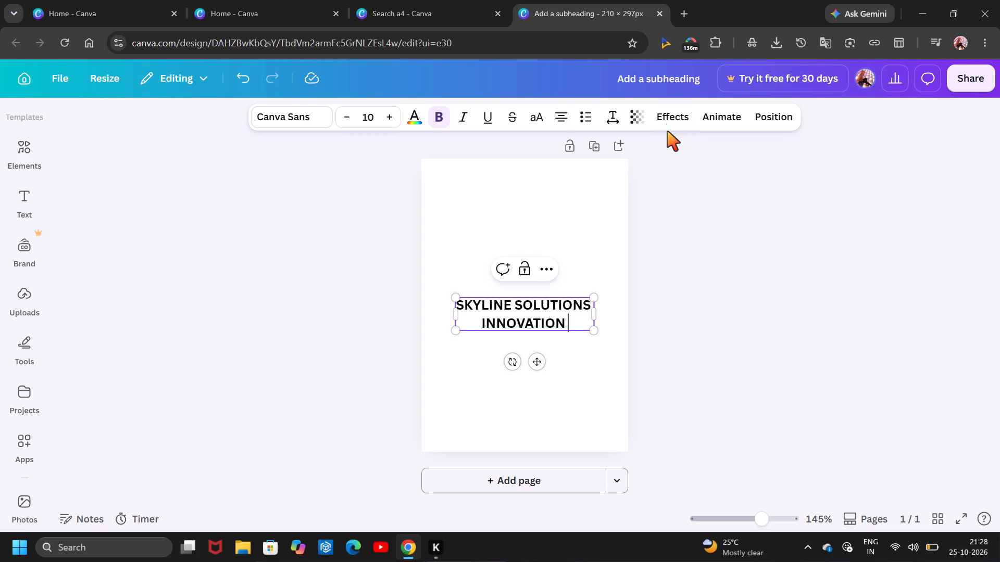
Search Google for DOT SYMBOL in a new browser tab and copy the standard bullet dot.
{"action": "left_click", "coordinate": [683, 11]}
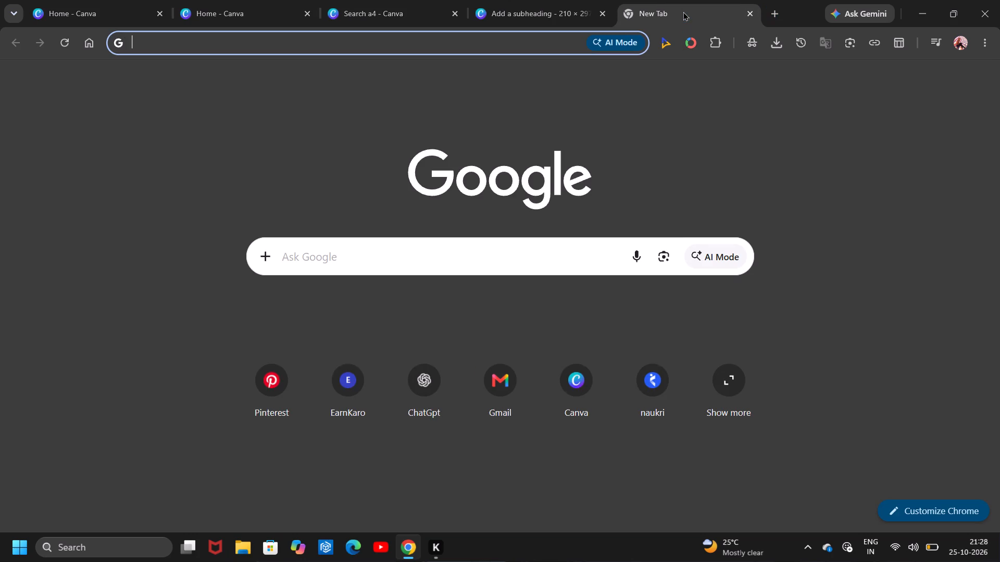
{"action": "type", "text": "DOT"}
{"action": "key", "text": "space"}
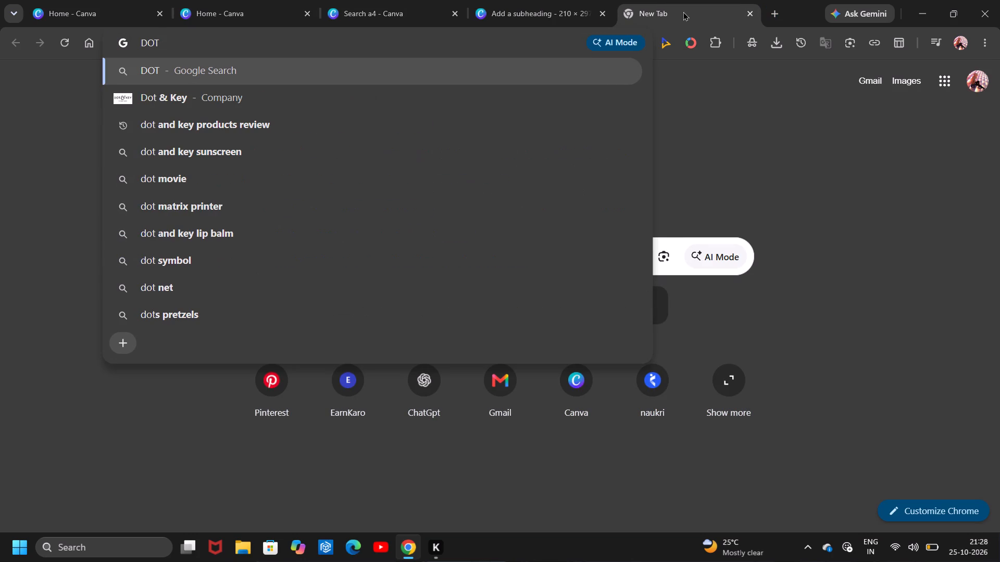
{"action": "type", "text": "SYMBOL"}
{"action": "key", "text": "Return"}
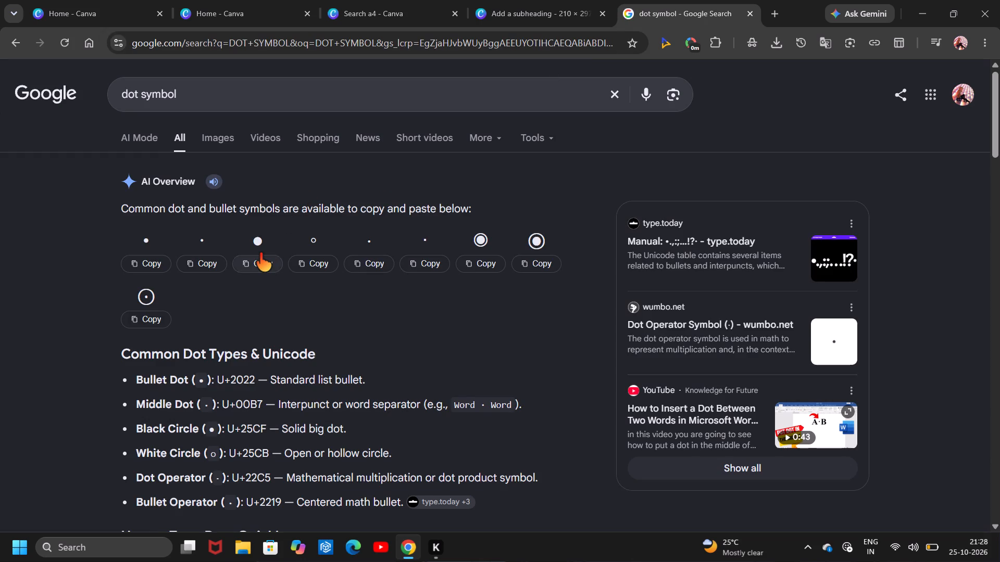
{"action": "left_click", "coordinate": [157, 267]}
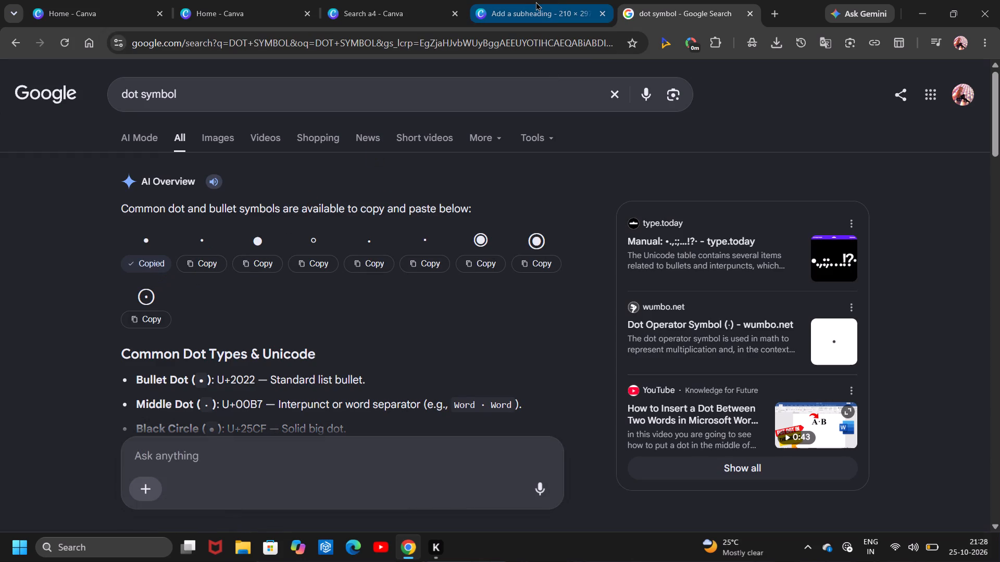
Return to the Canva design and paste the bullet dot after INNOVATION, with a space on each side.
{"action": "left_click", "coordinate": [535, 2]}
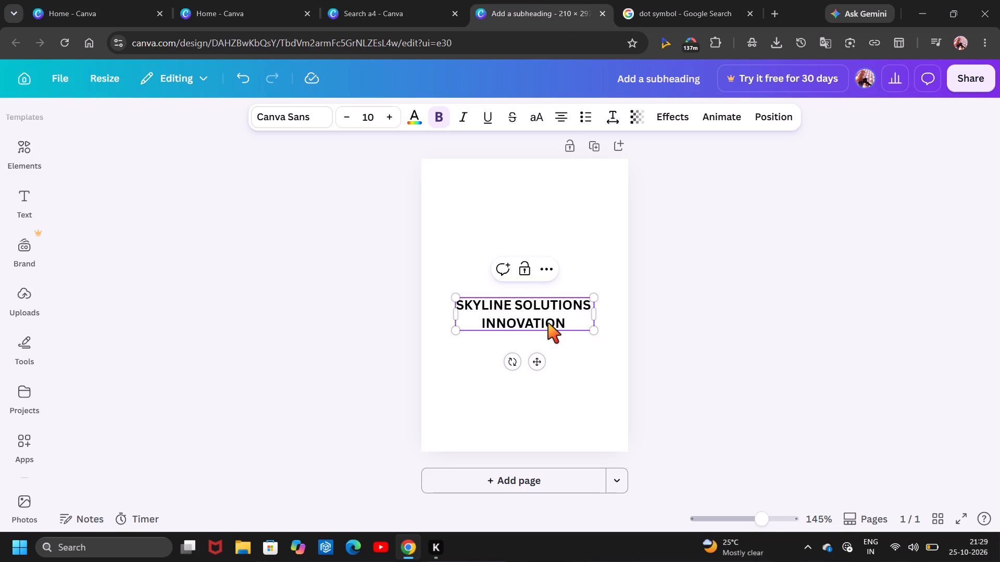
{"action": "left_click", "coordinate": [548, 323], "text": "ctrl"}
{"action": "key", "text": "ctrl+v"}
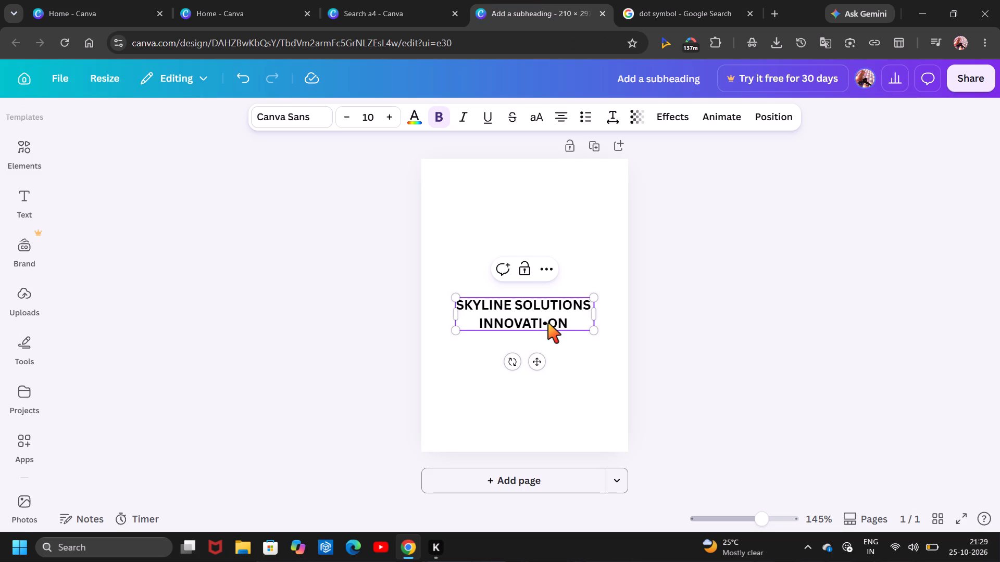
{"action": "key", "text": "BackSpace"}
{"action": "key", "text": "Right"}
{"action": "key", "text": "Right"}
{"action": "key", "text": "space"}
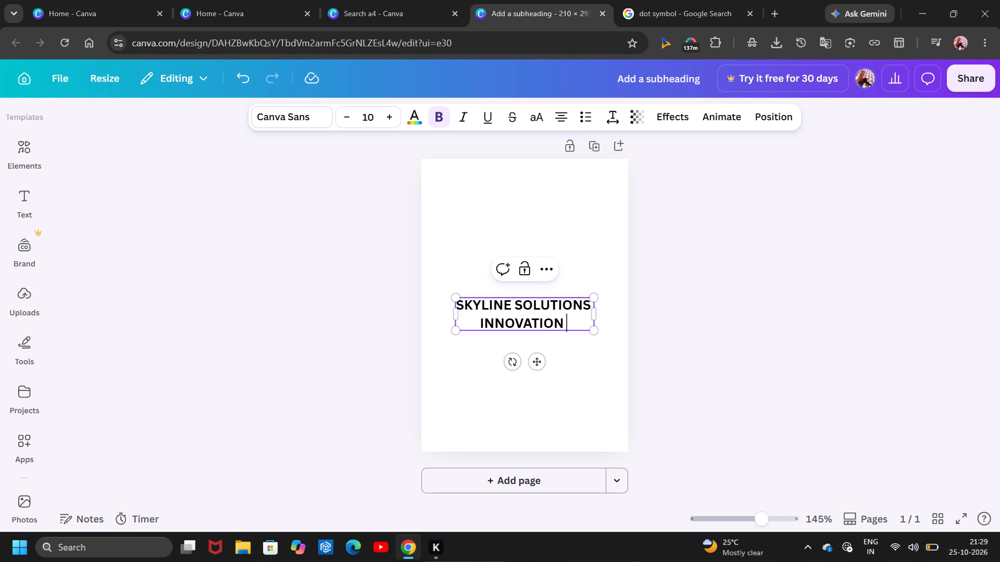
{"action": "key", "text": "ctrl+v"}
{"action": "key", "text": "space"}
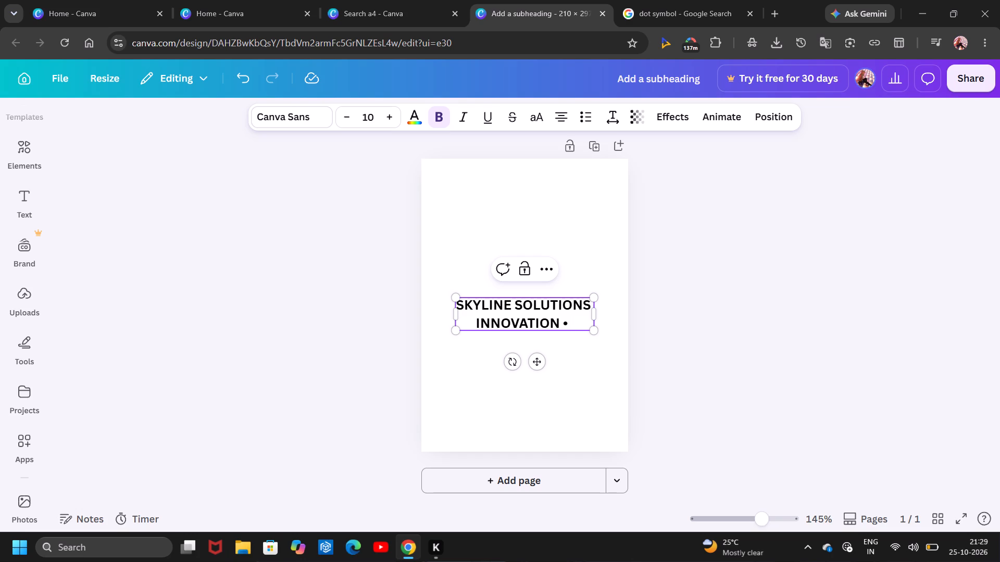
{"action": "key", "text": "space"}
{"action": "key", "text": "BackSpace"}
{"action": "key", "text": "BackSpace"}
{"action": "key", "text": "space"}
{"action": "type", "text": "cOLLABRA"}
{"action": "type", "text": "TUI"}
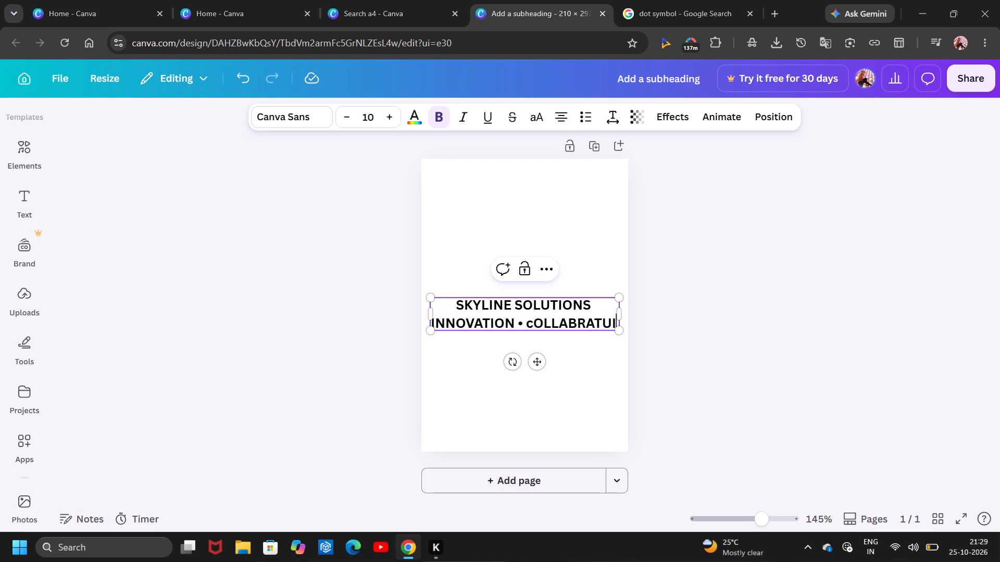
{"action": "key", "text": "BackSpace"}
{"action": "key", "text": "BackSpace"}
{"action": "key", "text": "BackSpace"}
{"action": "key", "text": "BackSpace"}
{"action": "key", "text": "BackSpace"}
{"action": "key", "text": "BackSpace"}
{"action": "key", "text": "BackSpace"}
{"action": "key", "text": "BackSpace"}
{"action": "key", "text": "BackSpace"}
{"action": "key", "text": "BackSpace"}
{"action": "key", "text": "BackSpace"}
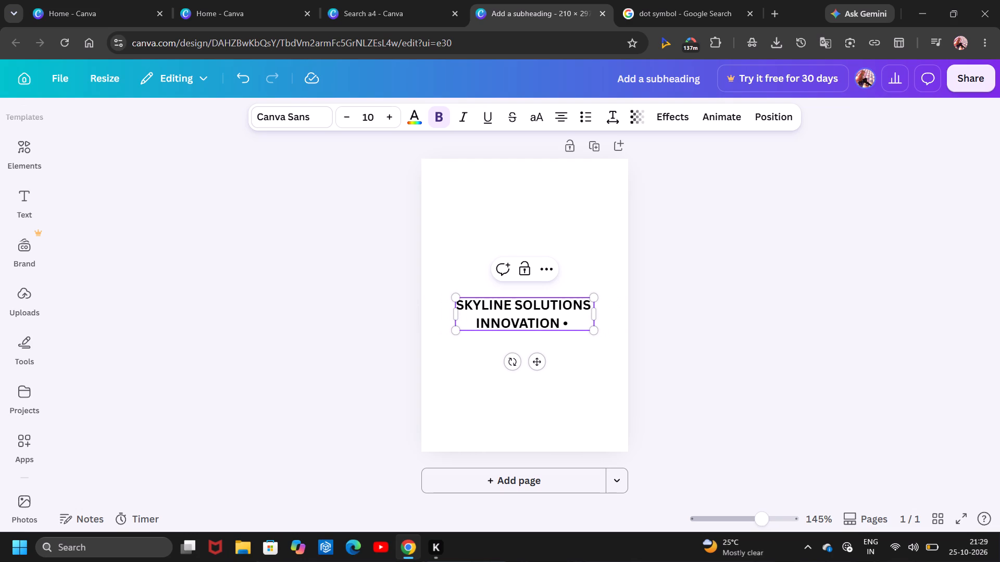
Add COLLABRATION after the dot in the tagline, followed by a space and another pasted bullet dot.
{"action": "type", "text": "COLLABRATION"}
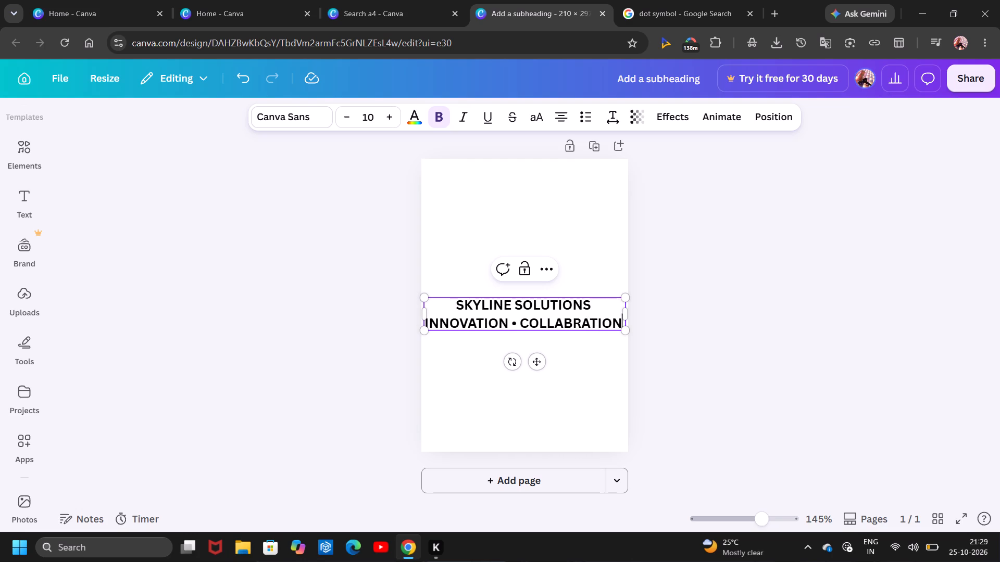
{"action": "key", "text": "space"}
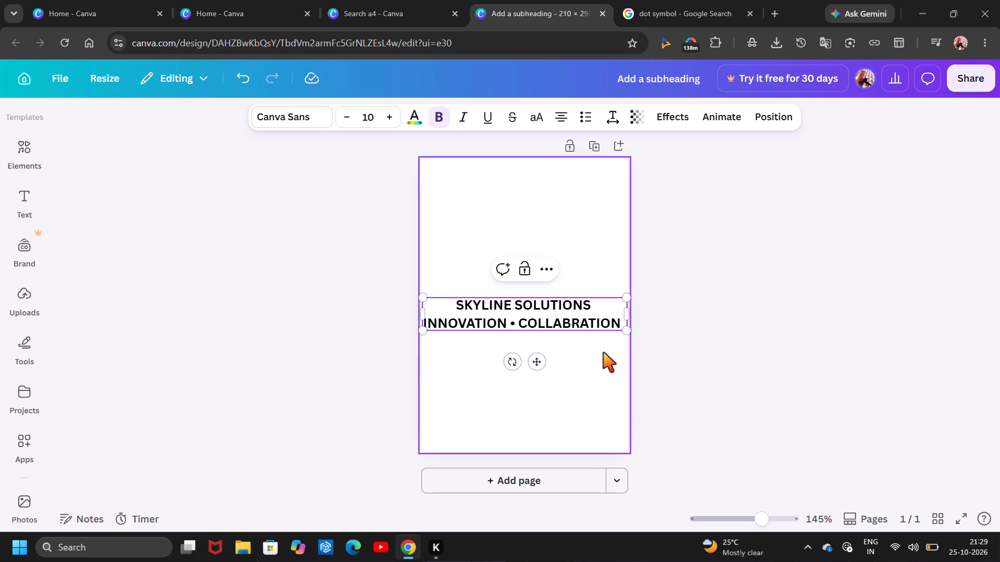
{"action": "key", "text": "ctrl+v"}
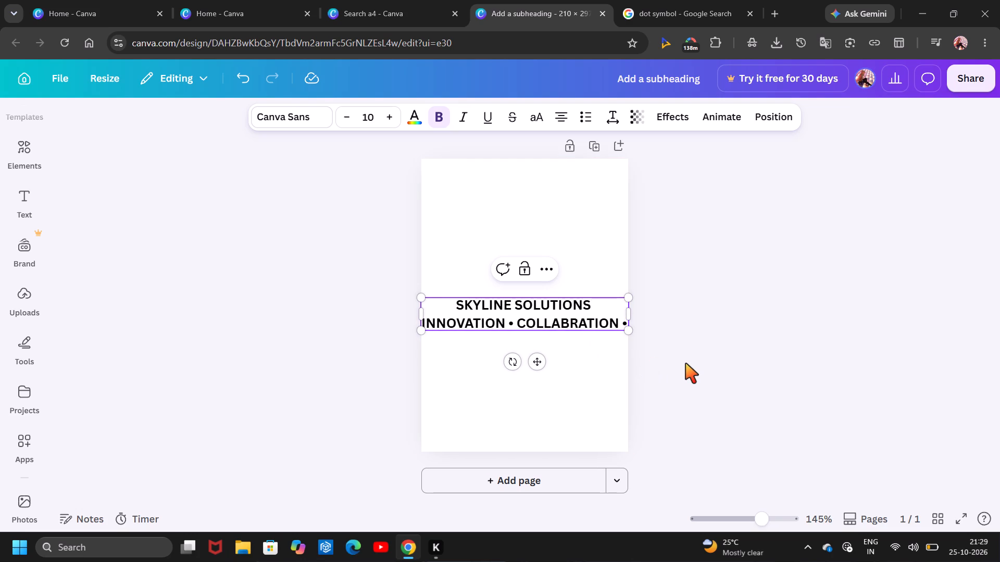
Scale the text box down to font size 7.1 and add GROWTH after the second dot.
{"action": "left_click_drag", "start_coordinate": [624, 329], "coordinate": [572, 278]}
{"action": "key", "text": "space"}
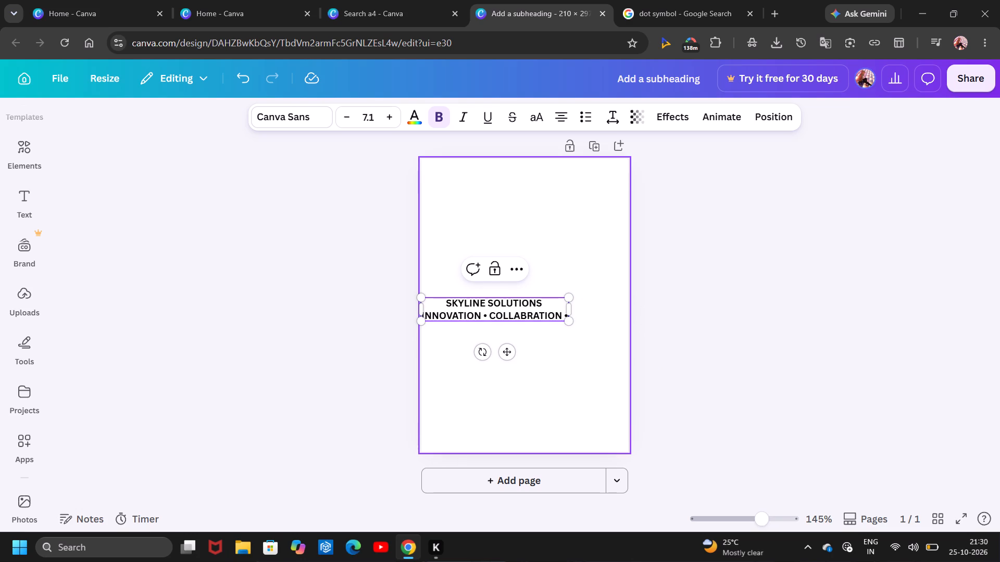
{"action": "type", "text": "GR"}
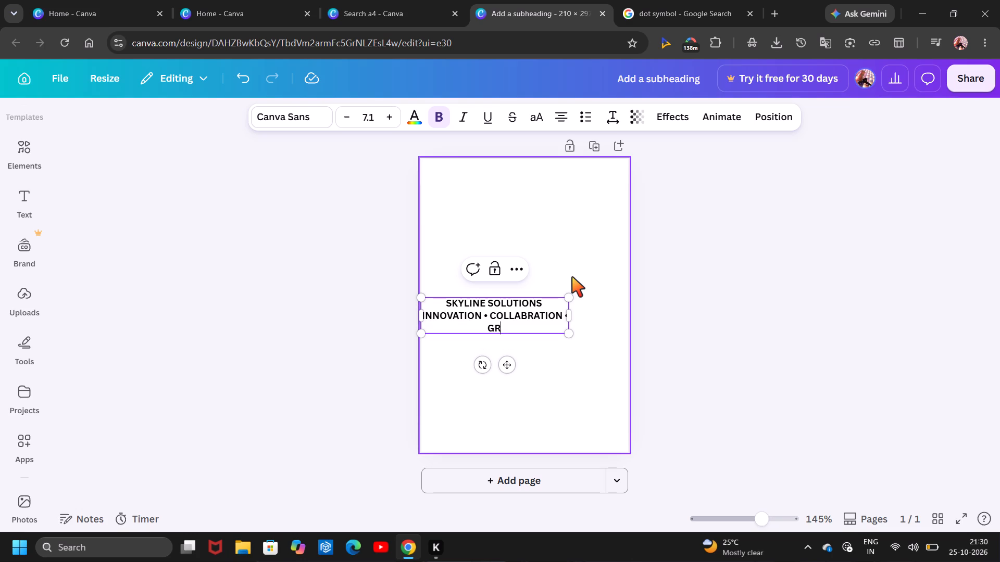
{"action": "type", "text": "OWTH"}
{"action": "key", "text": "space"}
Widen the text box and delete the space before GROWTH to bring the tagline onto one line.
{"action": "left_click_drag", "start_coordinate": [570, 313], "coordinate": [612, 313]}
{"action": "left_click", "coordinate": [482, 329]}
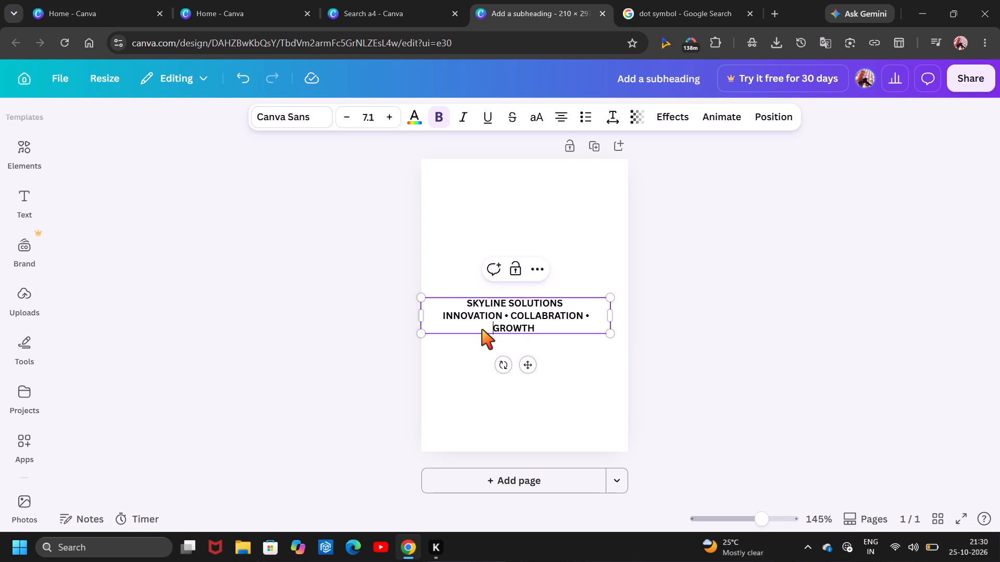
{"action": "key", "text": "BackSpace"}
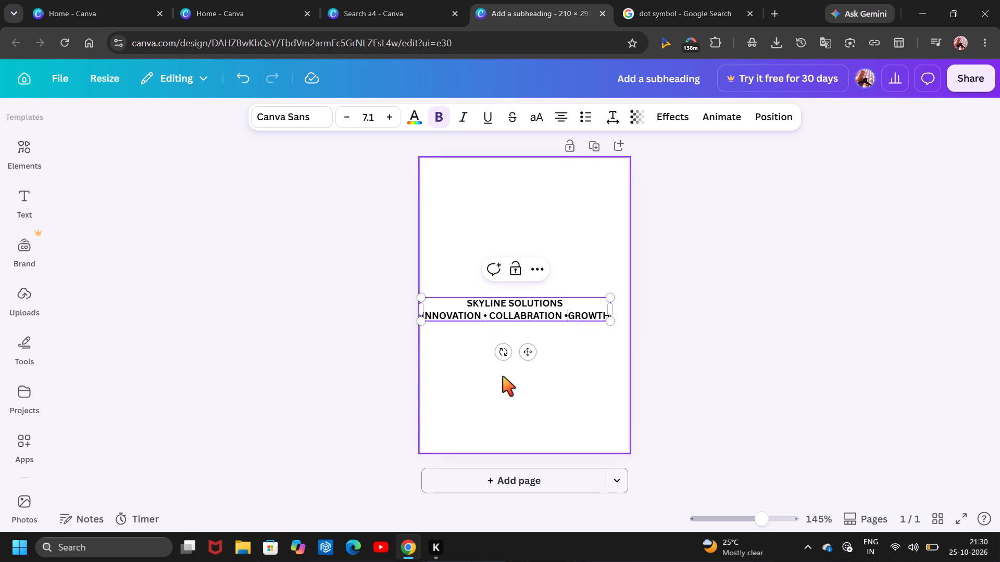
Move the heading and tagline text box to the top of the page, just inside its left edge.
{"action": "left_click_drag", "start_coordinate": [532, 348], "coordinate": [522, 216]}
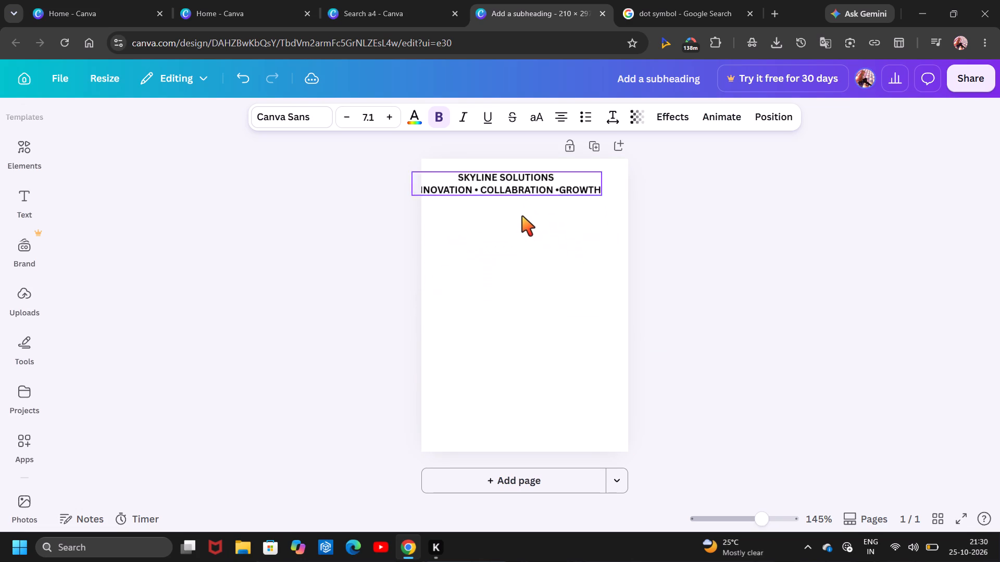
{"action": "left_click_drag", "start_coordinate": [522, 216], "coordinate": [534, 219]}
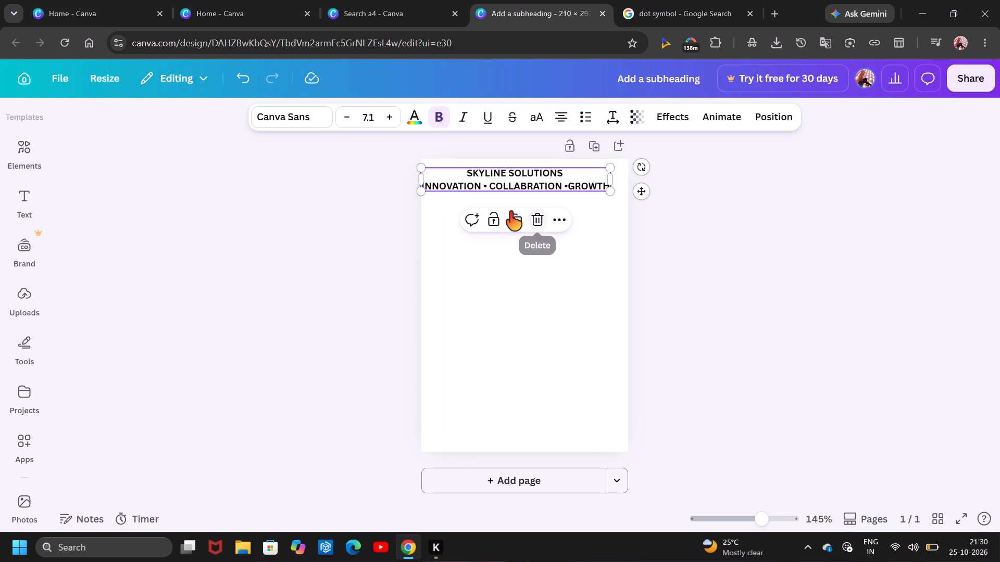
Reduce the font size of the INNOVATION • COLLABRATION •GROWTH line to 5.1.
{"action": "left_click", "coordinate": [432, 184]}
{"action": "left_click_drag", "start_coordinate": [432, 184], "coordinate": [615, 183]}
{"action": "left_click", "coordinate": [355, 117]}
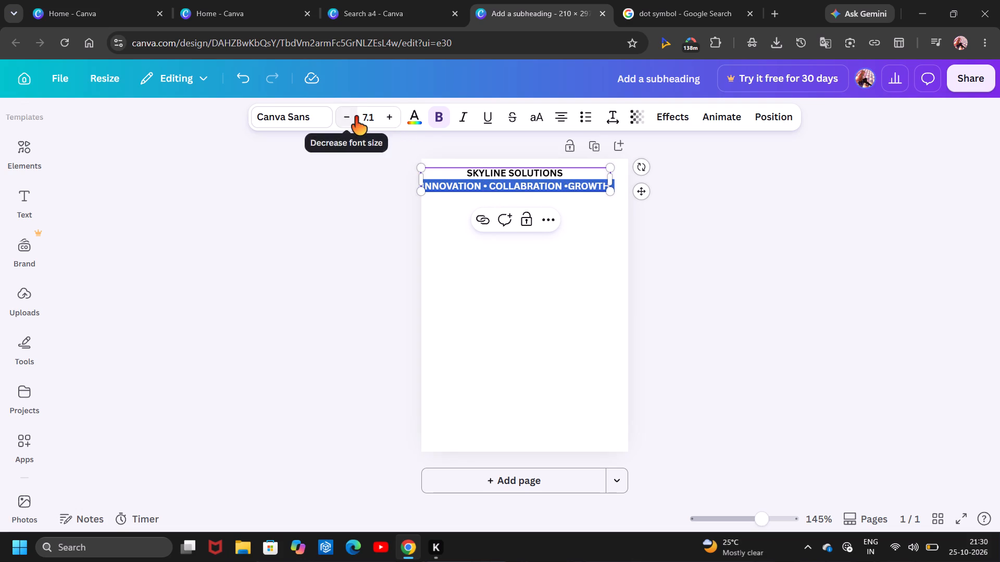
{"action": "left_click", "coordinate": [355, 117]}
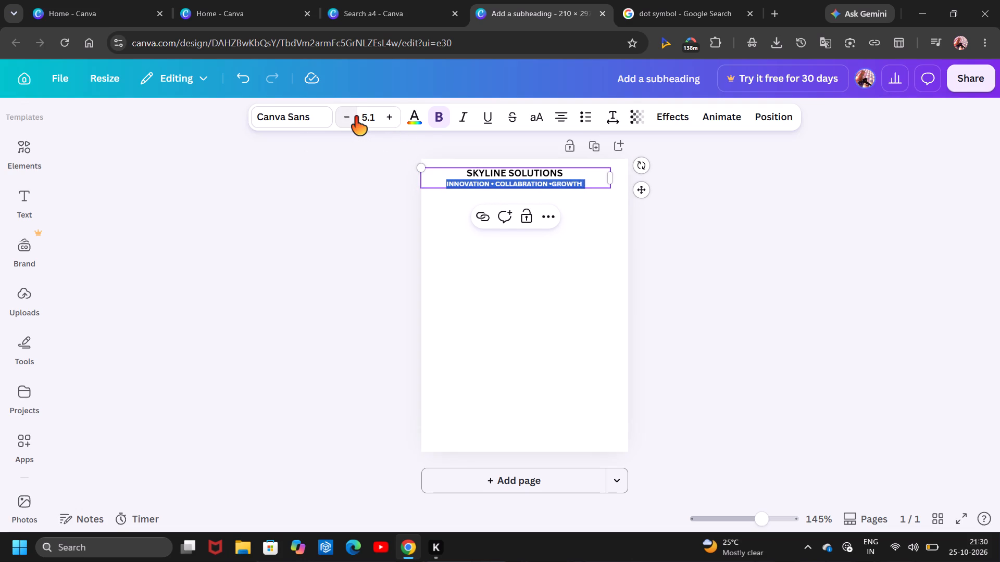
Remove the bold formatting from the INNOVATION • COLLABRATION •GROWTH tagline.
{"action": "left_click", "coordinate": [433, 112]}
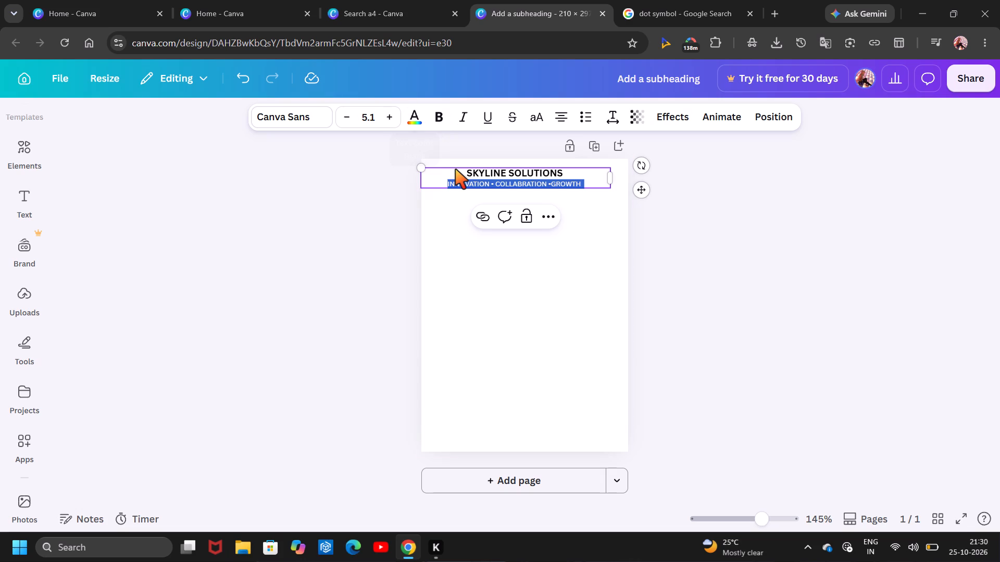
{"action": "left_click", "coordinate": [639, 319]}
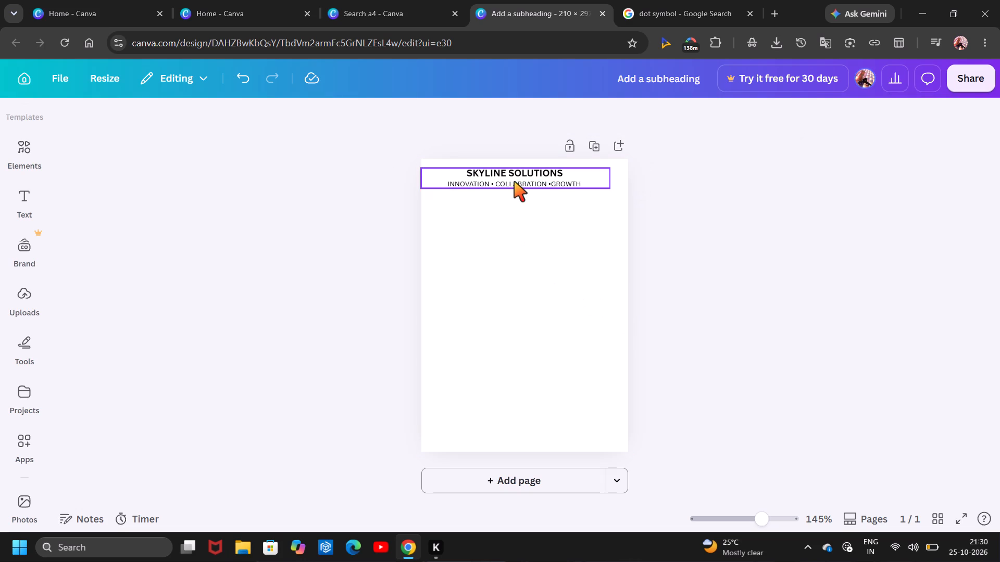
Insert a space between the second dot and GROWTH in the tagline.
{"action": "left_click", "coordinate": [541, 188]}
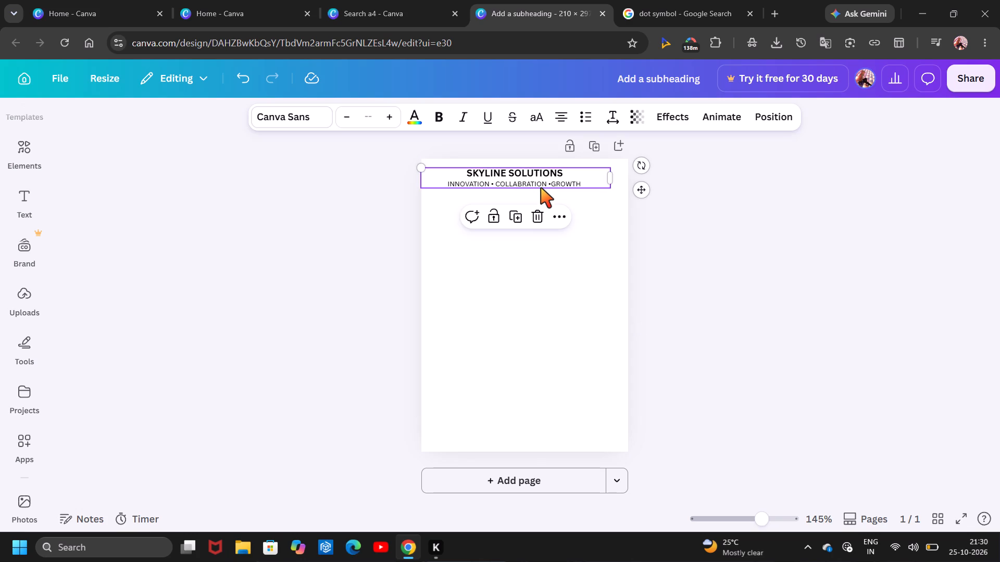
{"action": "left_click", "coordinate": [555, 182]}
{"action": "left_click", "coordinate": [547, 193]}
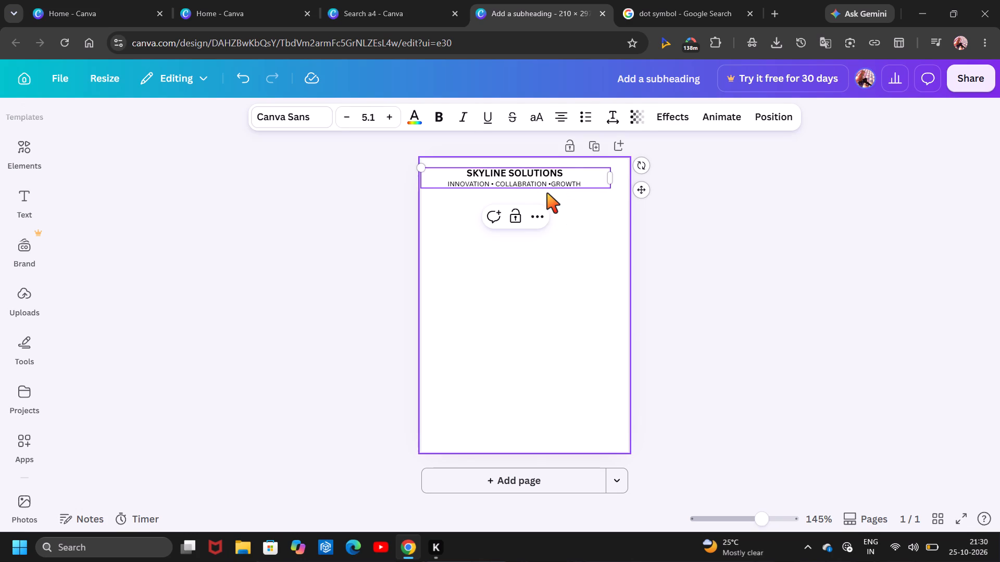
{"action": "key", "text": "Left"}
{"action": "key", "text": "space"}
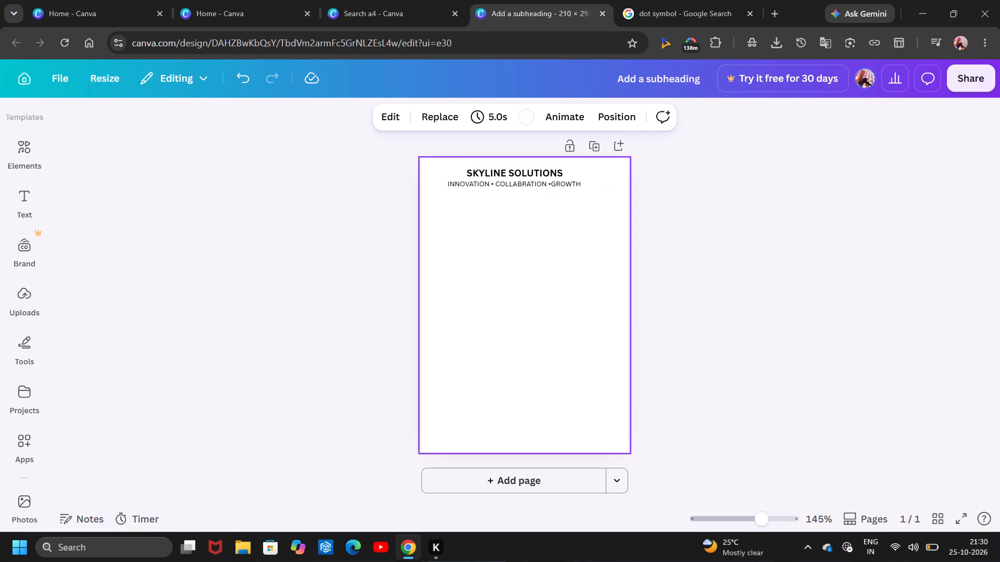
{"action": "left_click", "coordinate": [559, 183]}
{"action": "left_click", "coordinate": [559, 183]}
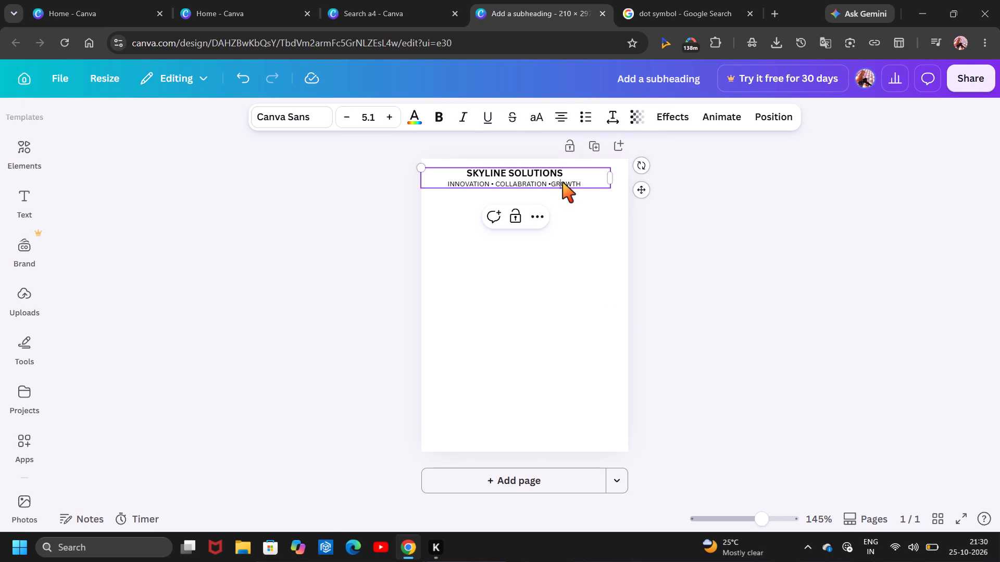
{"action": "key", "text": "Left"}
{"action": "key", "text": "Left"}
{"action": "key", "text": "space"}
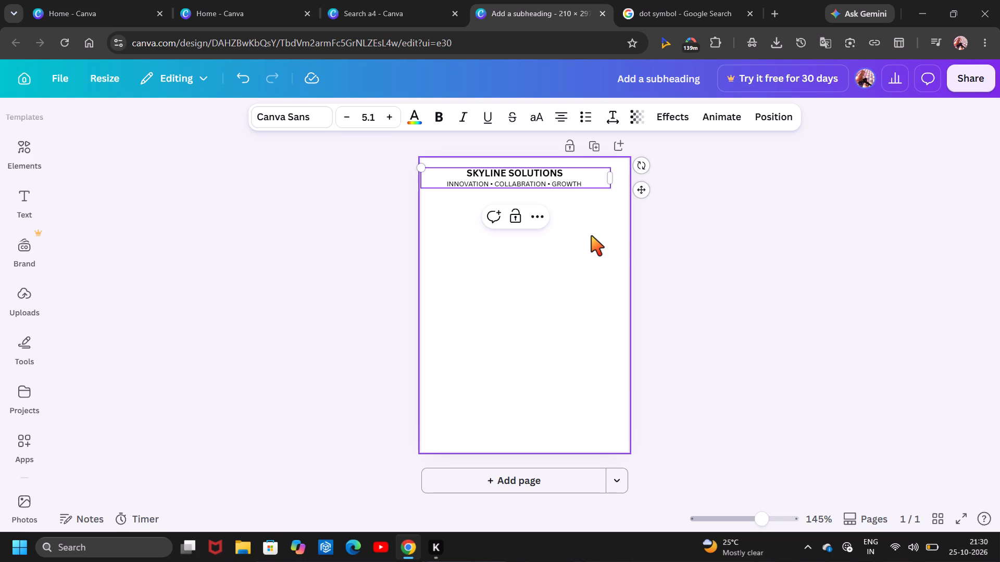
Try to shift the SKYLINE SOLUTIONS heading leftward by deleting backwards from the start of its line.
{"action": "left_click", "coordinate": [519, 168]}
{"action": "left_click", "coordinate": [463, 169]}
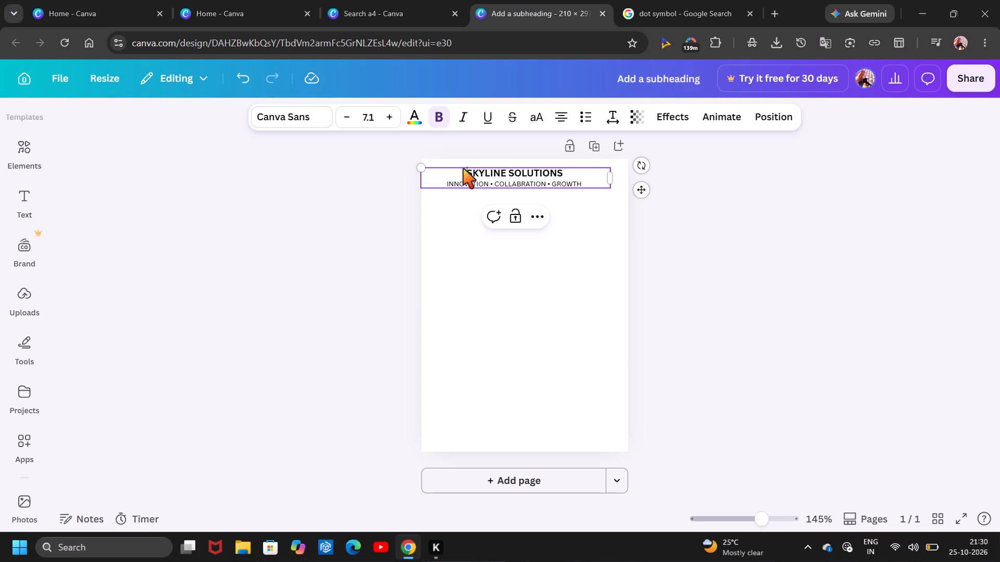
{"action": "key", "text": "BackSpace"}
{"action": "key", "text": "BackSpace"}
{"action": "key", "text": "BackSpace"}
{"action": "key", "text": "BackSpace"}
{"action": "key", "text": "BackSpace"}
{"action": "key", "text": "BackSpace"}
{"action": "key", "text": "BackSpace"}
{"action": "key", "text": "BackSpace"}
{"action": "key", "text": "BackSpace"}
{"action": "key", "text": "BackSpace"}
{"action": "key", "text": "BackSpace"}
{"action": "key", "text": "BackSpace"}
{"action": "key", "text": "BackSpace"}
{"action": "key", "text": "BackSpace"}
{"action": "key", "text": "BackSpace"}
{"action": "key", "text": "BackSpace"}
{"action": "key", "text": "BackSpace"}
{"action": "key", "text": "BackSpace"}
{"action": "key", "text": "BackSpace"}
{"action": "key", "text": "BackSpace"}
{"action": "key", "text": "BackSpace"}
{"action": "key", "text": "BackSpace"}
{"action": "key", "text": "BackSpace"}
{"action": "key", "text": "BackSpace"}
Left-align both the SKYLINE SOLUTIONS heading and the tagline beneath it.
{"action": "left_click", "coordinate": [557, 122]}
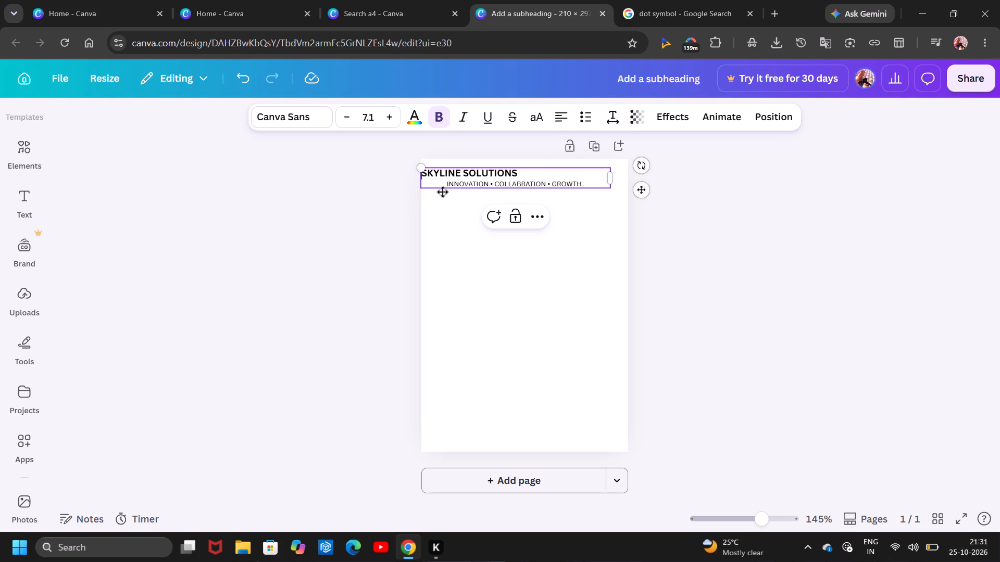
{"action": "left_click", "coordinate": [445, 185]}
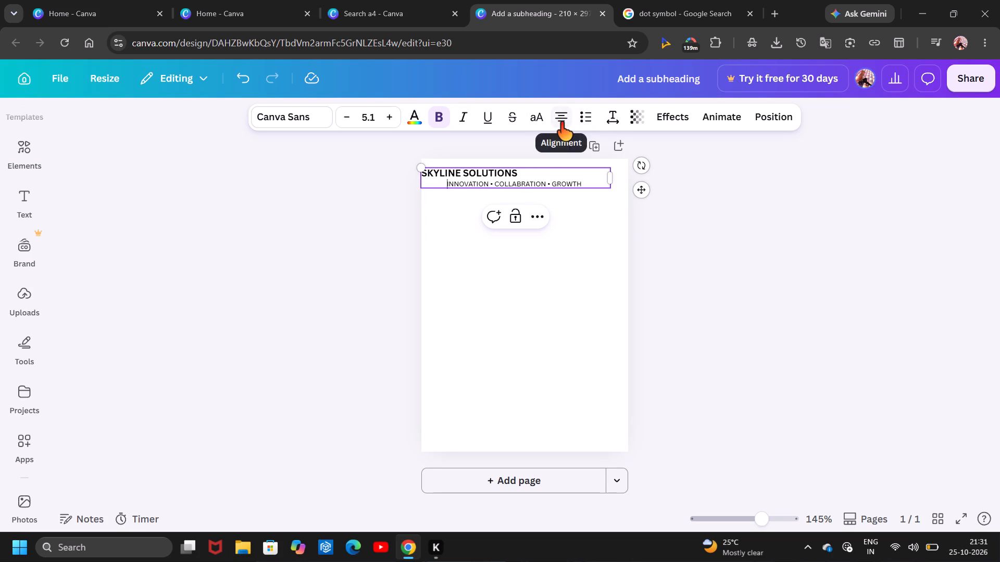
{"action": "left_click", "coordinate": [560, 122]}
{"action": "left_click", "coordinate": [590, 284]}
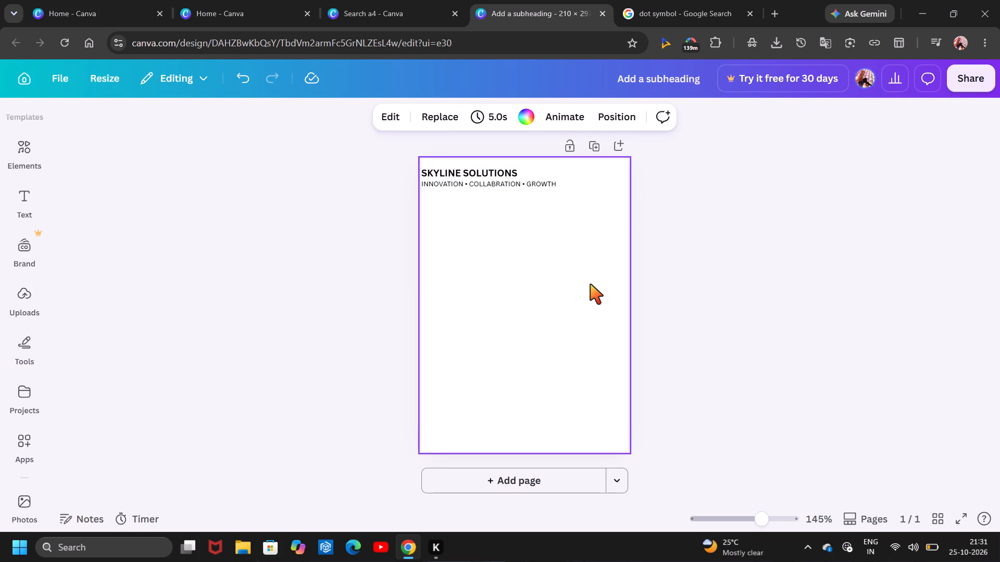
Move the text box down and inward from the page's top-left corner and narrow it to fit within the page.
{"action": "left_click_drag", "start_coordinate": [480, 168], "coordinate": [495, 177]}
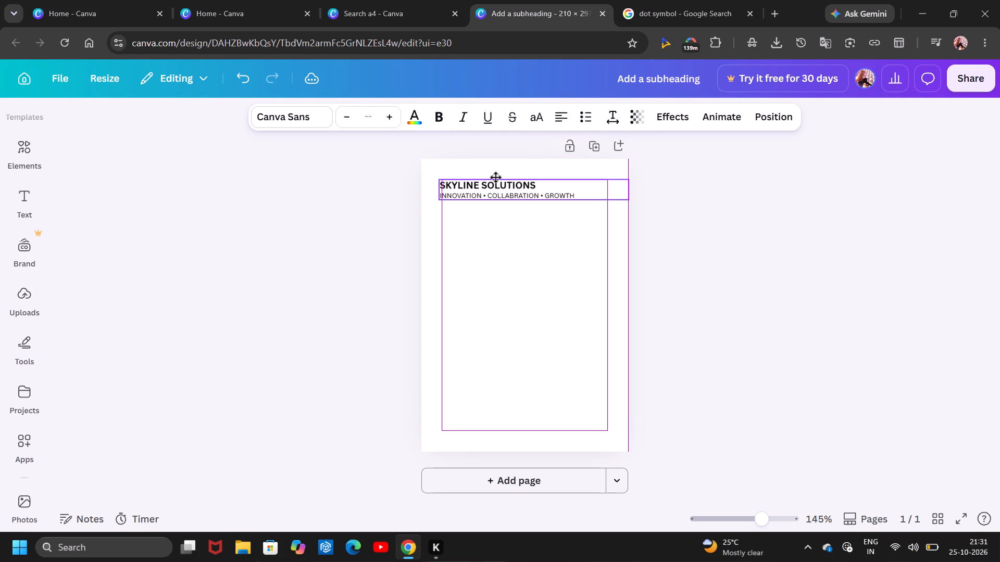
{"action": "left_click_drag", "start_coordinate": [495, 177], "coordinate": [510, 177]}
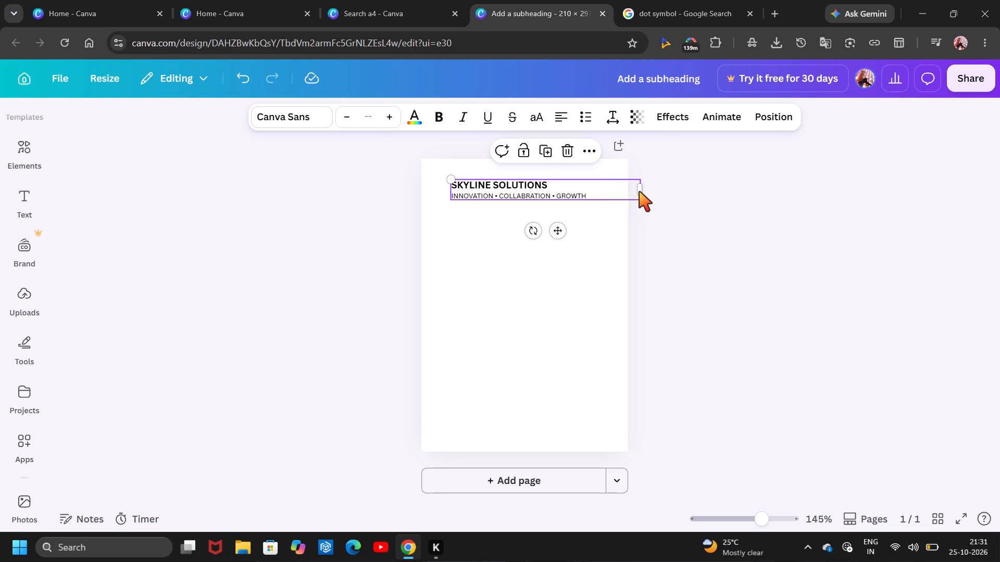
{"action": "left_click", "coordinate": [639, 191]}
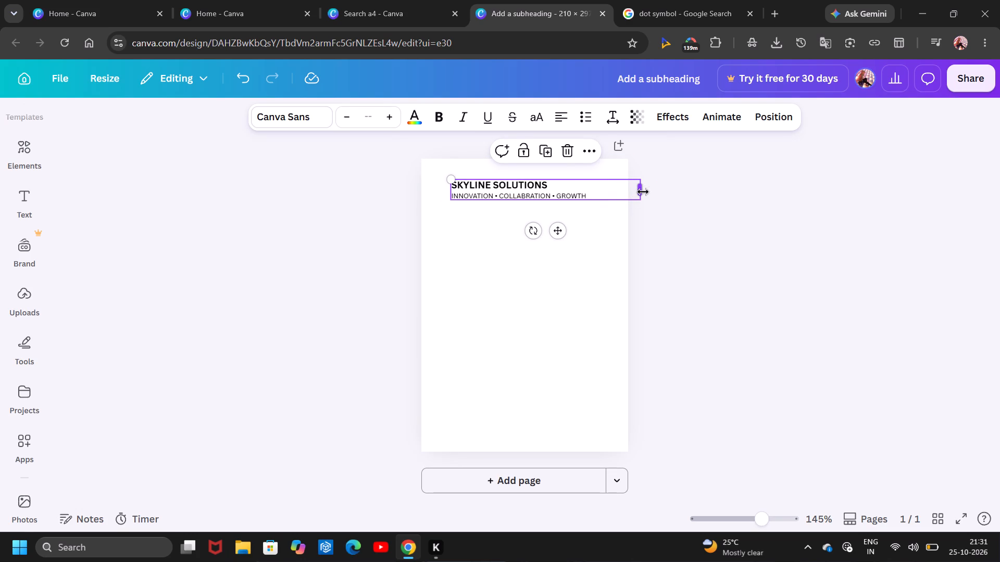
{"action": "left_click_drag", "start_coordinate": [643, 191], "coordinate": [579, 196]}
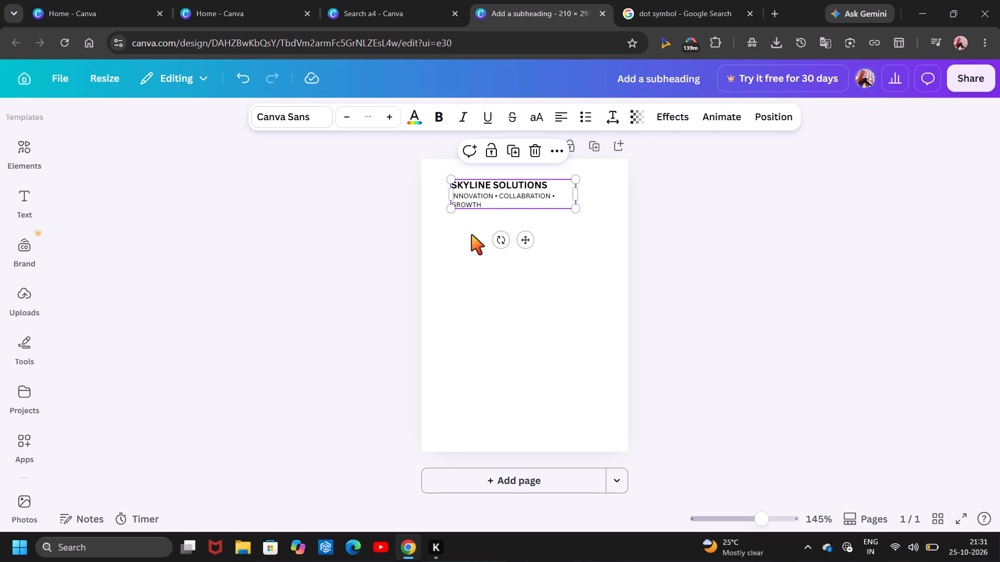
Reduce the tagline's font size to 4.1 so it fits on one line in the narrowed text box.
{"action": "triple_click", "coordinate": [476, 199]}
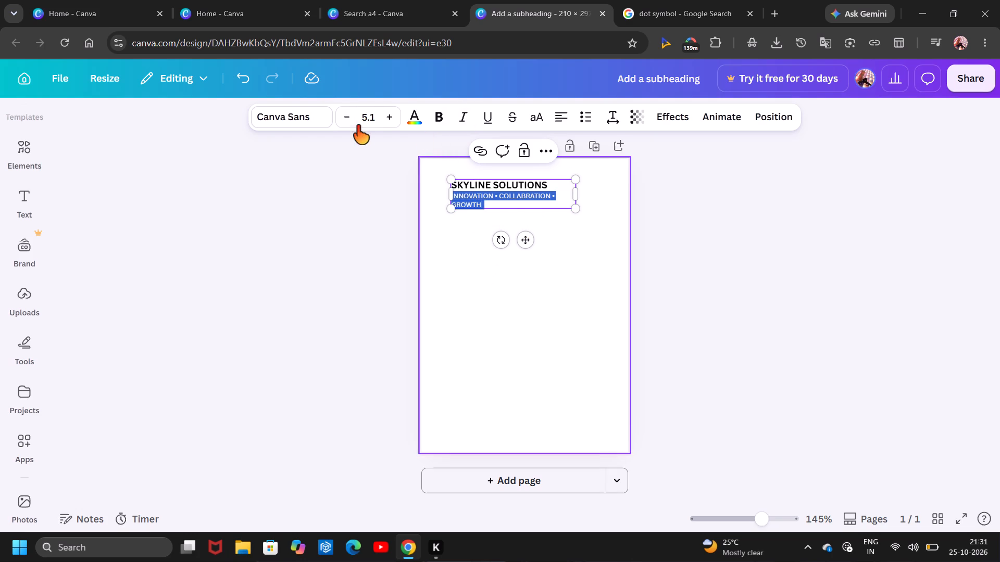
{"action": "left_click", "coordinate": [354, 123]}
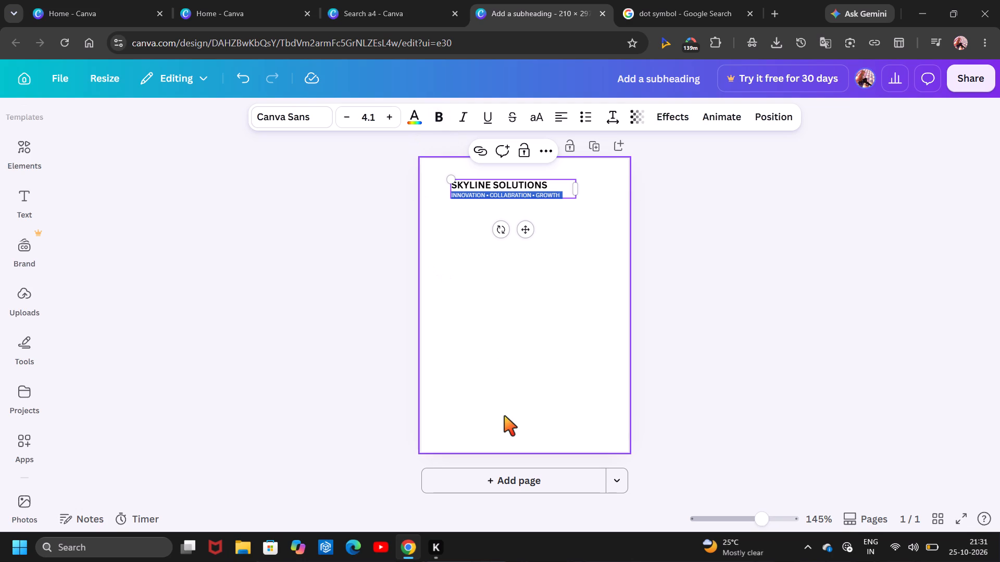
{"action": "left_click", "coordinate": [523, 358]}
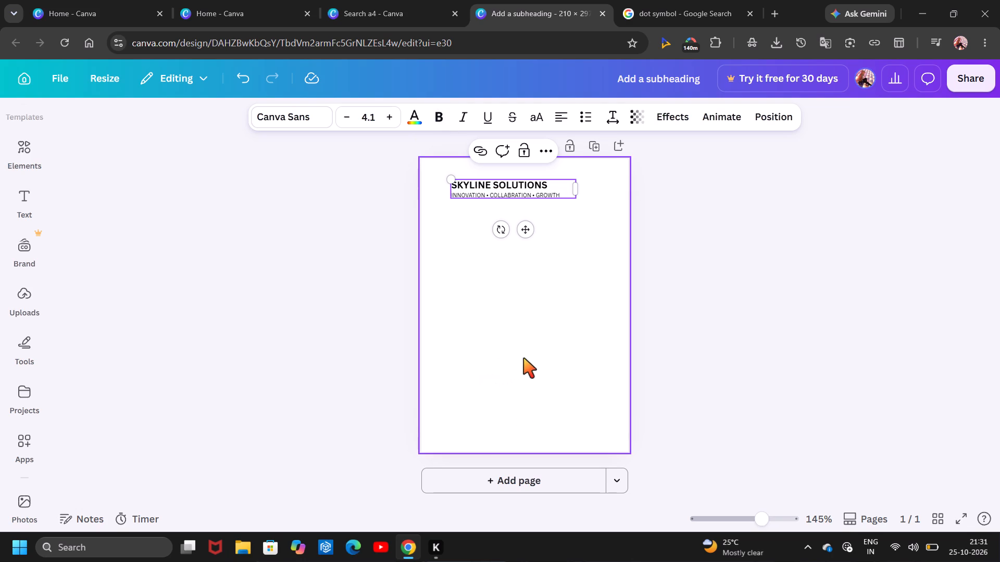
Add two extra spaces on each side of the dot between INNOVATION and COLLABRATION.
{"action": "left_click", "coordinate": [485, 193]}
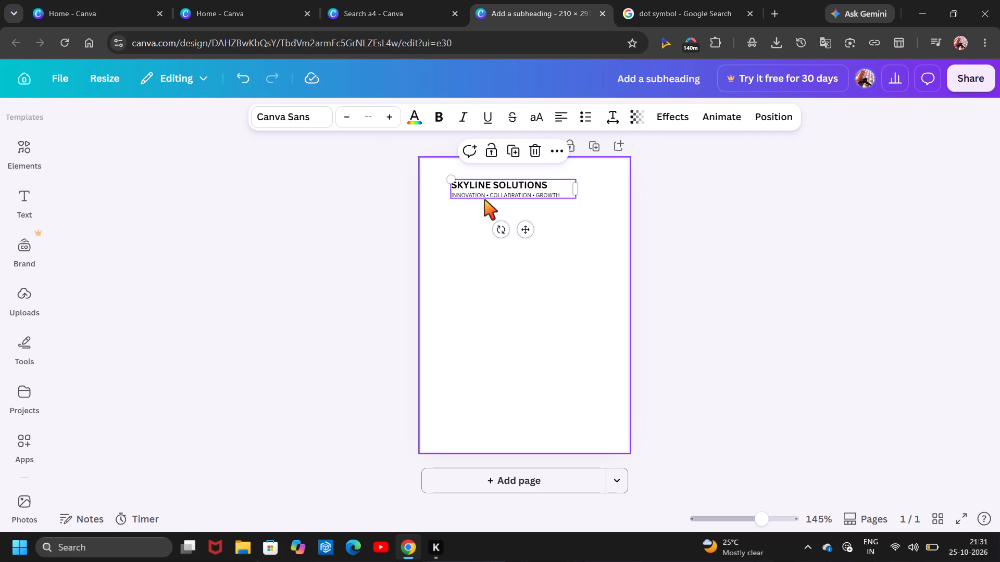
{"action": "left_click", "coordinate": [484, 197]}
{"action": "key", "text": "space"}
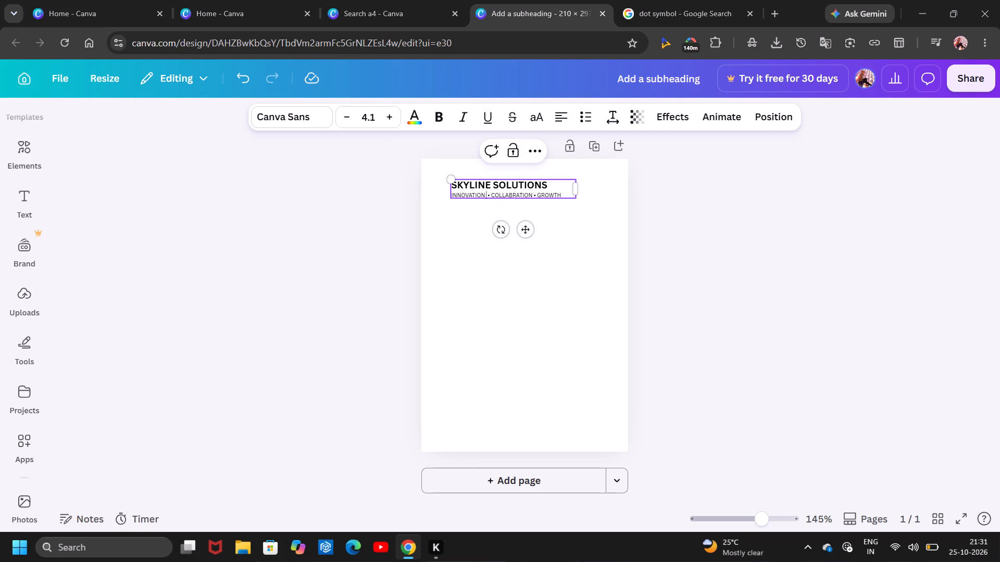
{"action": "key", "text": "space"}
{"action": "key", "text": "Right"}
{"action": "key", "text": "Right"}
{"action": "key", "text": "space"}
{"action": "key", "text": "space"}
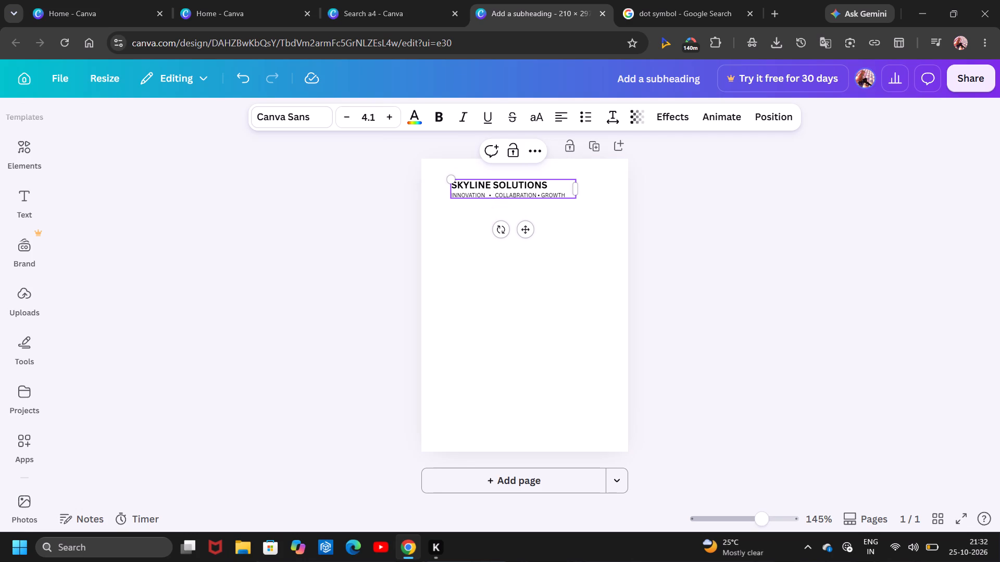
Add two extra spaces on each side of the dot between COLLABRATION and GROWTH.
{"action": "key", "text": "Right"}
{"action": "key", "text": "Right"}
{"action": "key", "text": "Right"}
{"action": "key", "text": "Right"}
{"action": "key", "text": "Right"}
{"action": "key", "text": "Right"}
{"action": "key", "text": "Right"}
{"action": "key", "text": "Right"}
{"action": "key", "text": "Right"}
{"action": "key", "text": "Right"}
{"action": "key", "text": "Right"}
{"action": "key", "text": "Right"}
{"action": "key", "text": "Right"}
{"action": "key", "text": "space"}
{"action": "key", "text": "space"}
{"action": "key", "text": "Right"}
{"action": "key", "text": "Right"}
{"action": "key", "text": "space"}
{"action": "key", "text": "space"}
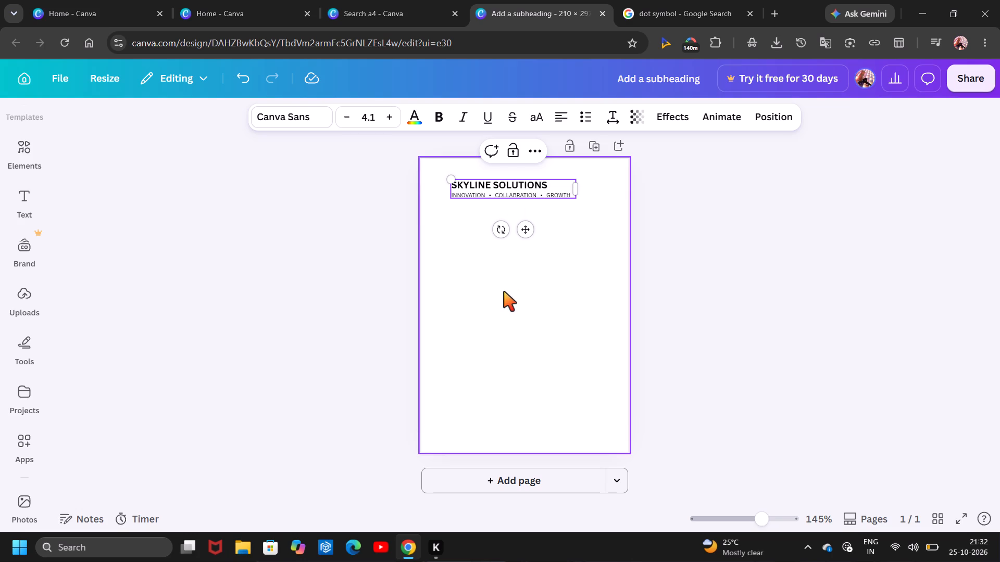
{"action": "left_click", "coordinate": [554, 379]}
Scale the heading and tagline text box down proportionally to roughly three quarters of its width.
{"action": "left_click", "coordinate": [498, 187]}
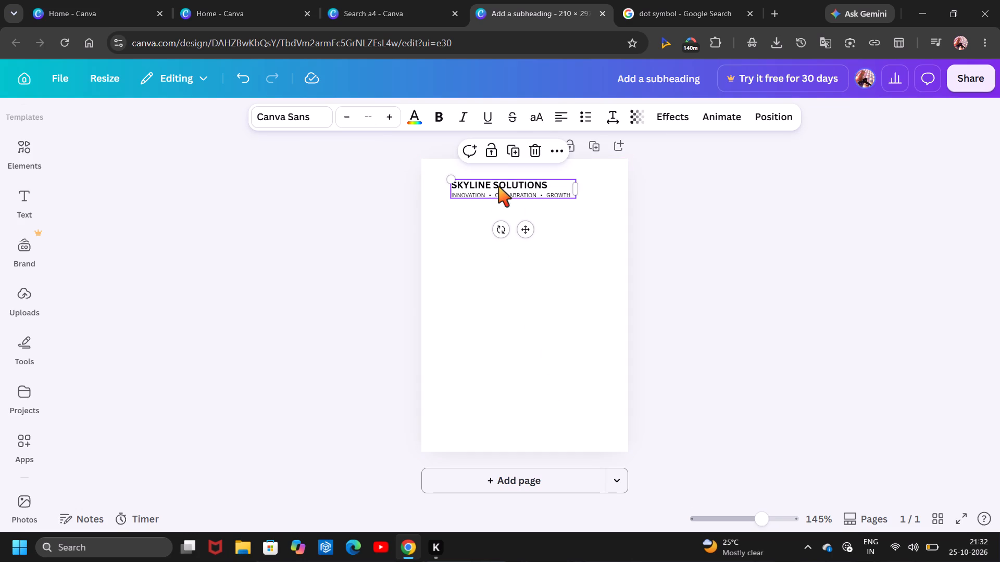
{"action": "left_click", "coordinate": [576, 193]}
{"action": "left_click_drag", "start_coordinate": [453, 183], "coordinate": [483, 207]}
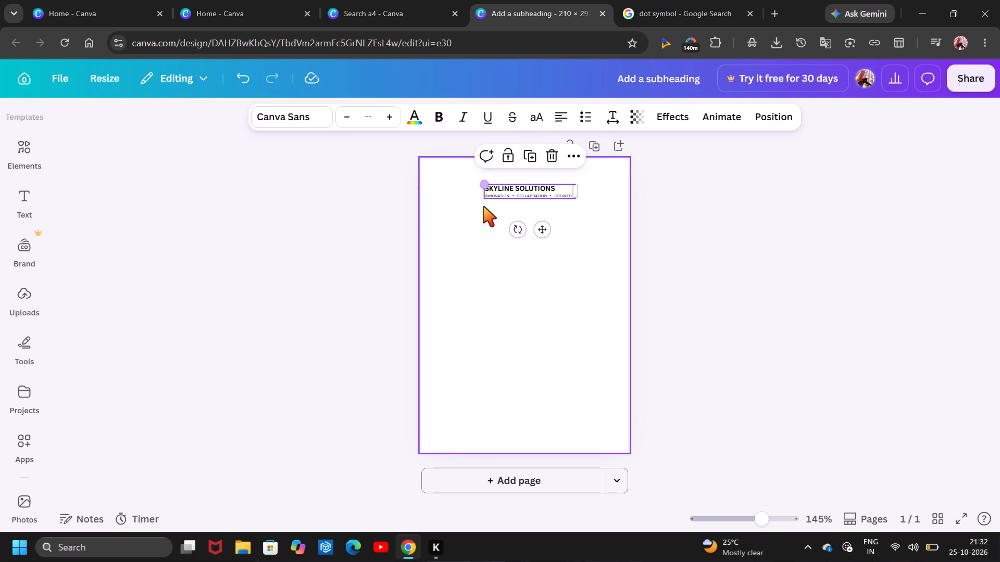
Move the scaled-down text box slightly up and left, near the page's top-left area.
{"action": "left_click_drag", "start_coordinate": [548, 228], "coordinate": [521, 222]}
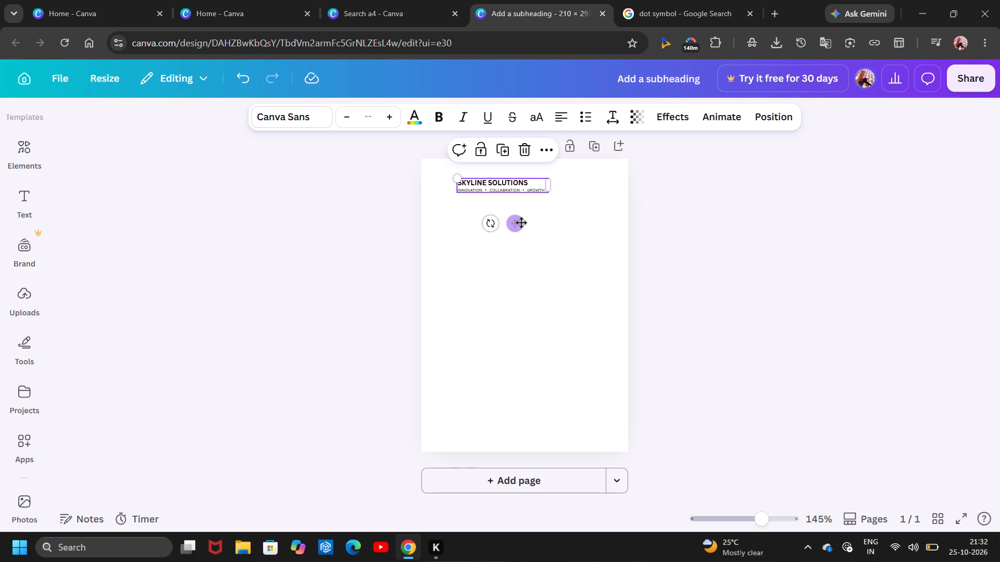
{"action": "left_click", "coordinate": [545, 196]}
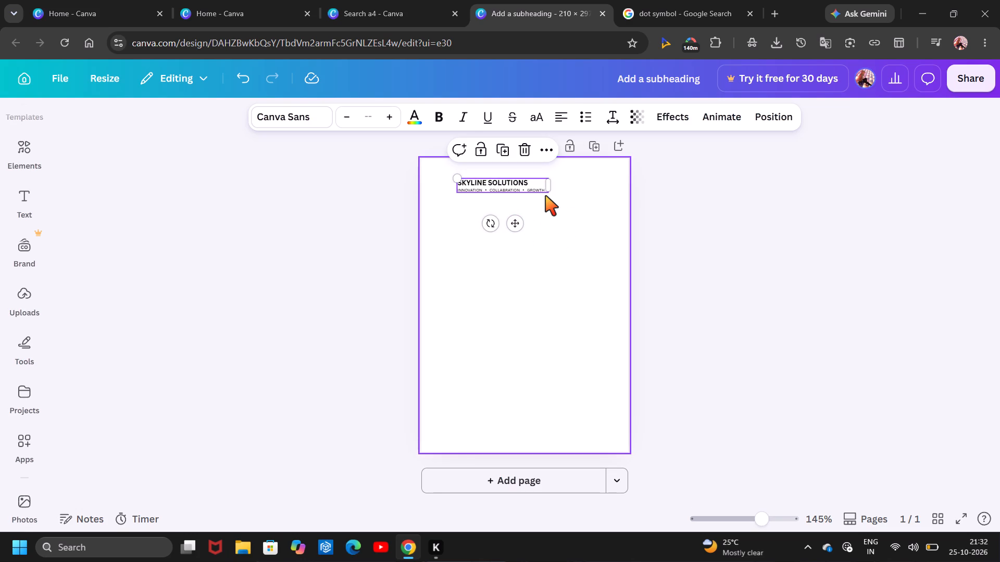
{"action": "left_click", "coordinate": [540, 183]}
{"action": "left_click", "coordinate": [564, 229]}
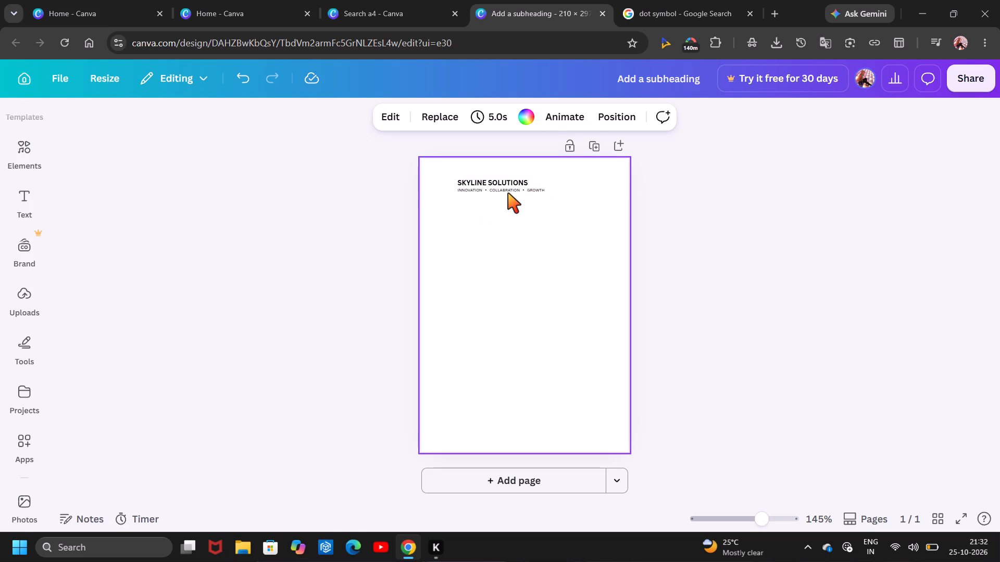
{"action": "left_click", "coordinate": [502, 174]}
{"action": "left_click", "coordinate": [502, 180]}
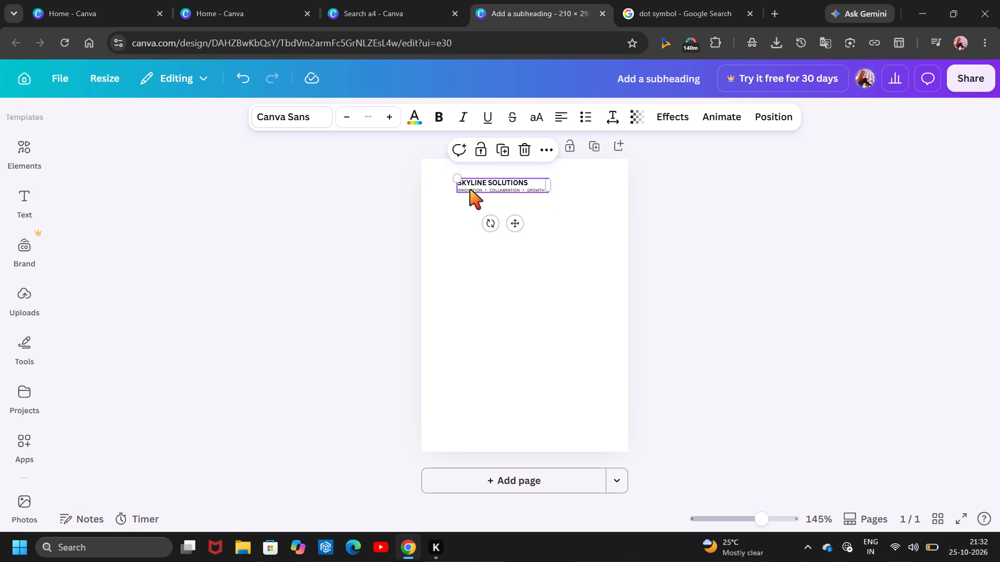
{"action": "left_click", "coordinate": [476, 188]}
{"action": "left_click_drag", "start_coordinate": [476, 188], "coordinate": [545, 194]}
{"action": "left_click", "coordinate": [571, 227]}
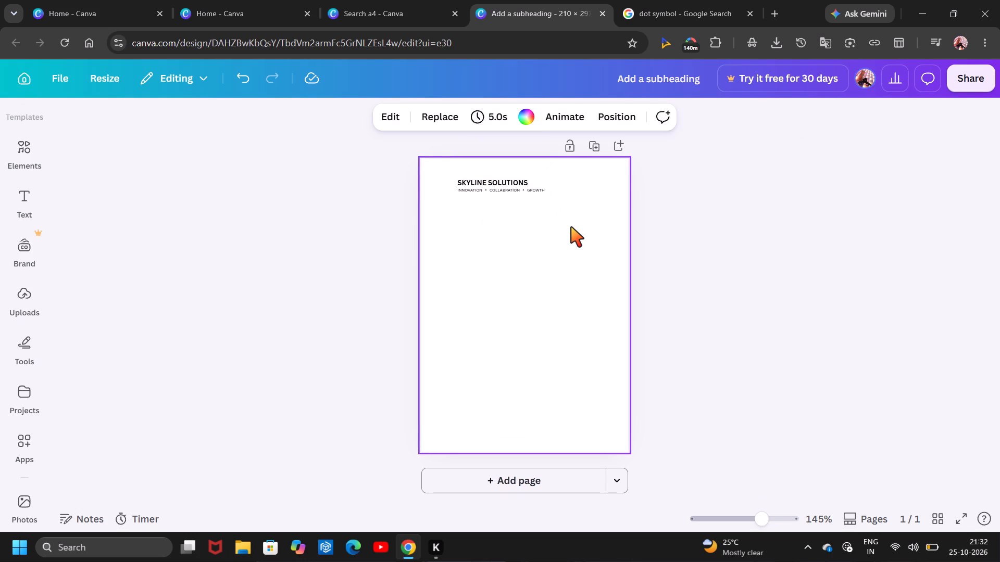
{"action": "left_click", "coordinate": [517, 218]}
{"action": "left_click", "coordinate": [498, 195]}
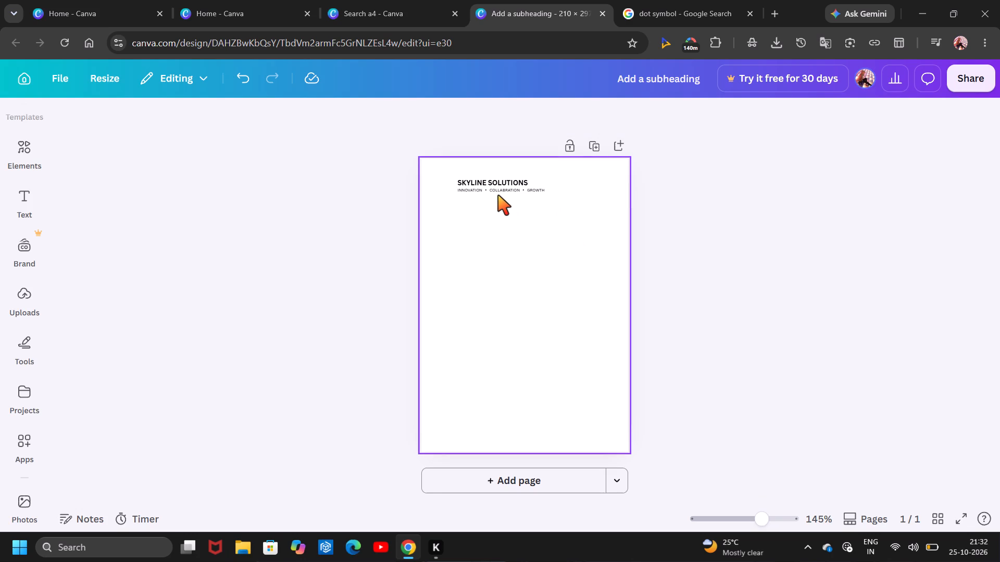
Reposition the heading and tagline text box slightly right and down near the top of the page.
{"action": "left_click", "coordinate": [494, 171]}
{"action": "left_click", "coordinate": [493, 177]}
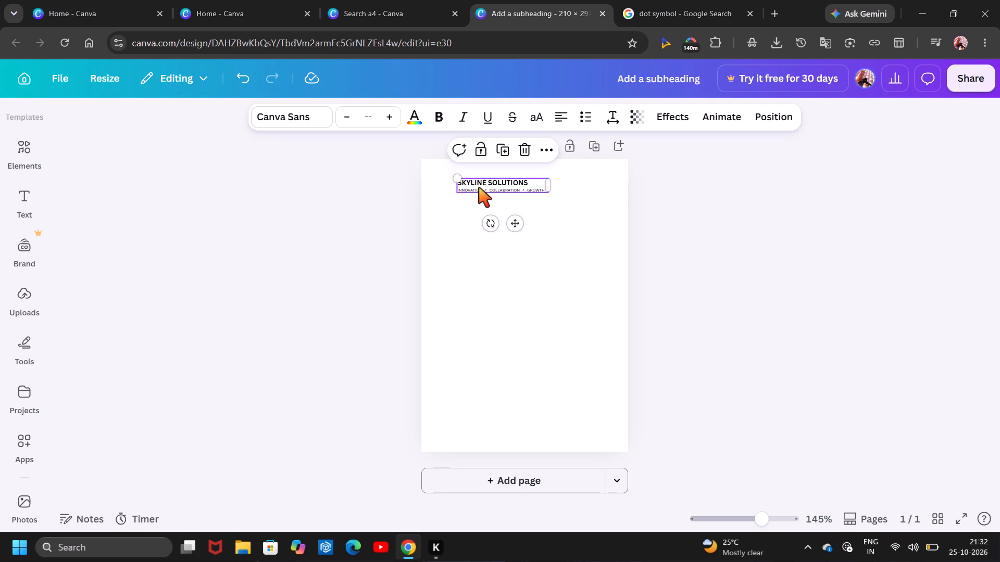
{"action": "left_click_drag", "start_coordinate": [468, 194], "coordinate": [468, 189]}
{"action": "double_click", "coordinate": [468, 189]}
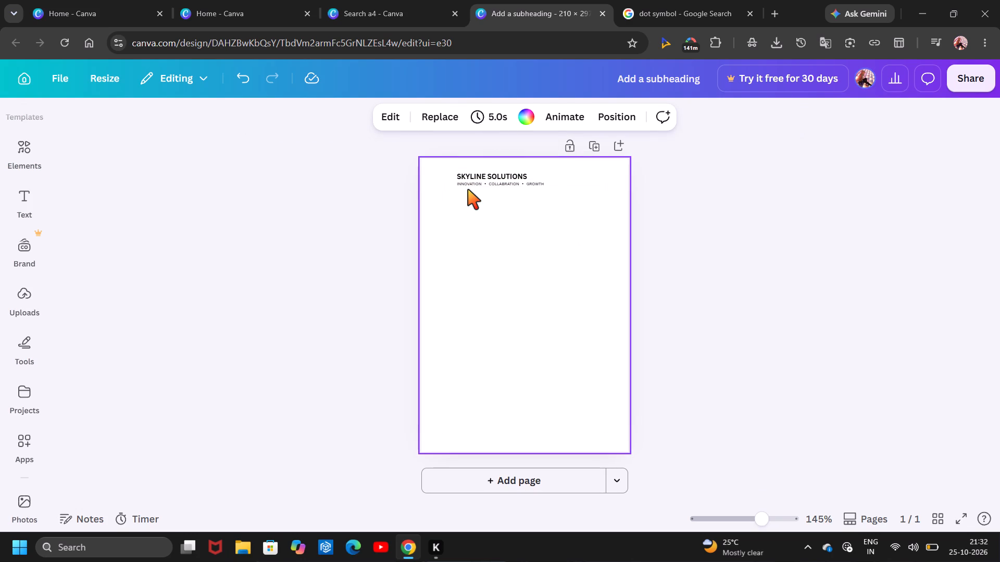
{"action": "left_click", "coordinate": [467, 186]}
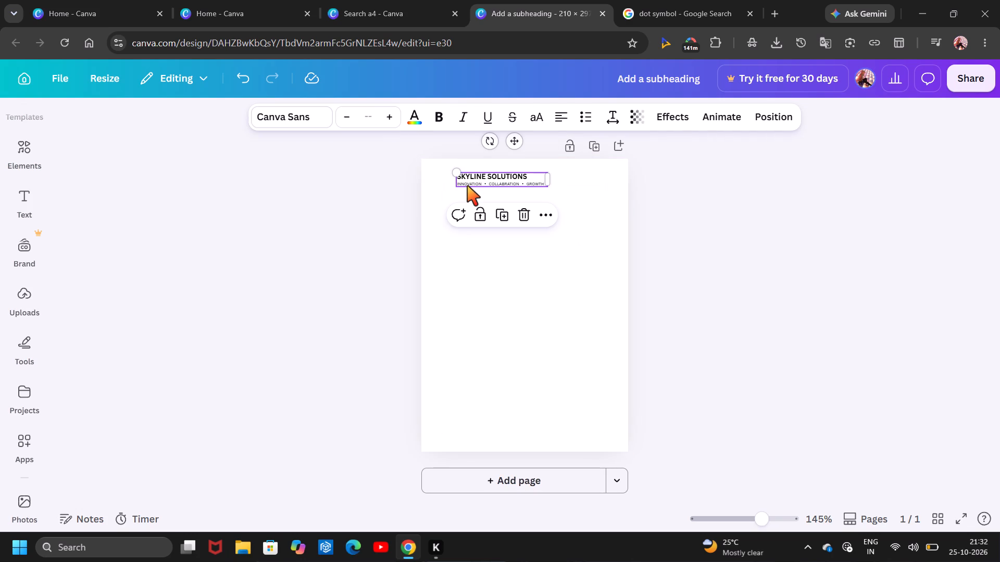
{"action": "left_click_drag", "start_coordinate": [487, 180], "coordinate": [493, 193]}
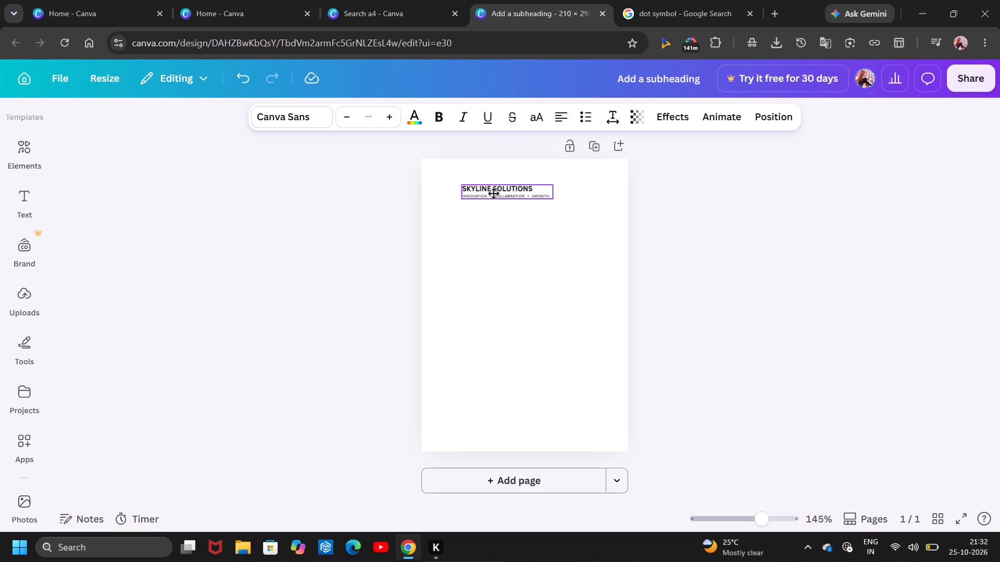
{"action": "left_click_drag", "start_coordinate": [493, 193], "coordinate": [493, 188]}
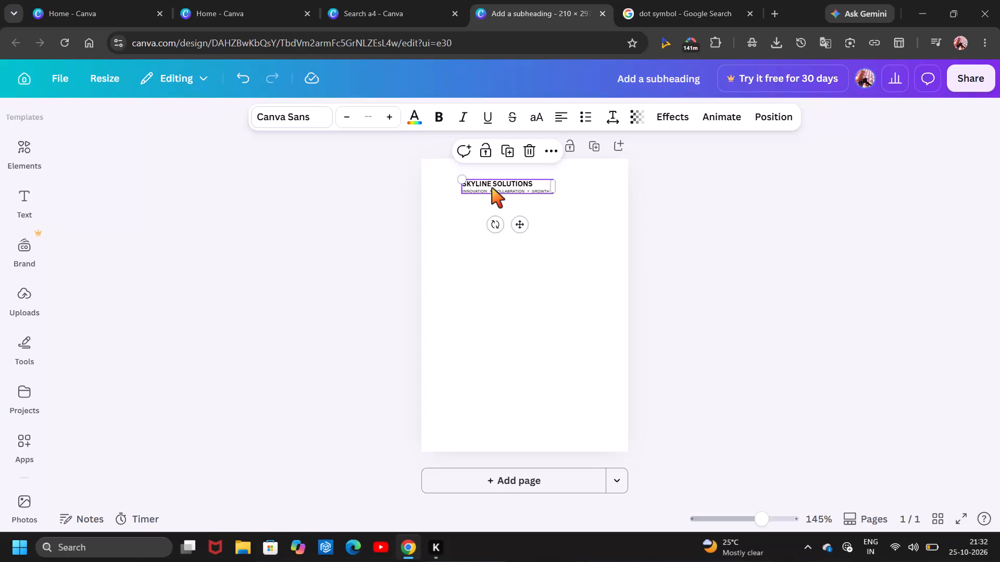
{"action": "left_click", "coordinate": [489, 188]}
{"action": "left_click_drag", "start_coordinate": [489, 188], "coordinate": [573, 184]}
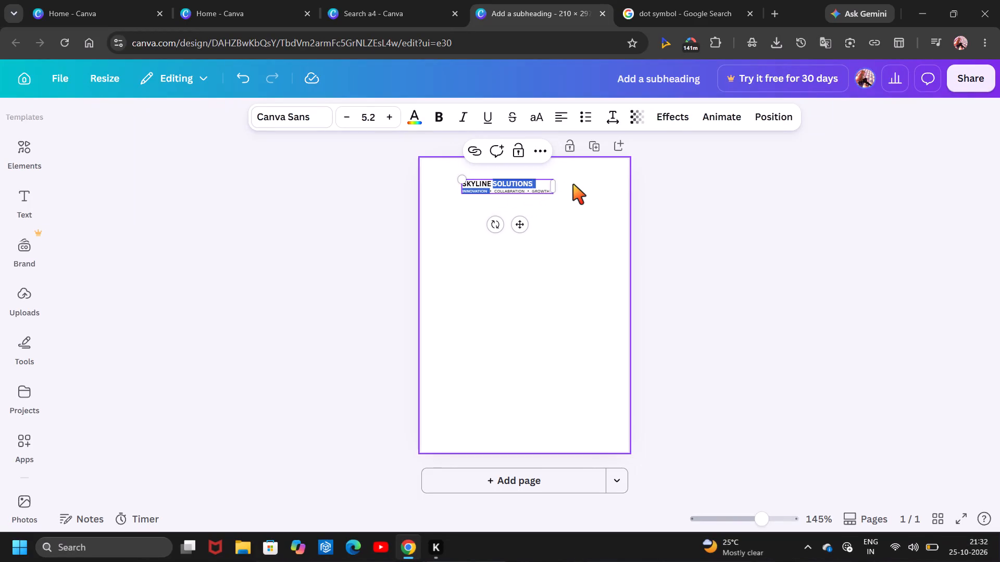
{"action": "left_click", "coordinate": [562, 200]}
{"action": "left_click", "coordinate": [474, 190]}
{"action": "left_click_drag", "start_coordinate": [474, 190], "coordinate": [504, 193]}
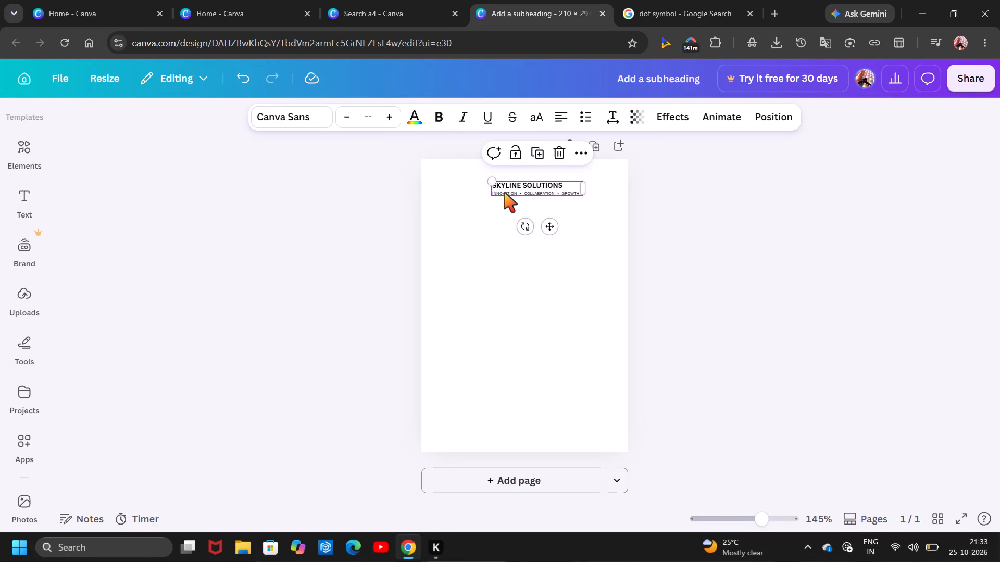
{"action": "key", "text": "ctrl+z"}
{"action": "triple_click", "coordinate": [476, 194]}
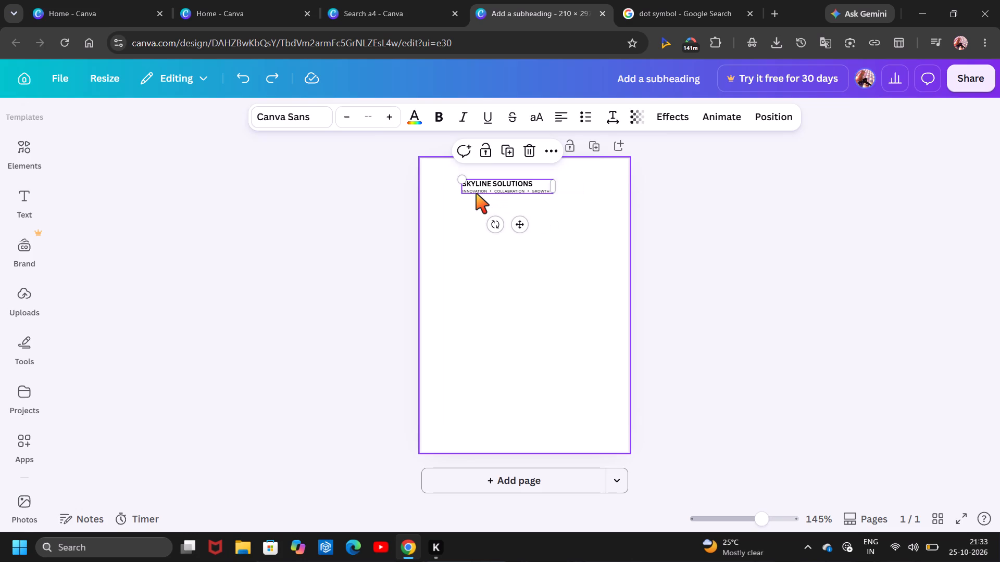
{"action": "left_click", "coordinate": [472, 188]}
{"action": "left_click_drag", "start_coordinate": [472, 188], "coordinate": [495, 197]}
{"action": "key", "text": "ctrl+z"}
Select the whole INNOVATION, COLLABRATION, GROWTH tagline and increase its font size to 4.
{"action": "left_click", "coordinate": [473, 193]}
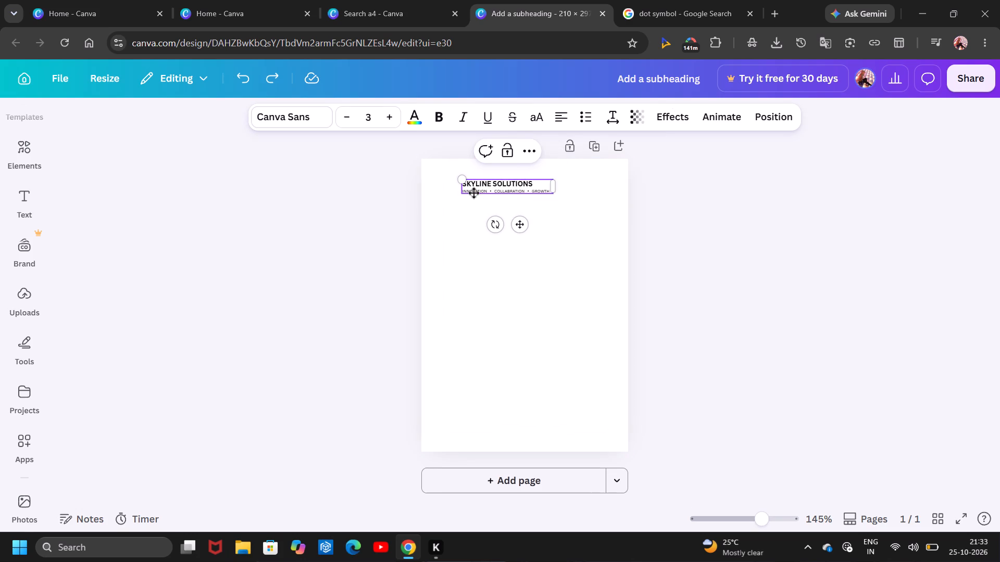
{"action": "left_click", "coordinate": [466, 189]}
{"action": "triple_click", "coordinate": [466, 189]}
{"action": "left_click", "coordinate": [466, 189]}
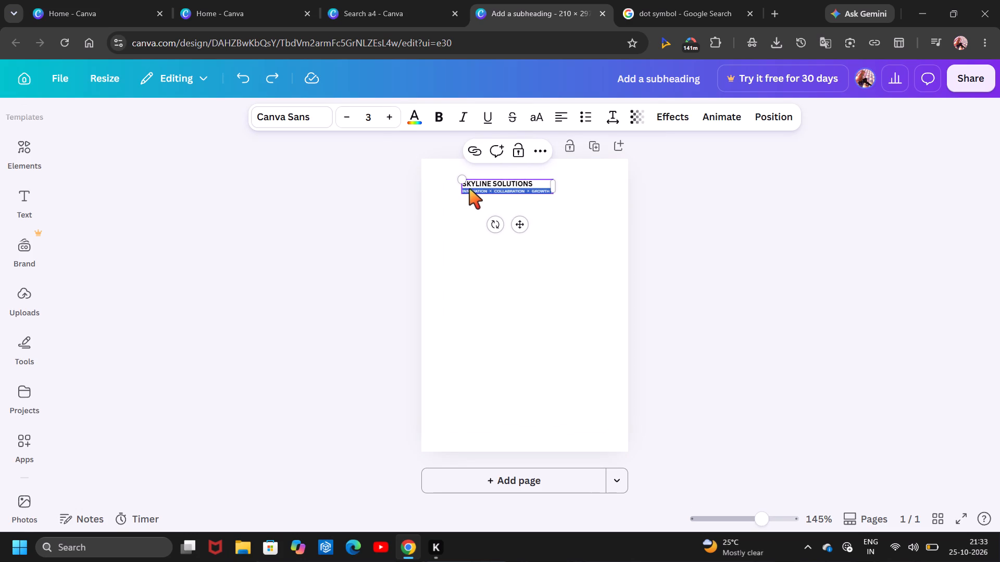
{"action": "left_click", "coordinate": [387, 120]}
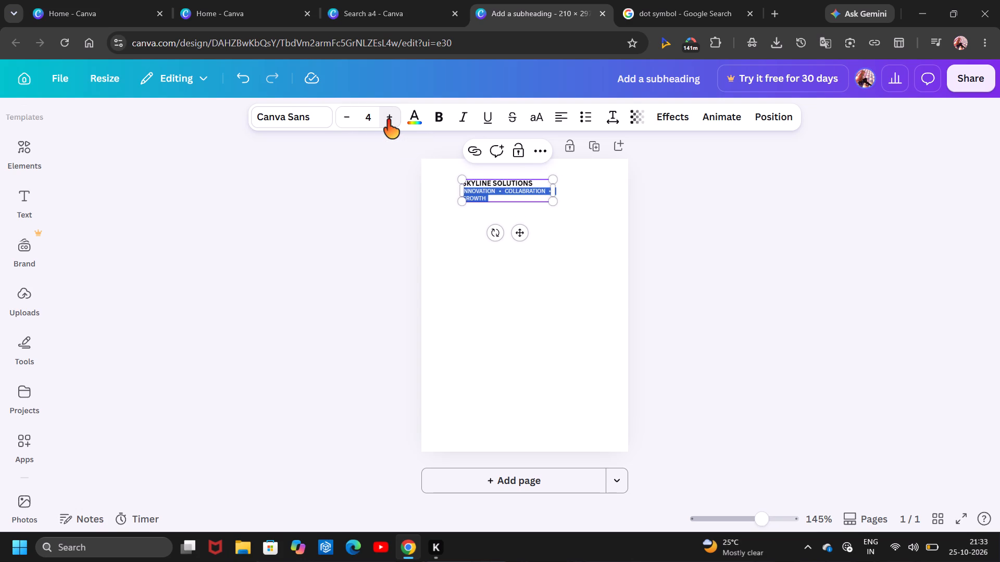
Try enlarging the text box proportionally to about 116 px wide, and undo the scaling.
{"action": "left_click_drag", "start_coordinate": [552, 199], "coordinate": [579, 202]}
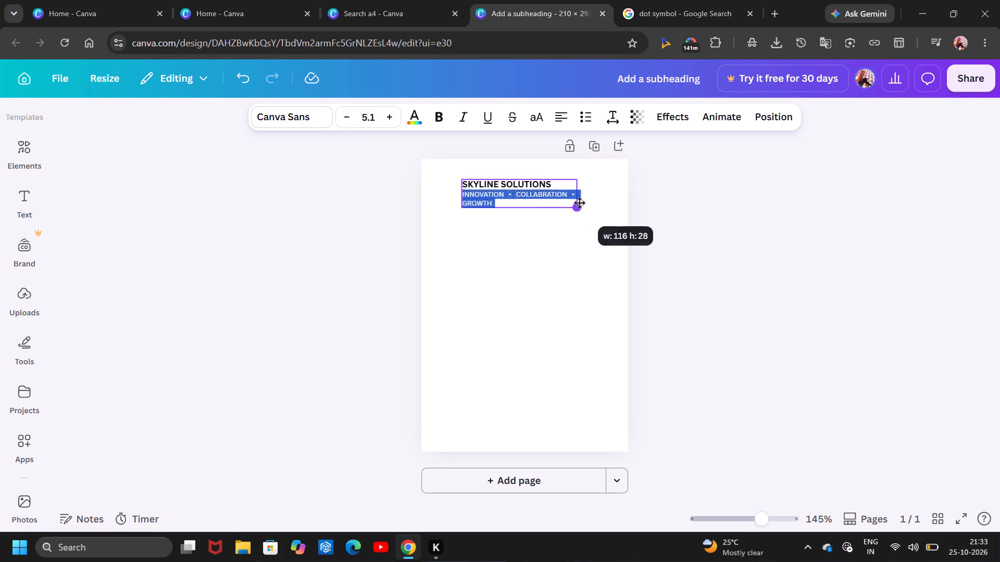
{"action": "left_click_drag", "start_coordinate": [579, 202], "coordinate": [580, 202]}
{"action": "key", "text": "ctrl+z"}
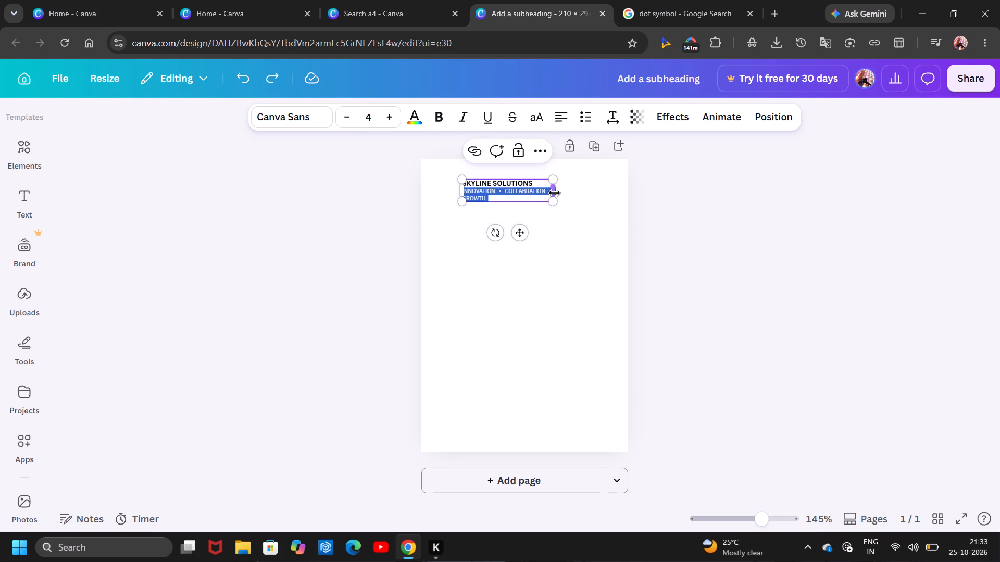
Widen the text box by about a quarter at its right edge without scaling the text.
{"action": "left_click_drag", "start_coordinate": [554, 193], "coordinate": [579, 193]}
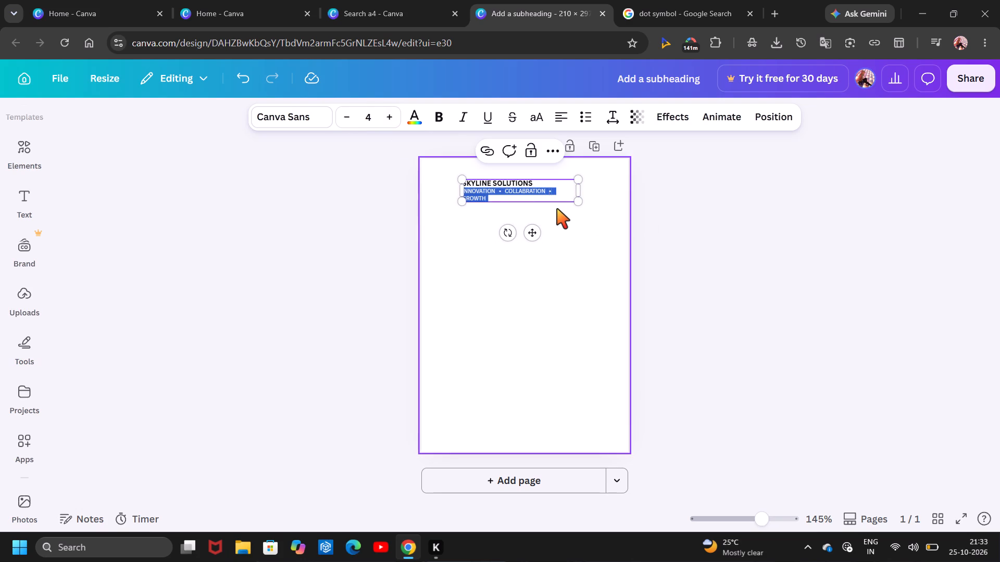
{"action": "left_click", "coordinate": [572, 237]}
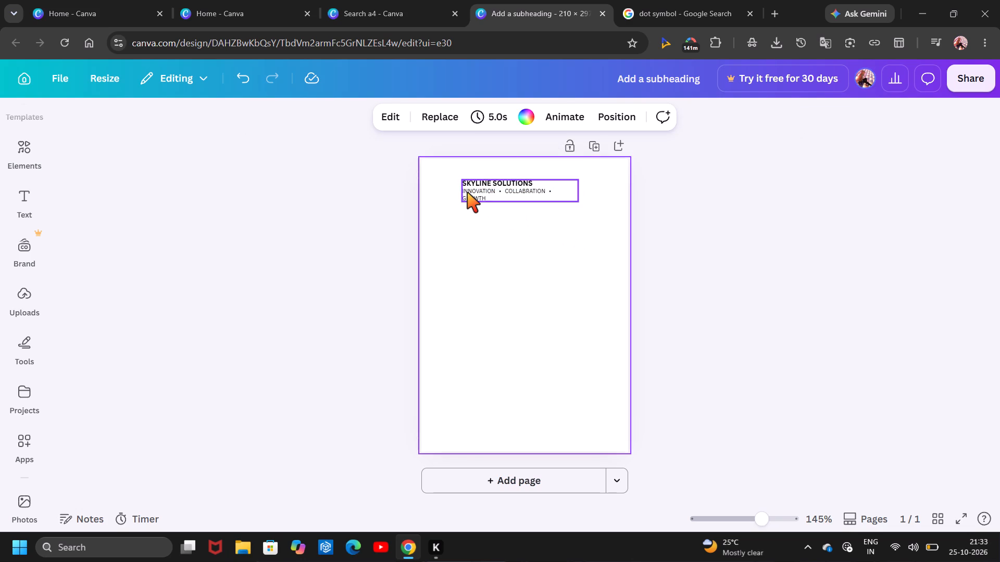
Delete one space between the second dot and GROWTH so the tagline fits on a single line.
{"action": "left_click", "coordinate": [467, 193]}
{"action": "left_click", "coordinate": [475, 200]}
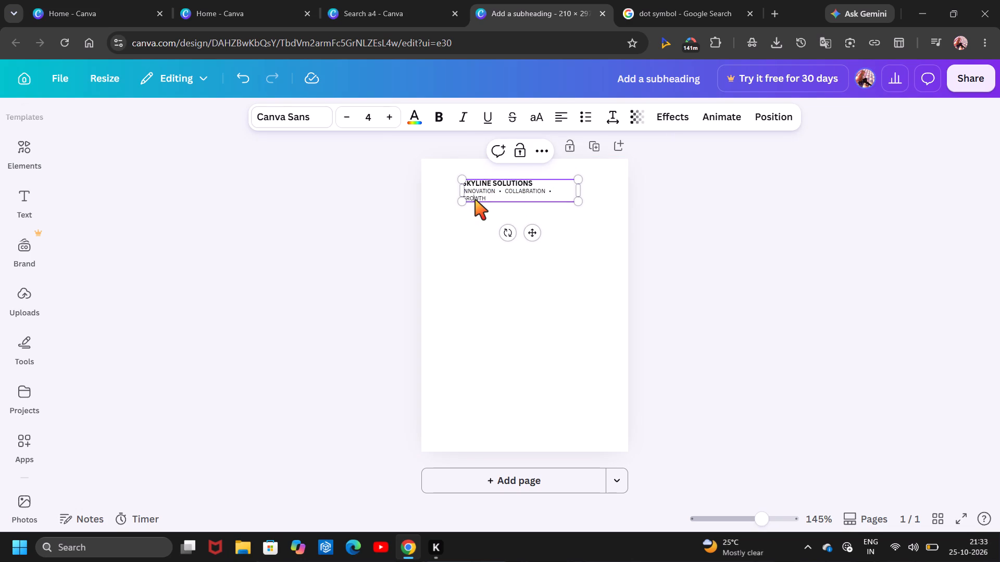
{"action": "key", "text": "Left"}
{"action": "key", "text": "Left"}
{"action": "key", "text": "Left"}
{"action": "key", "text": "BackSpace"}
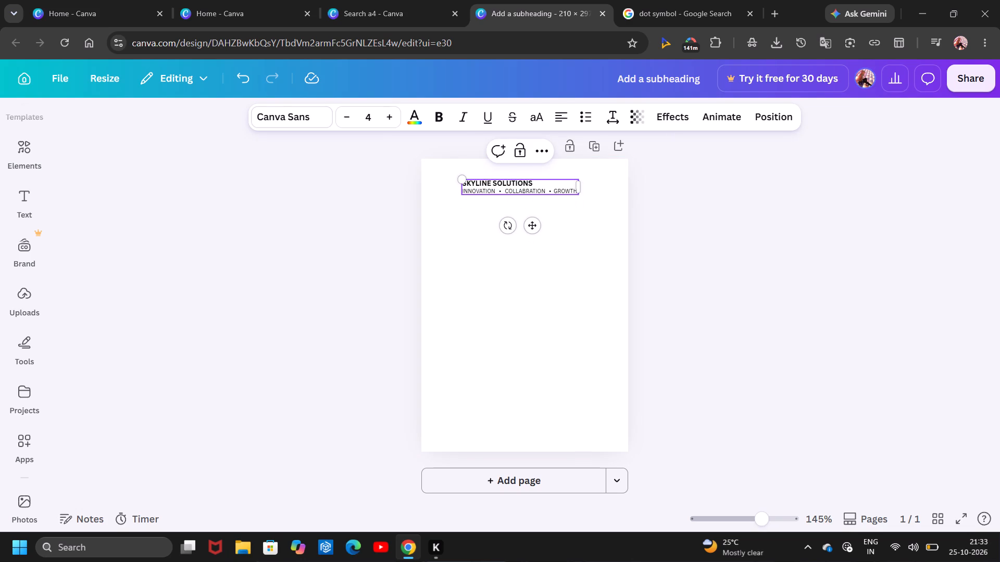
{"action": "left_click", "coordinate": [500, 296]}
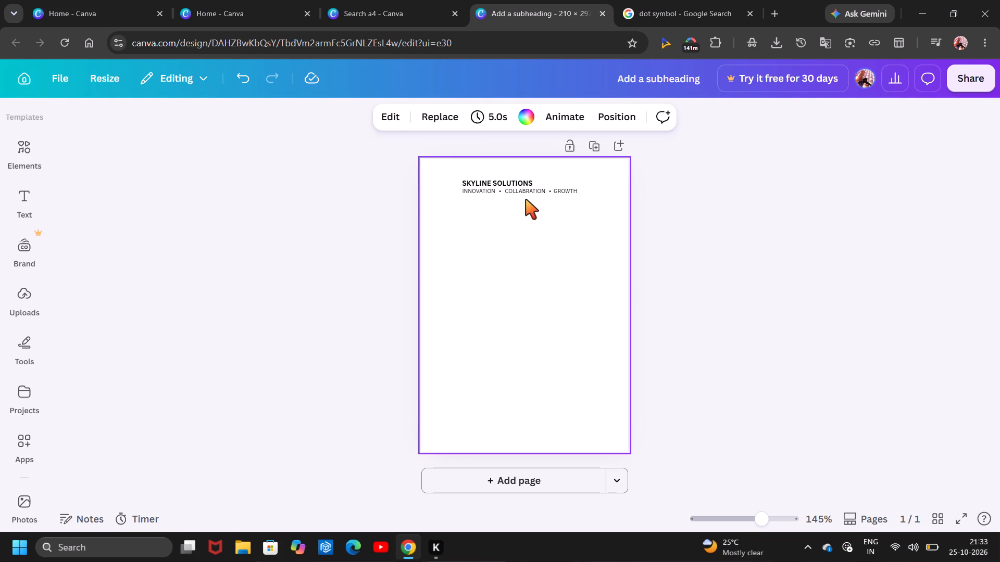
Move the heading and tagline text box slightly to the left on the page.
{"action": "left_click", "coordinate": [538, 192]}
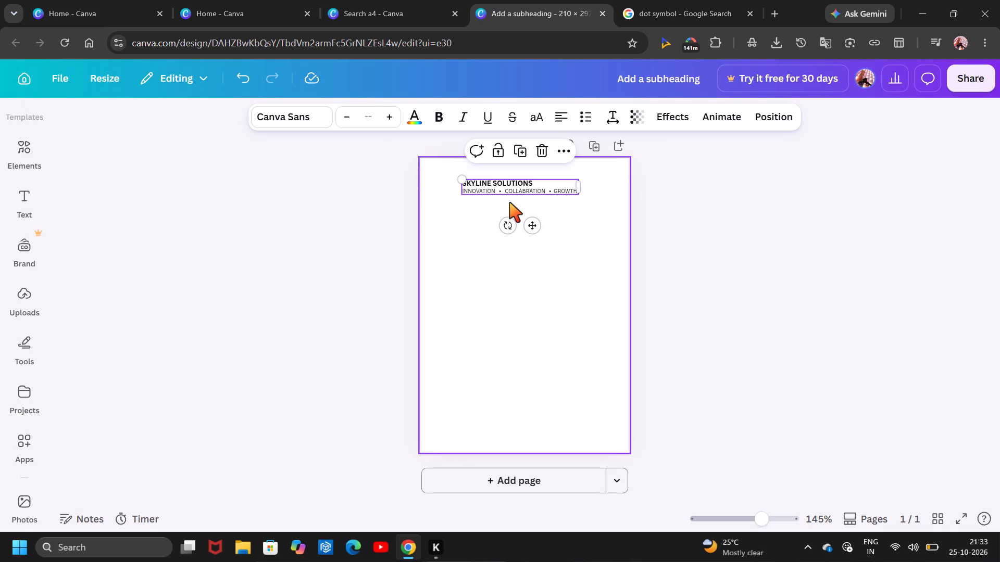
{"action": "triple_click", "coordinate": [484, 195]}
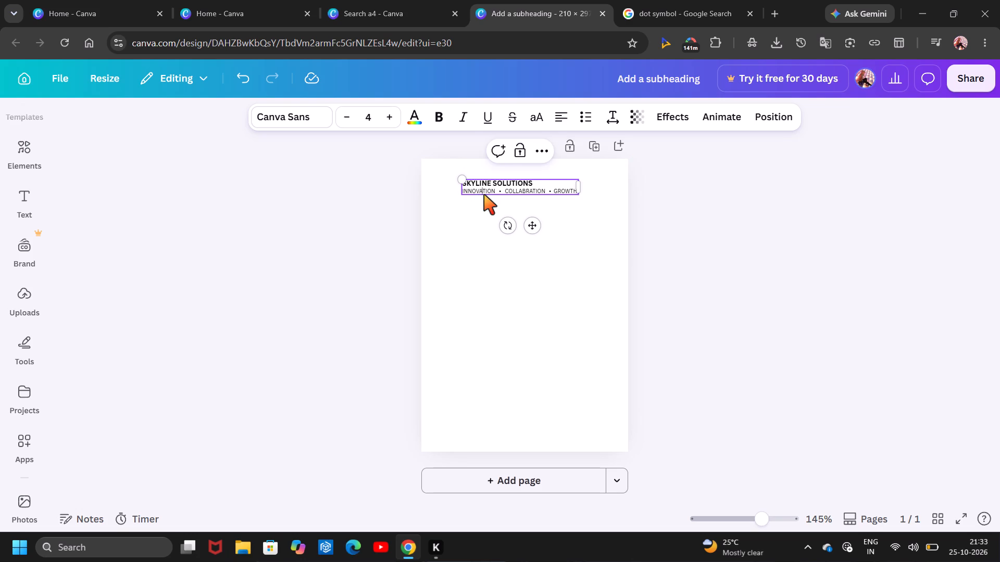
{"action": "left_click", "coordinate": [484, 195]}
{"action": "triple_click", "coordinate": [479, 195]}
{"action": "left_click_drag", "start_coordinate": [479, 195], "coordinate": [474, 194]}
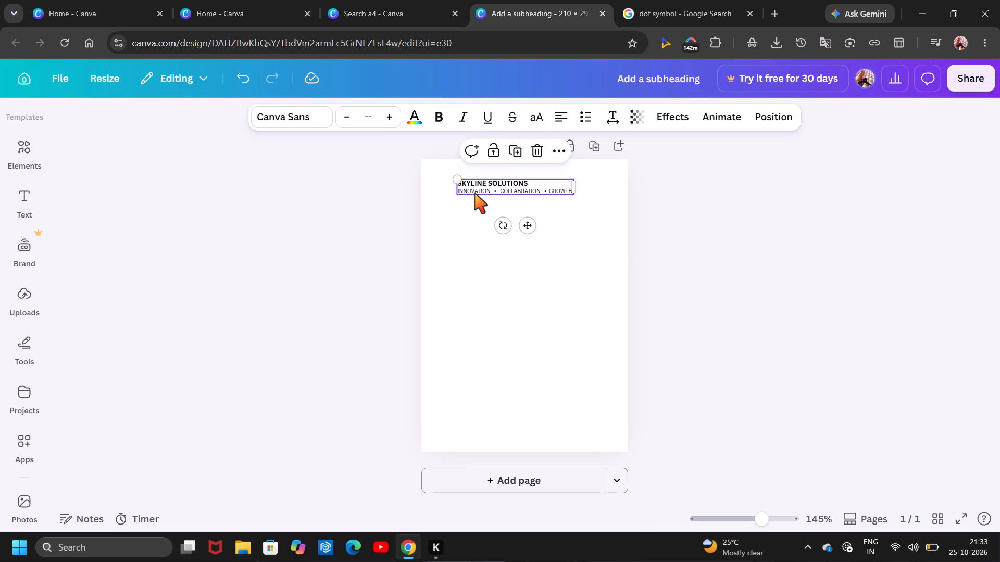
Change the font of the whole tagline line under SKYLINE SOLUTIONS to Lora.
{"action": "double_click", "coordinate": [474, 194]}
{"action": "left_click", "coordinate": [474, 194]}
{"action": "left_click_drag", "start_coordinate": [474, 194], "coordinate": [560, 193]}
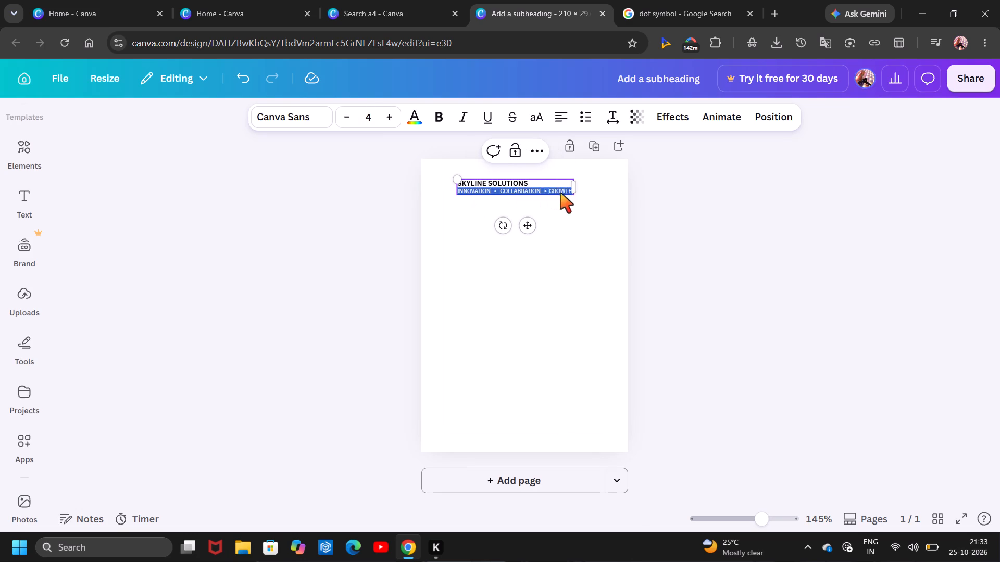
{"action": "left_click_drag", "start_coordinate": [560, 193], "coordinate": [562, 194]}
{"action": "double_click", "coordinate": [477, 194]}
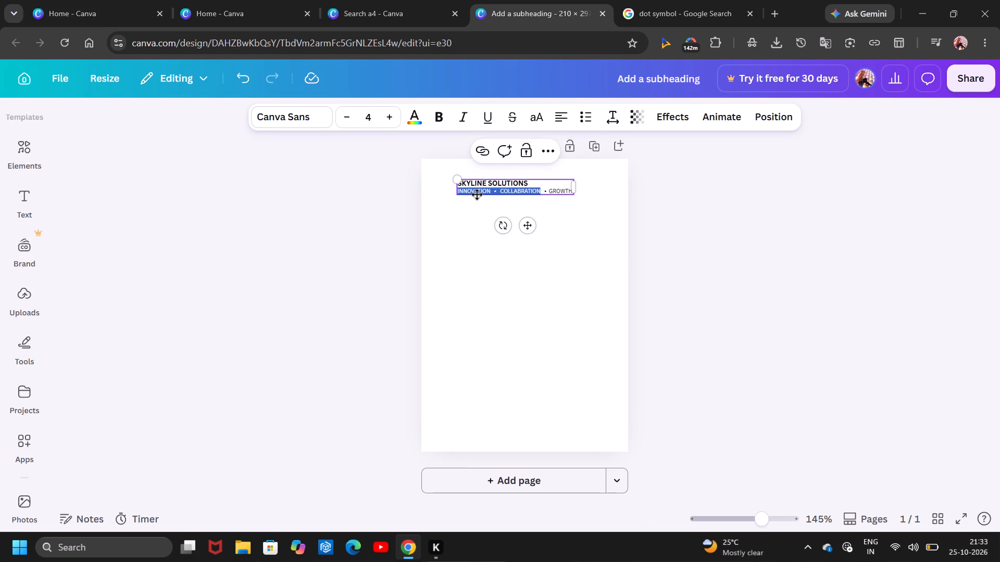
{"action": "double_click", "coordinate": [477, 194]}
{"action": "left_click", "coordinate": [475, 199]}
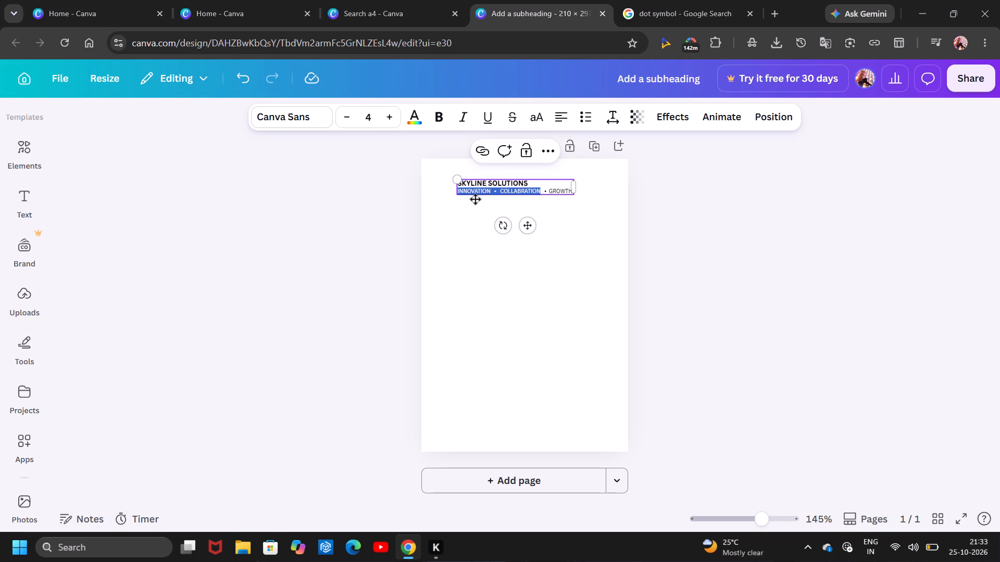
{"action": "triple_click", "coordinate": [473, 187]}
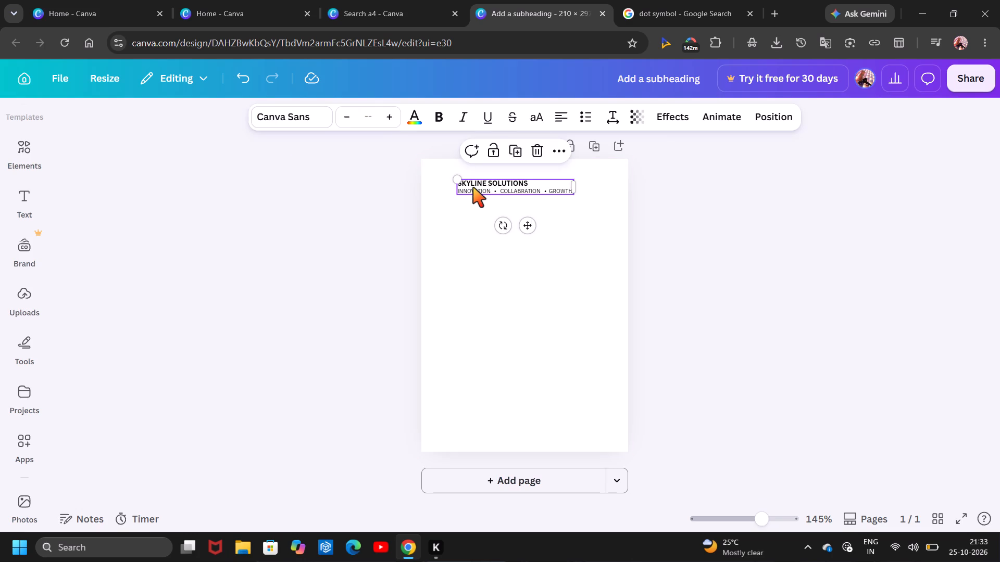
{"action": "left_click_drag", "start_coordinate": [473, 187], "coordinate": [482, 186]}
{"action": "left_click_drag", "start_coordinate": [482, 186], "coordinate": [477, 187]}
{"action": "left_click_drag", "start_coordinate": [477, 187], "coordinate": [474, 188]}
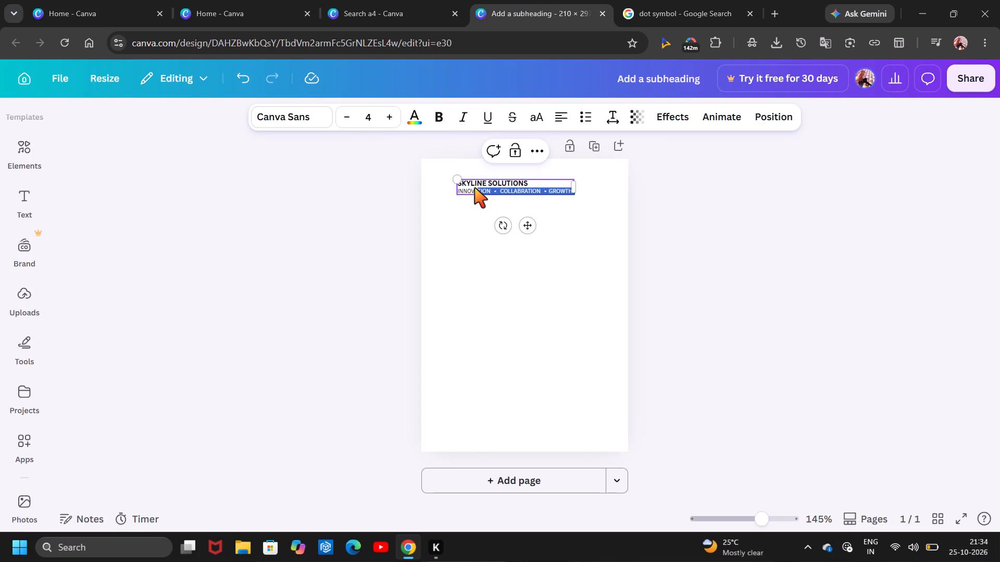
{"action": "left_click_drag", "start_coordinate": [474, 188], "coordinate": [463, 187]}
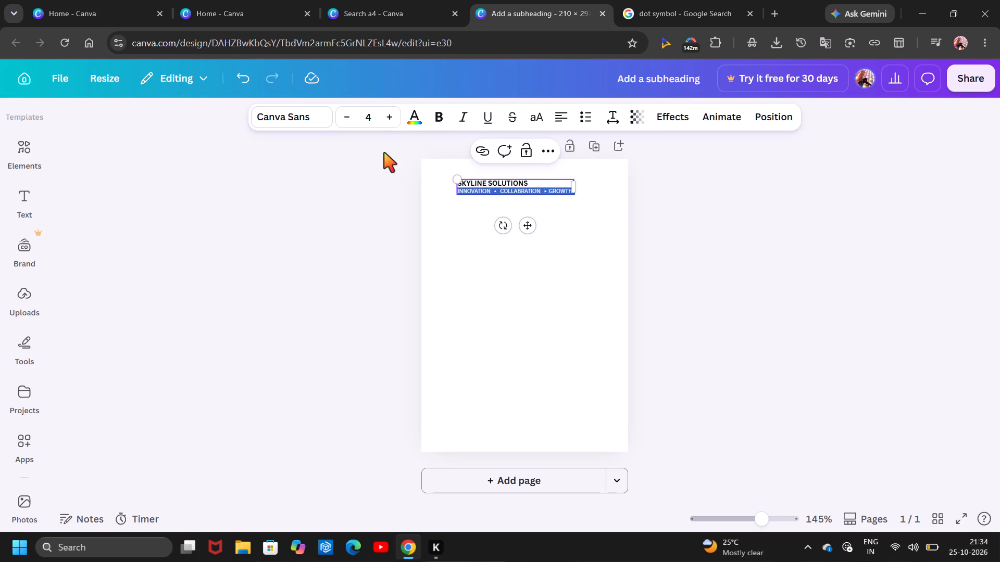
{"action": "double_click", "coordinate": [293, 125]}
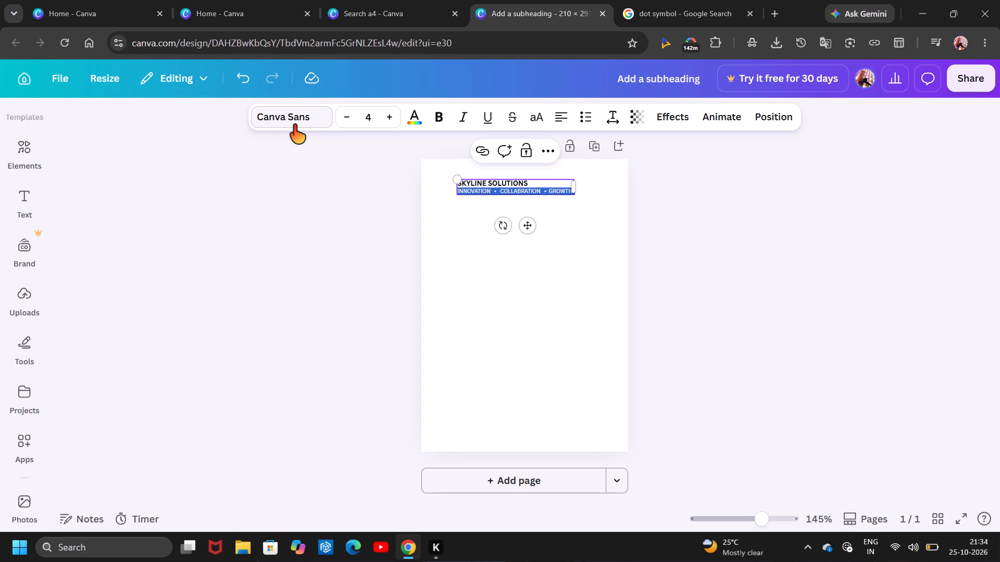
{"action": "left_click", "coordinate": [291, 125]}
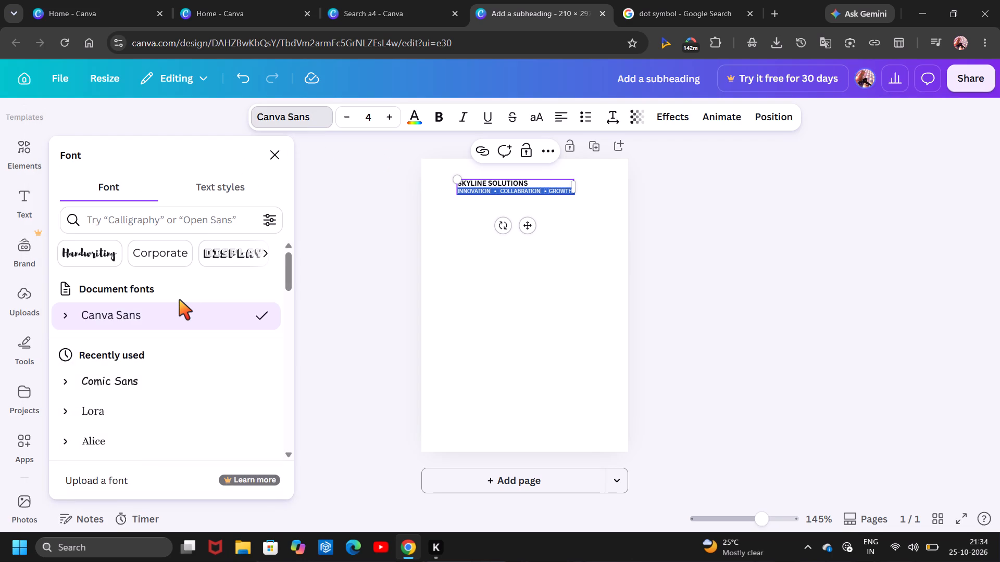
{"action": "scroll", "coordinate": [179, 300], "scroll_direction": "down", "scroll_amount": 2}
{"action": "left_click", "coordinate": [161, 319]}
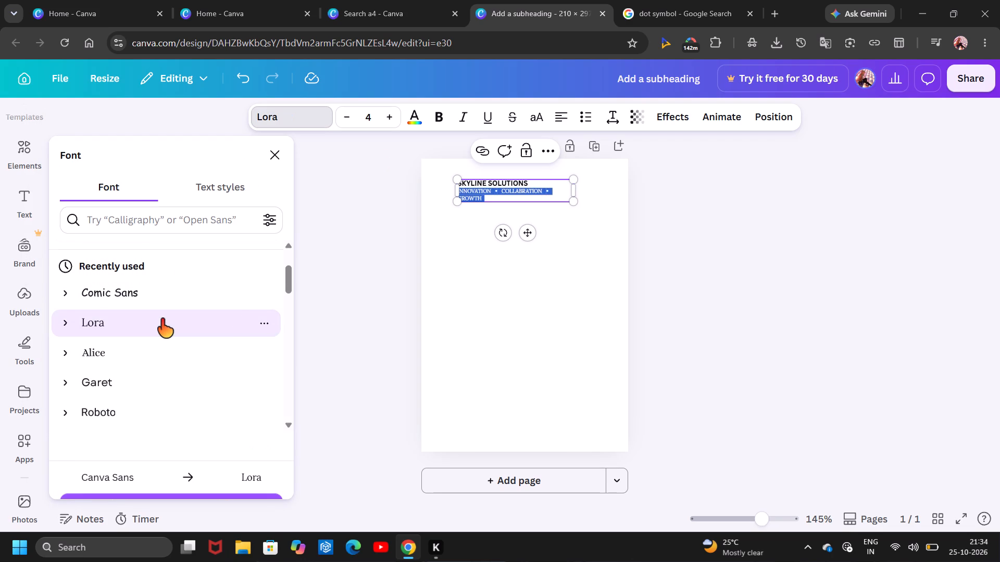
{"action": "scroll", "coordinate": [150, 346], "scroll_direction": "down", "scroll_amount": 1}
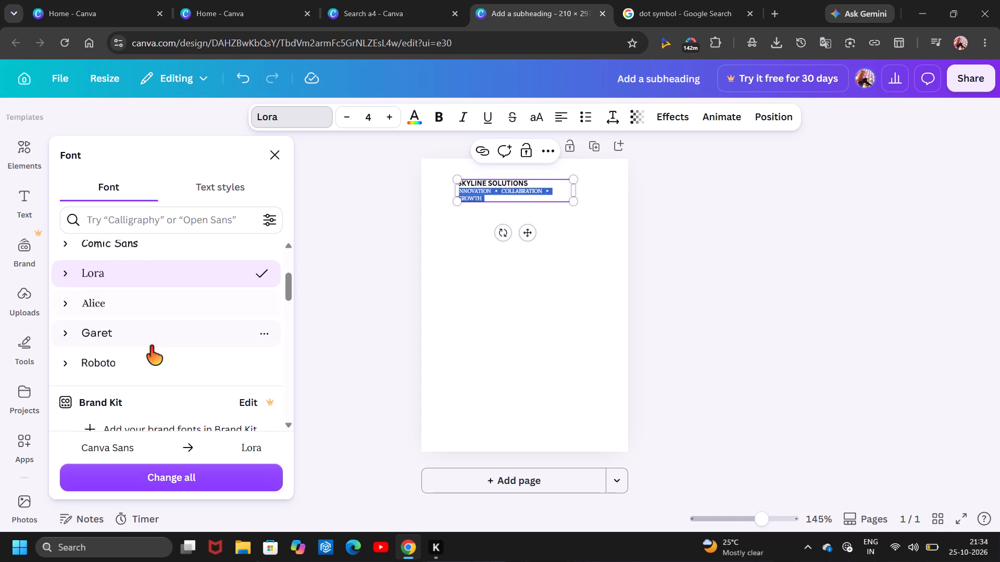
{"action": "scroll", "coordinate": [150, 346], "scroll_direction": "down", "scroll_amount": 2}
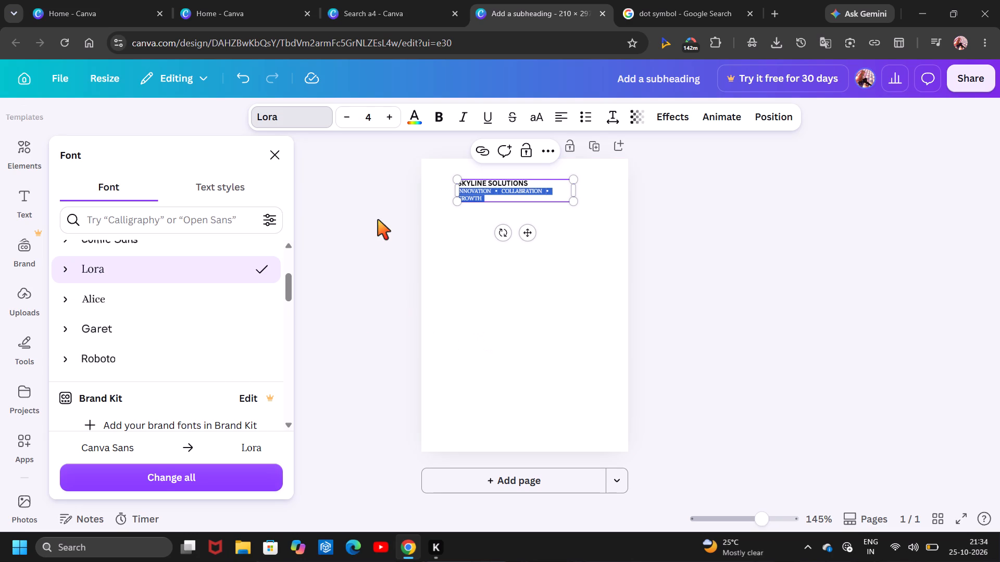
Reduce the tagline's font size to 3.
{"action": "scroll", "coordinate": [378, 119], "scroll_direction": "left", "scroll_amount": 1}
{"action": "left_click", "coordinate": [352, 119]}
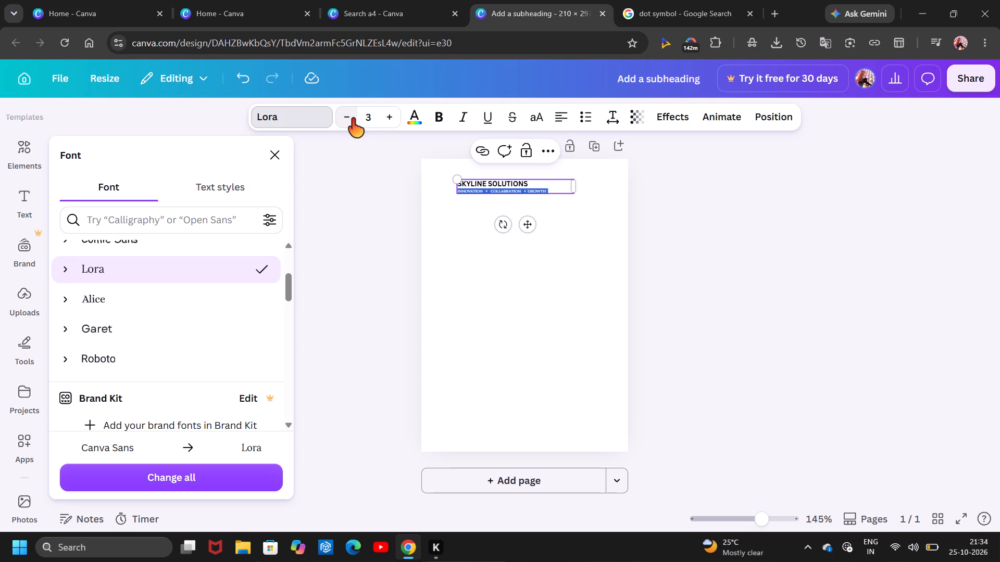
Search the fonts for MONT and apply Montserrat to the tagline.
{"action": "scroll", "coordinate": [144, 314], "scroll_direction": "down", "scroll_amount": 1}
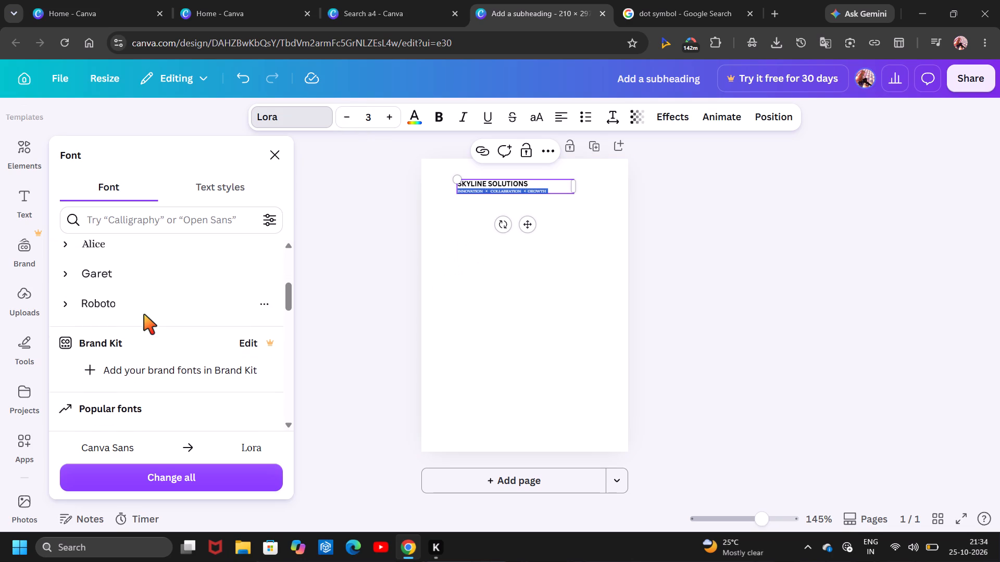
{"action": "scroll", "coordinate": [144, 314], "scroll_direction": "down", "scroll_amount": 1}
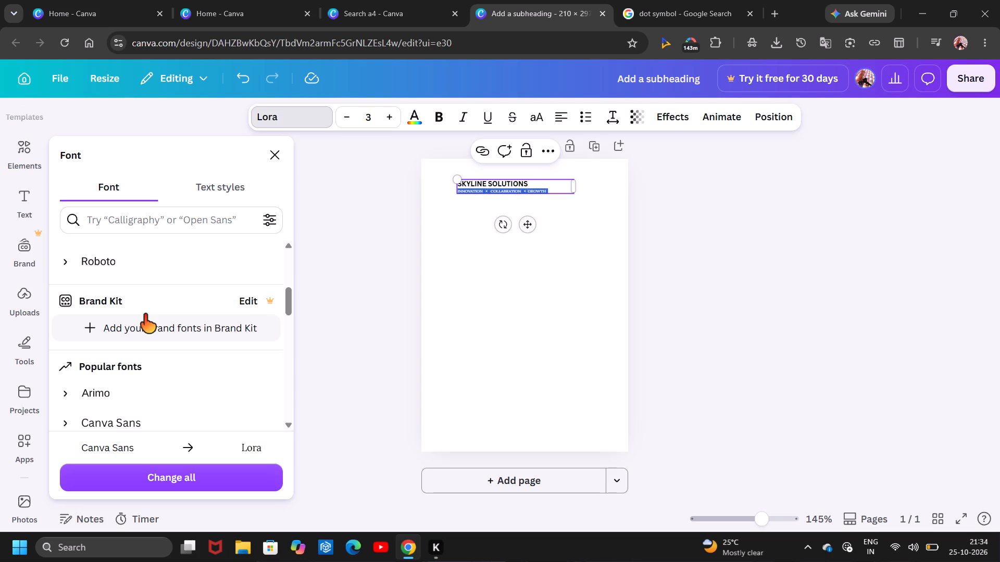
{"action": "scroll", "coordinate": [144, 314], "scroll_direction": "right", "scroll_amount": 1}
{"action": "left_click", "coordinate": [174, 228]}
{"action": "type", "text": "MONSTE"}
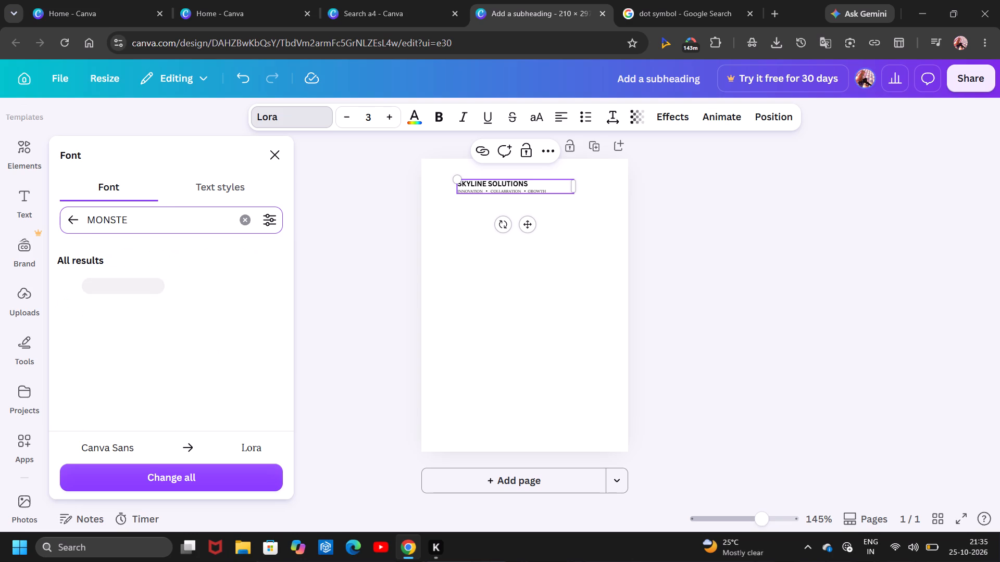
{"action": "key", "text": "BackSpace"}
{"action": "key", "text": "BackSpace"}
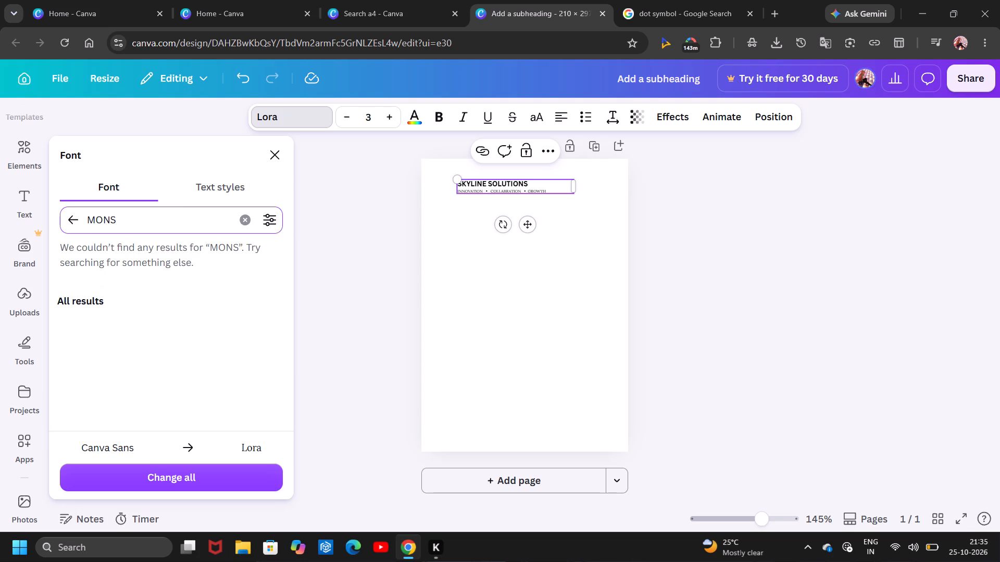
{"action": "key", "text": "BackSpace"}
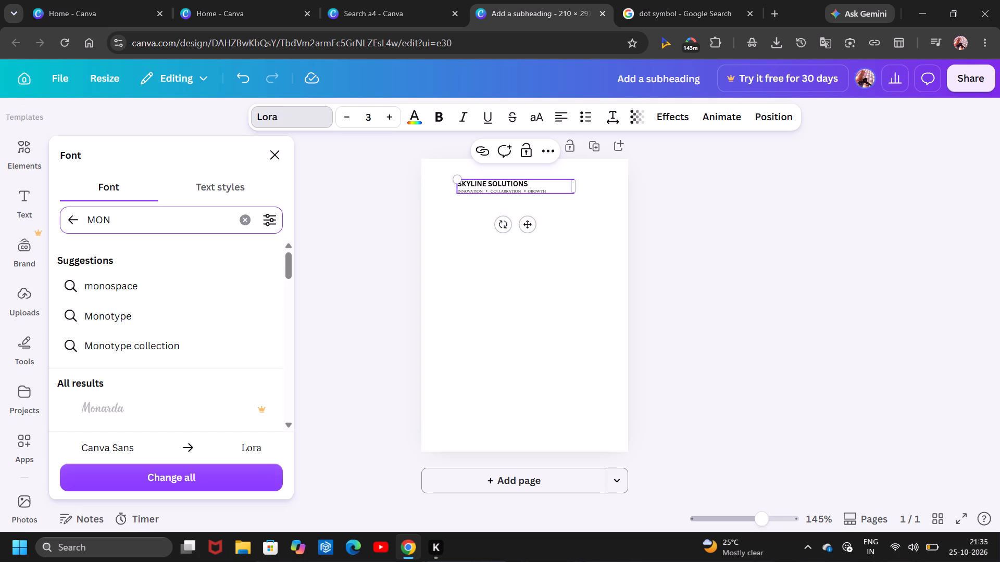
{"action": "key", "text": "t"}
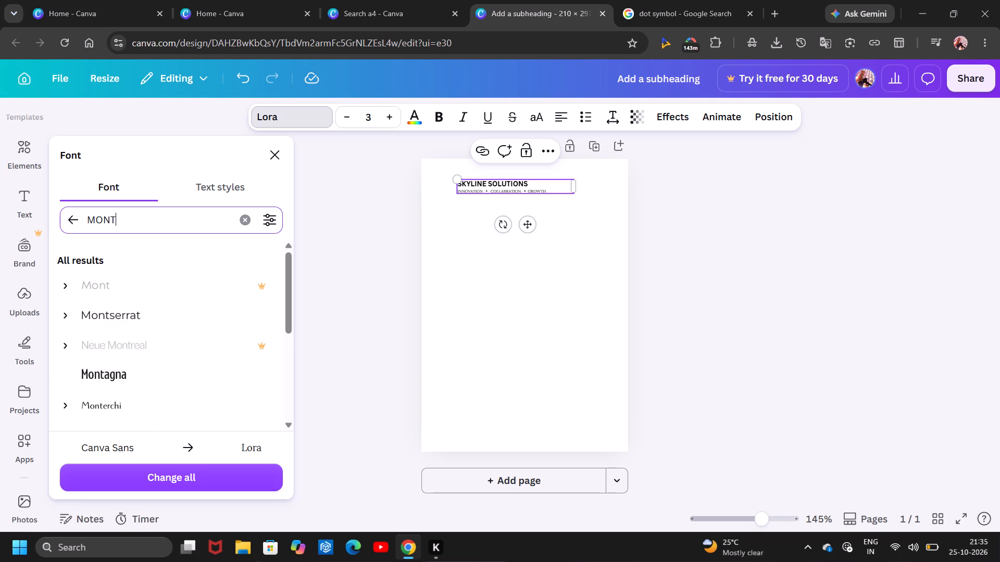
{"action": "left_click", "coordinate": [128, 302]}
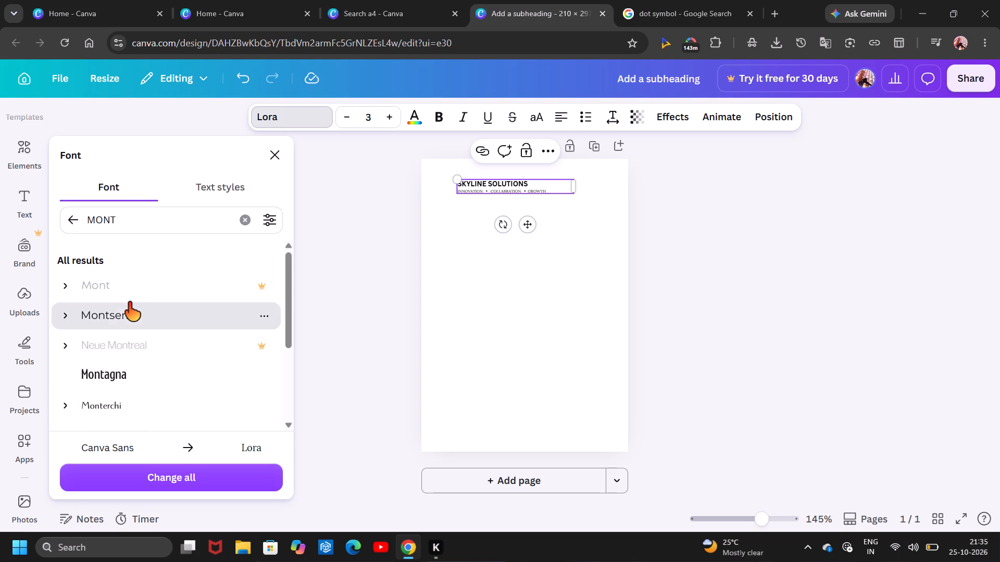
{"action": "left_click", "coordinate": [553, 344]}
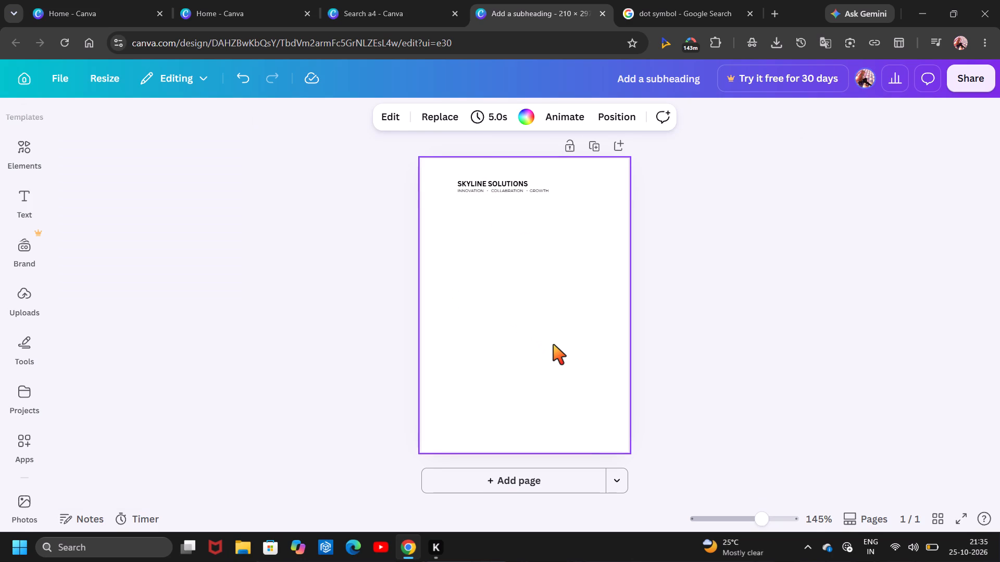
Enlarge all text in the heading and tagline box by three font-size increments.
{"action": "left_click", "coordinate": [511, 185]}
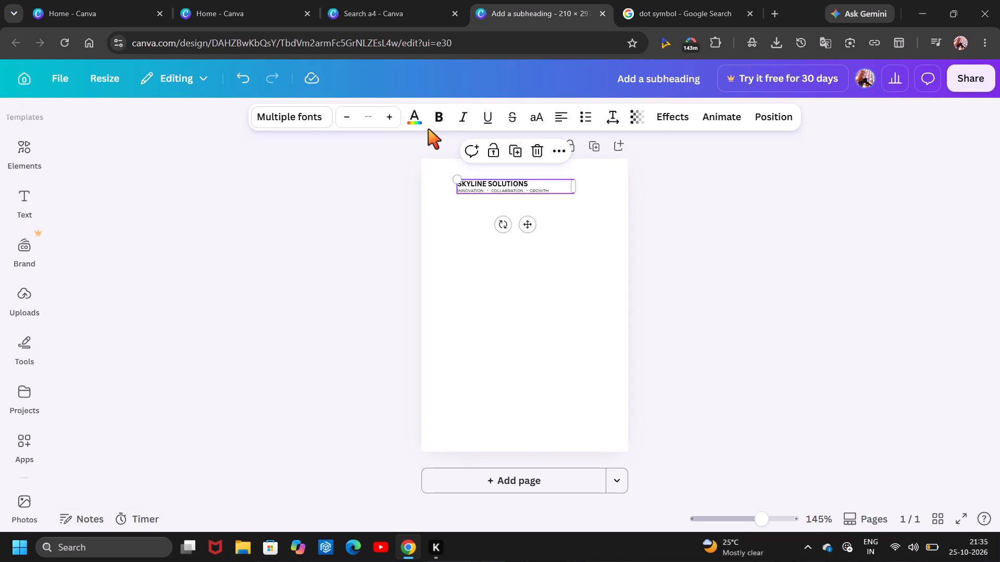
{"action": "left_click", "coordinate": [387, 118]}
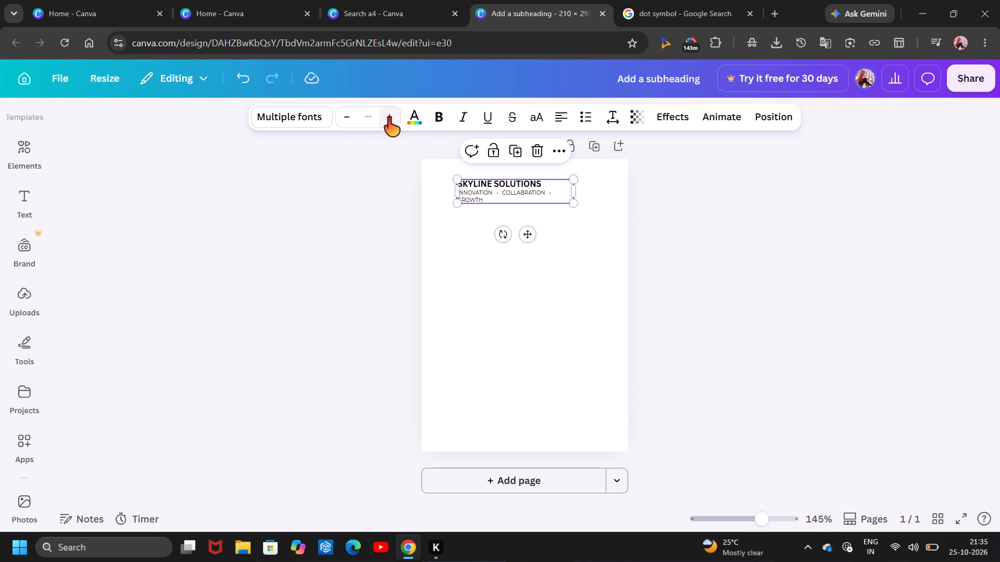
{"action": "double_click", "coordinate": [387, 118]}
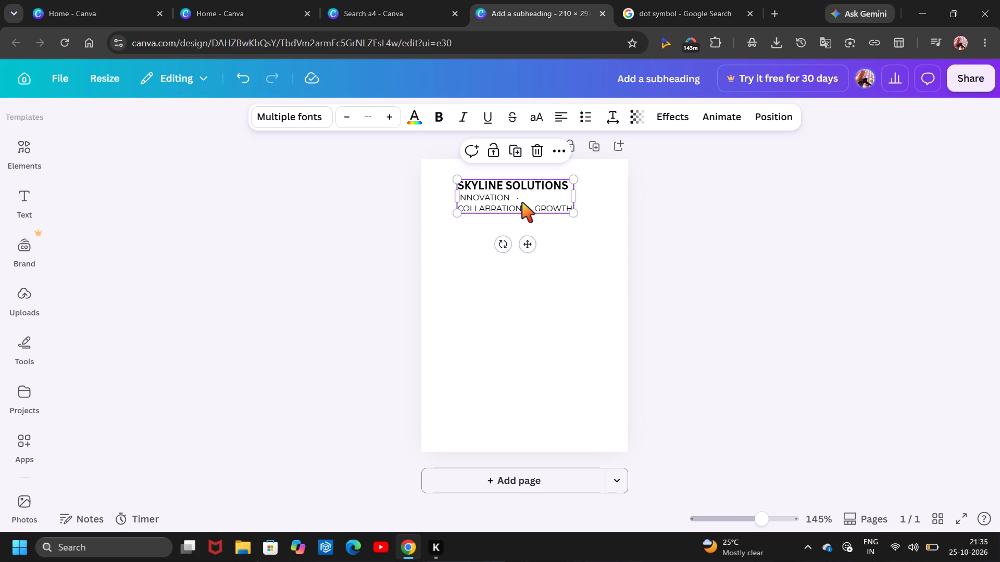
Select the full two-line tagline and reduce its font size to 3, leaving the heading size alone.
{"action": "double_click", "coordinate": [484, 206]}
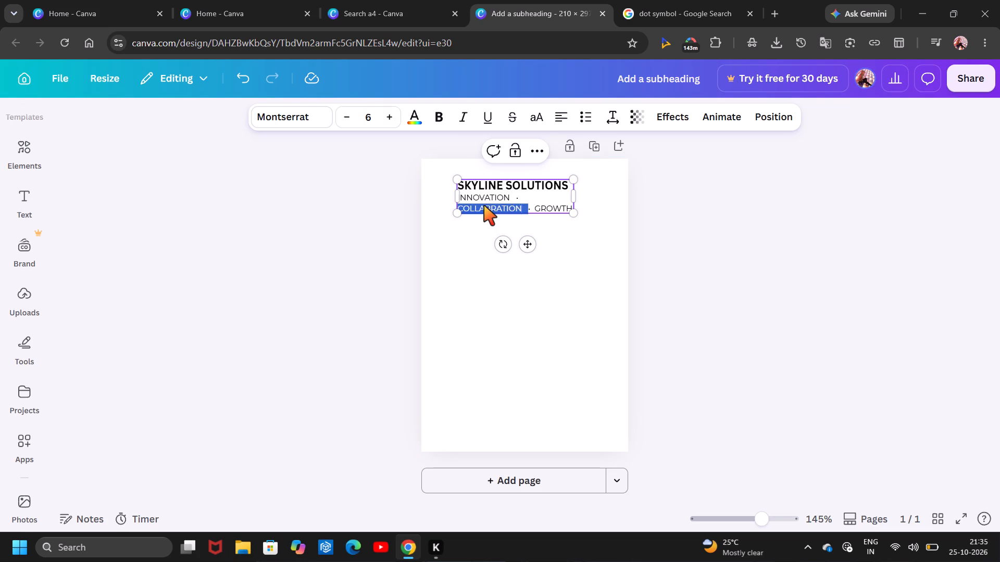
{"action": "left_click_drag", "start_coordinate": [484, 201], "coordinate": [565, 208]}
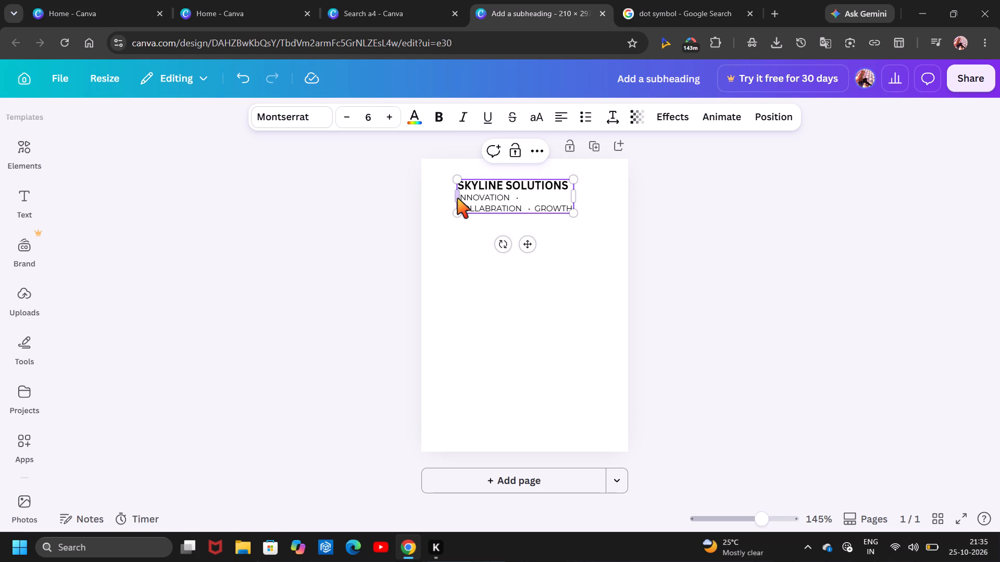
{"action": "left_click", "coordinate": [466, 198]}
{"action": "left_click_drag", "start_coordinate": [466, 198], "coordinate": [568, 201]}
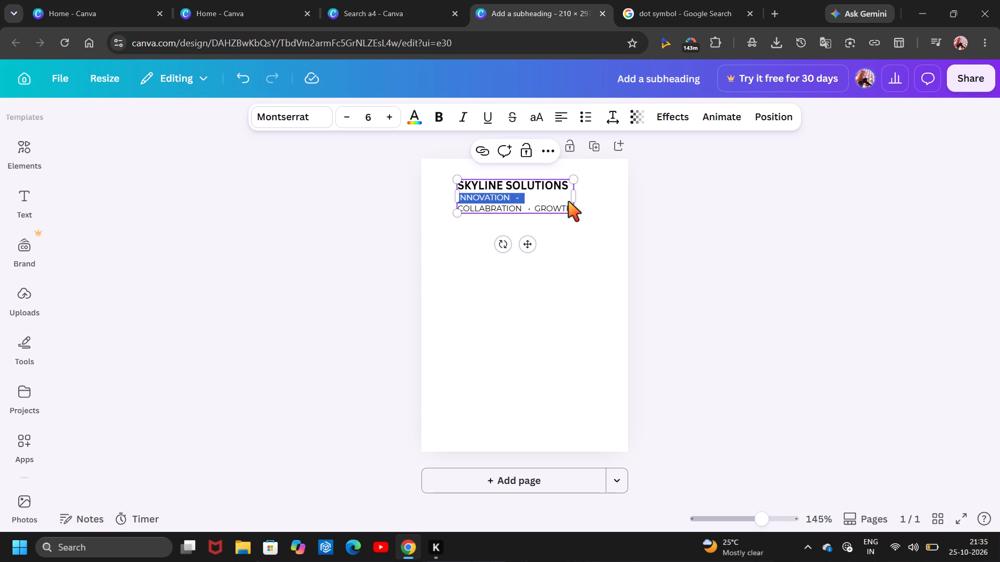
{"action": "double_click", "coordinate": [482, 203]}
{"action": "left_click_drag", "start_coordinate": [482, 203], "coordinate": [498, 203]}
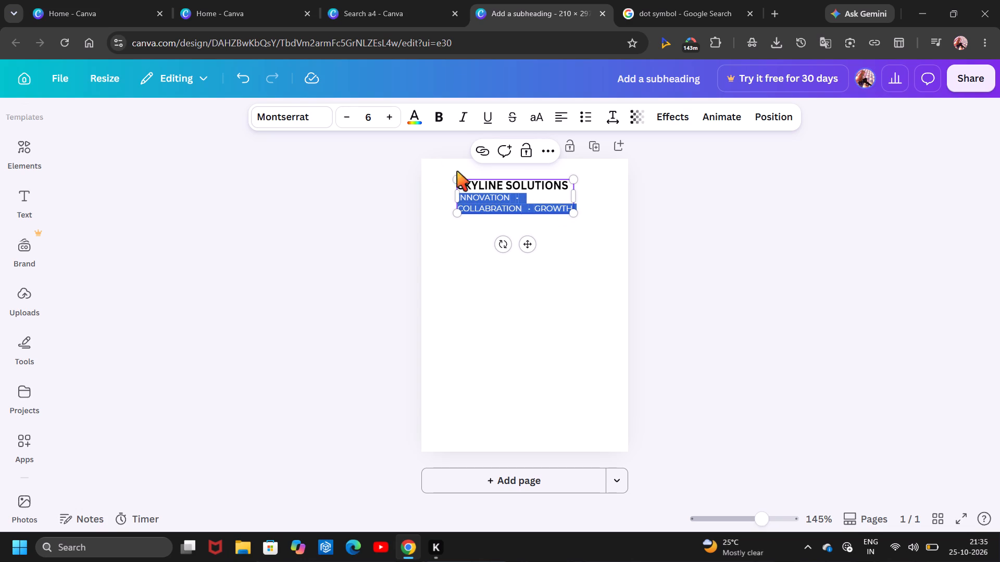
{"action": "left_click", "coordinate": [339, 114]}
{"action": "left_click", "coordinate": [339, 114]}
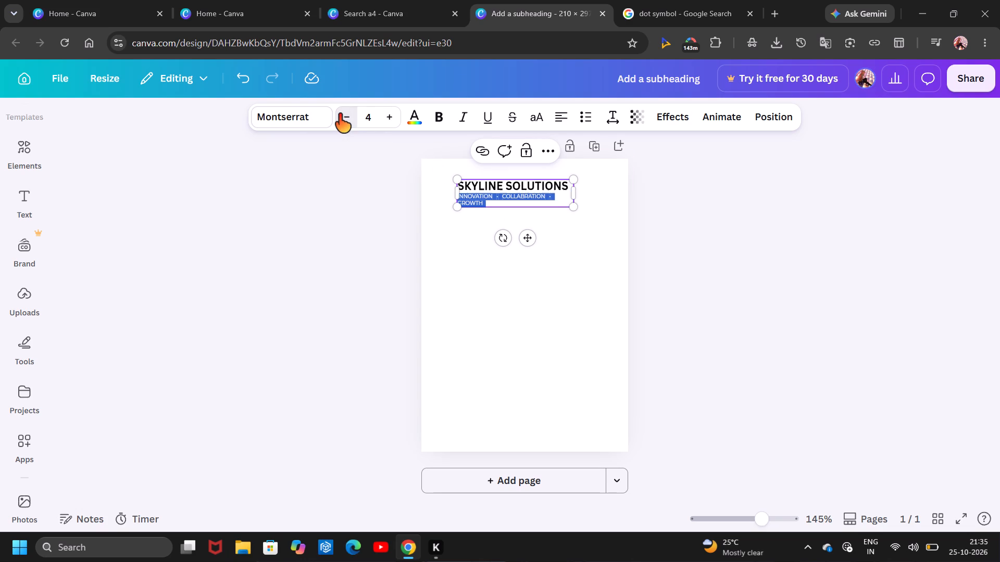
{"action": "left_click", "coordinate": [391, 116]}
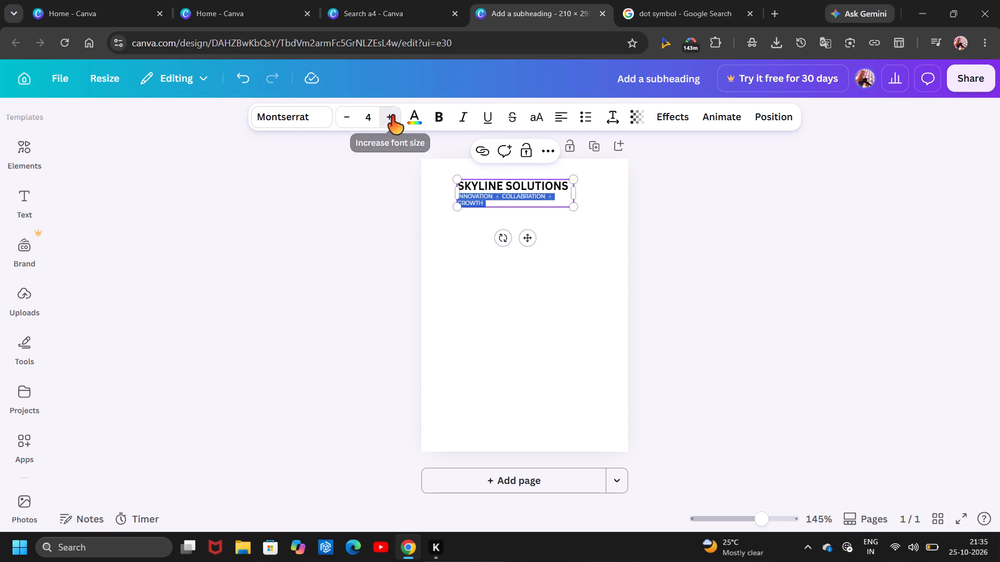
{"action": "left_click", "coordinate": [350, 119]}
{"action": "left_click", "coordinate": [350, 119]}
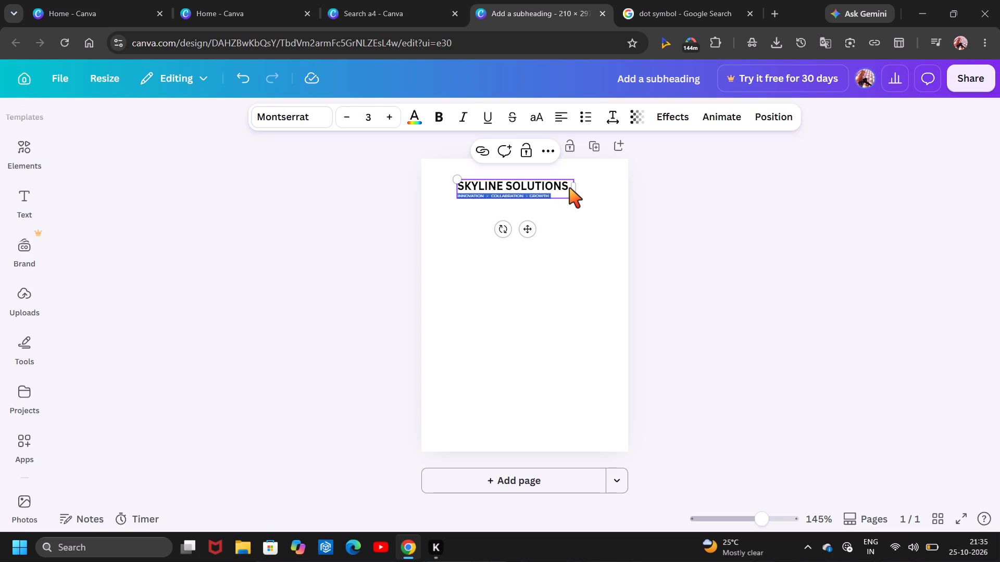
Set the tagline's font size to 4.
{"action": "left_click", "coordinate": [558, 227]}
{"action": "left_click", "coordinate": [499, 196]}
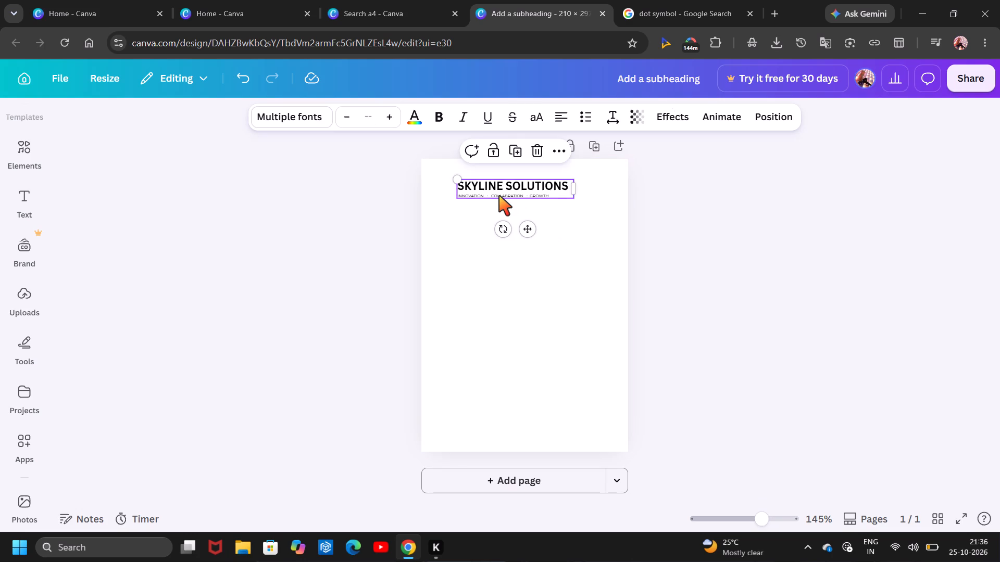
{"action": "triple_click", "coordinate": [499, 196]}
{"action": "left_click", "coordinate": [499, 196]}
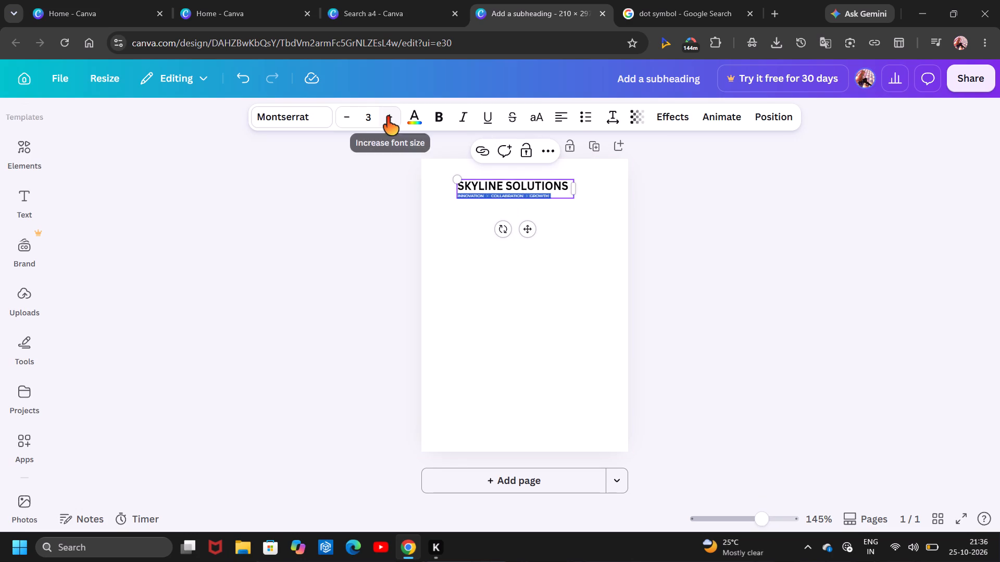
{"action": "left_click", "coordinate": [386, 117]}
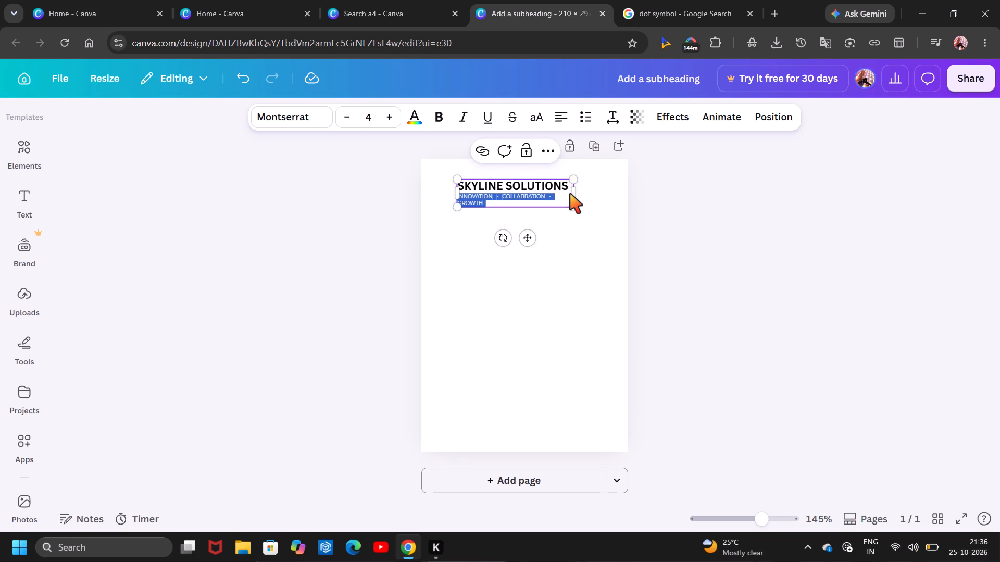
Widen the heading and tagline text box to about 137 px so the tagline fits on one line.
{"action": "left_click_drag", "start_coordinate": [573, 193], "coordinate": [593, 196]}
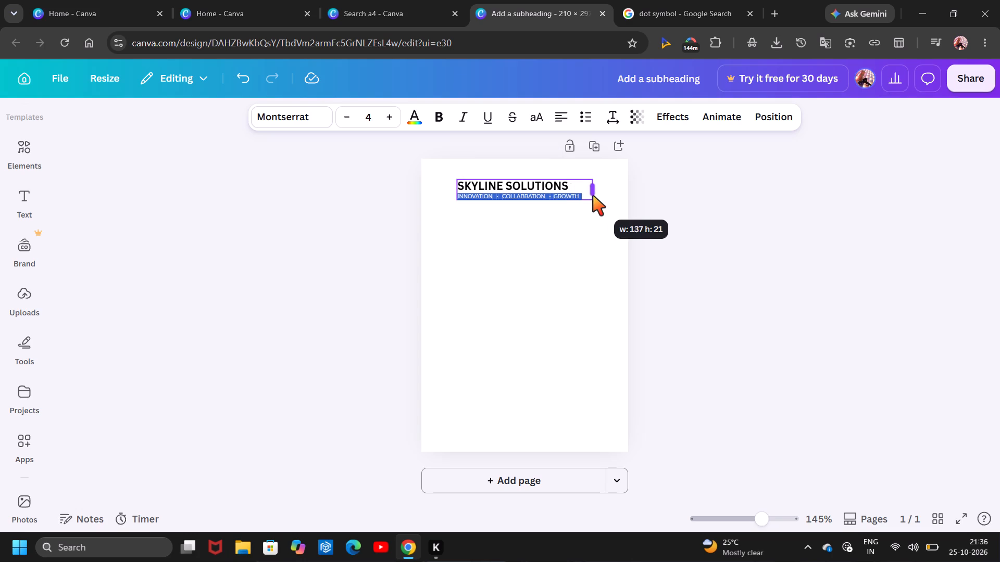
Narrow the heading and tagline text box slightly, keeping the tagline on one line.
{"action": "left_click_drag", "start_coordinate": [593, 196], "coordinate": [590, 198]}
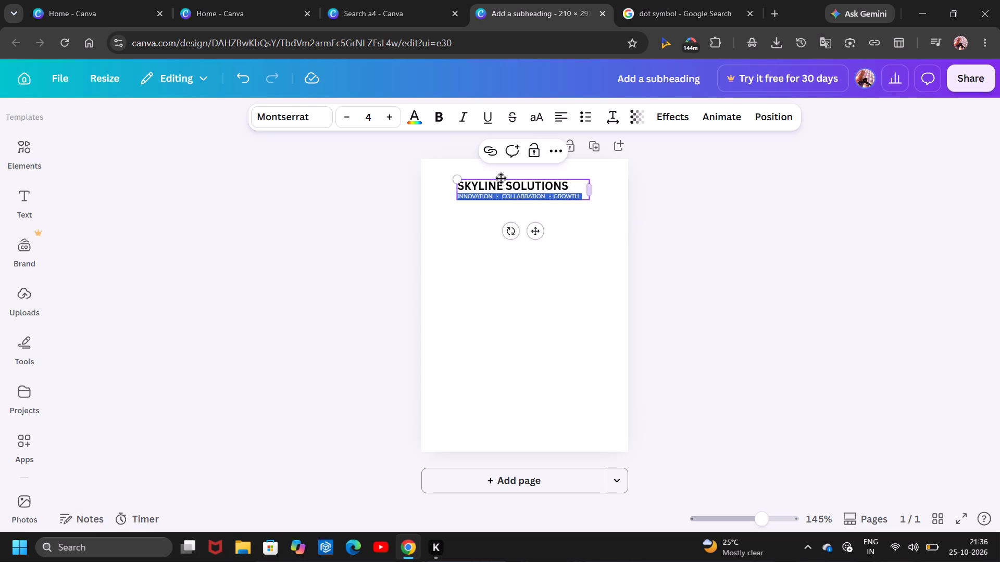
Reduce the SKYLINE SOLUTIONS heading to font size 7.2 and change its font to Montserrat.
{"action": "triple_click", "coordinate": [511, 183]}
{"action": "left_click", "coordinate": [511, 183]}
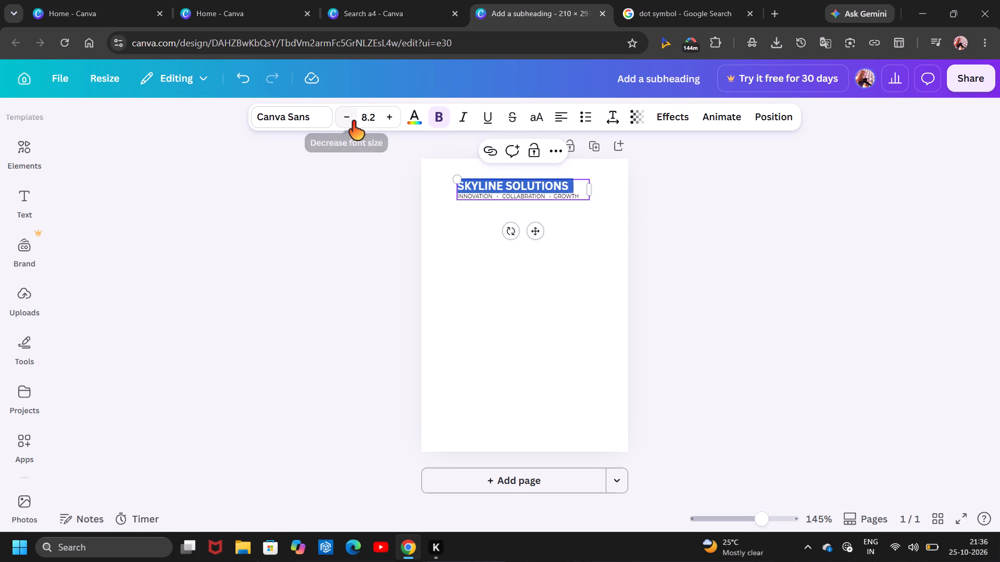
{"action": "left_click", "coordinate": [352, 121]}
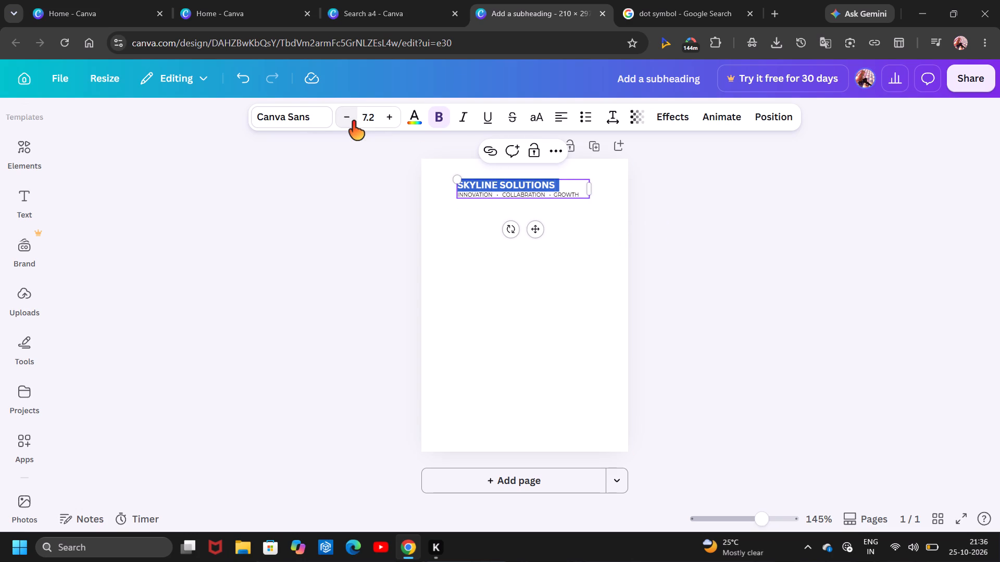
{"action": "left_click", "coordinate": [287, 119]}
{"action": "left_click", "coordinate": [146, 316]}
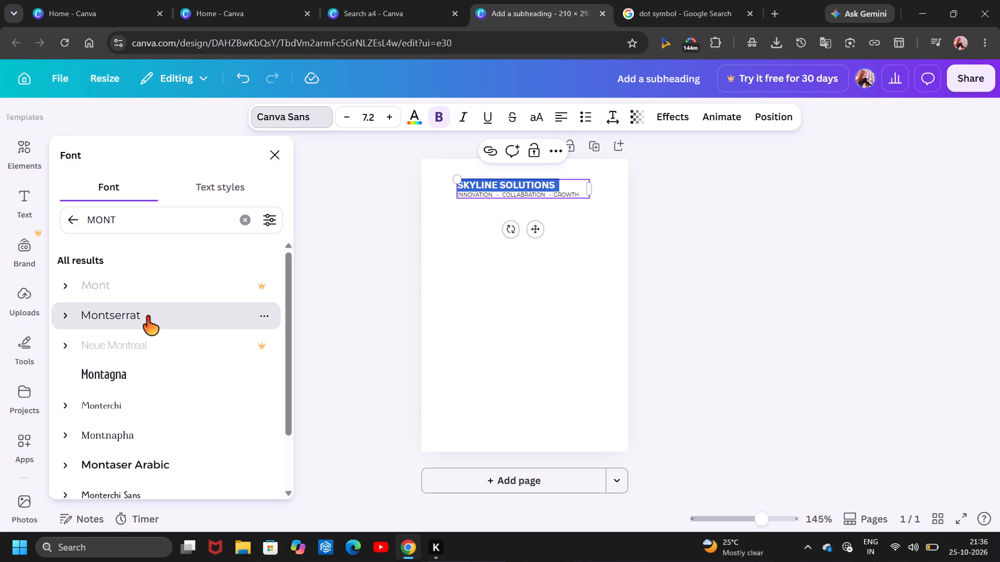
{"action": "left_click", "coordinate": [489, 316]}
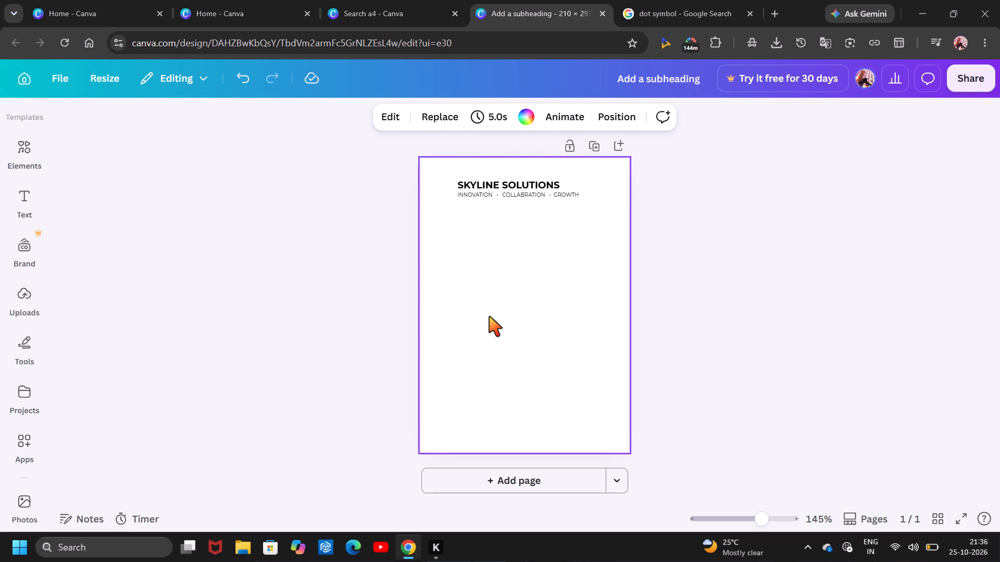
Move the heading and tagline text box up and left, closer to the page's top-left corner.
{"action": "double_click", "coordinate": [518, 180]}
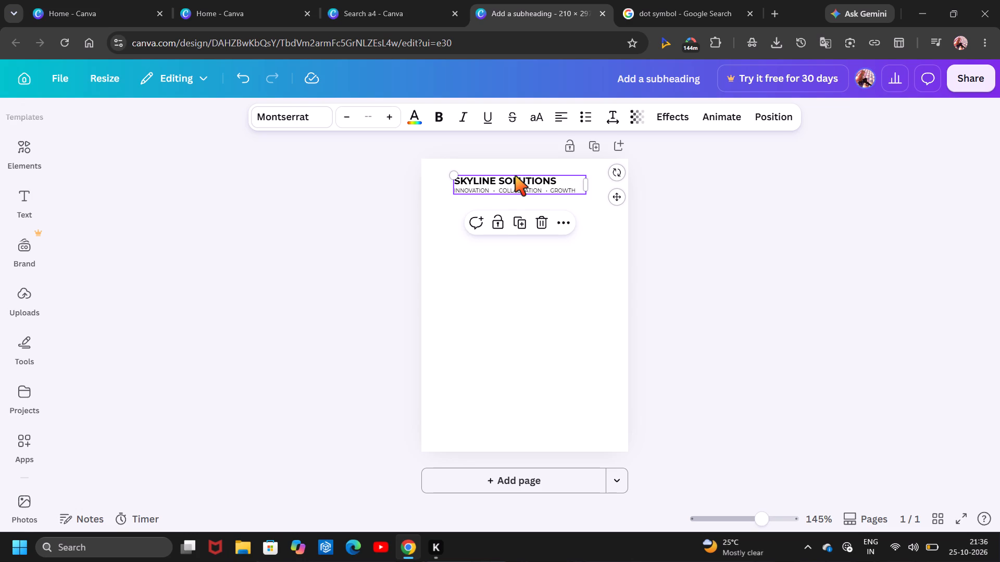
{"action": "left_click", "coordinate": [592, 218]}
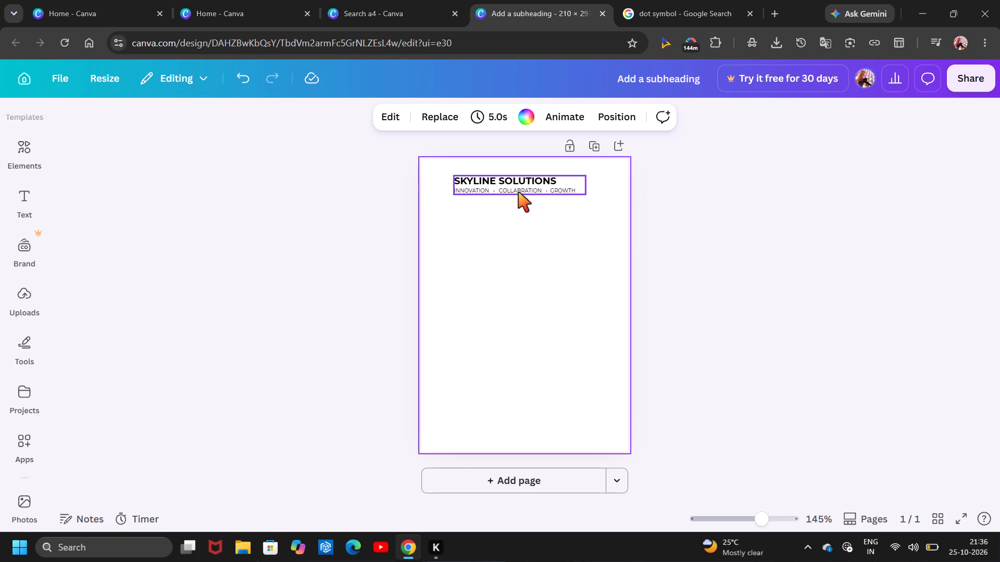
{"action": "left_click", "coordinate": [495, 187]}
{"action": "left_click_drag", "start_coordinate": [495, 187], "coordinate": [487, 187]}
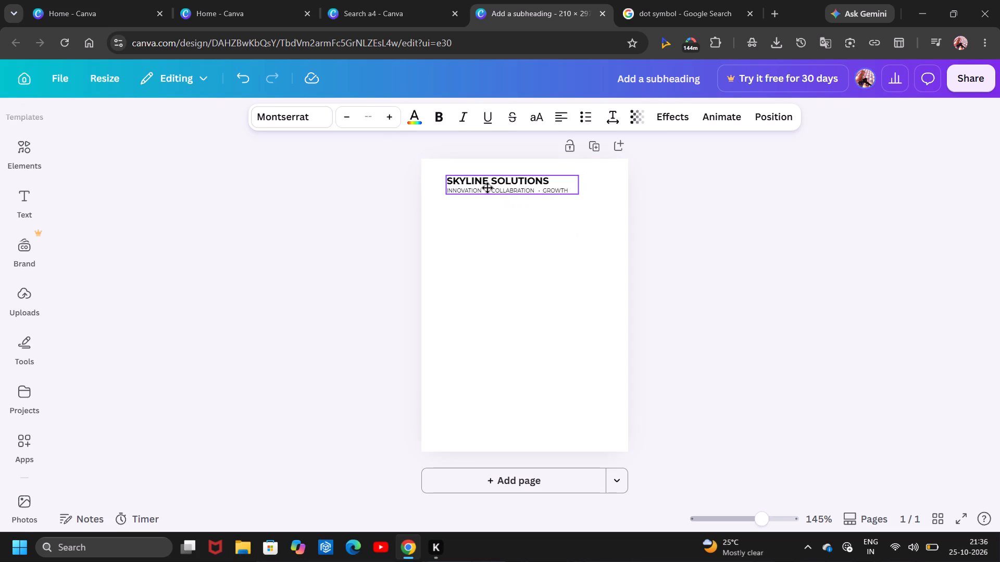
{"action": "left_click_drag", "start_coordinate": [487, 187], "coordinate": [486, 187]}
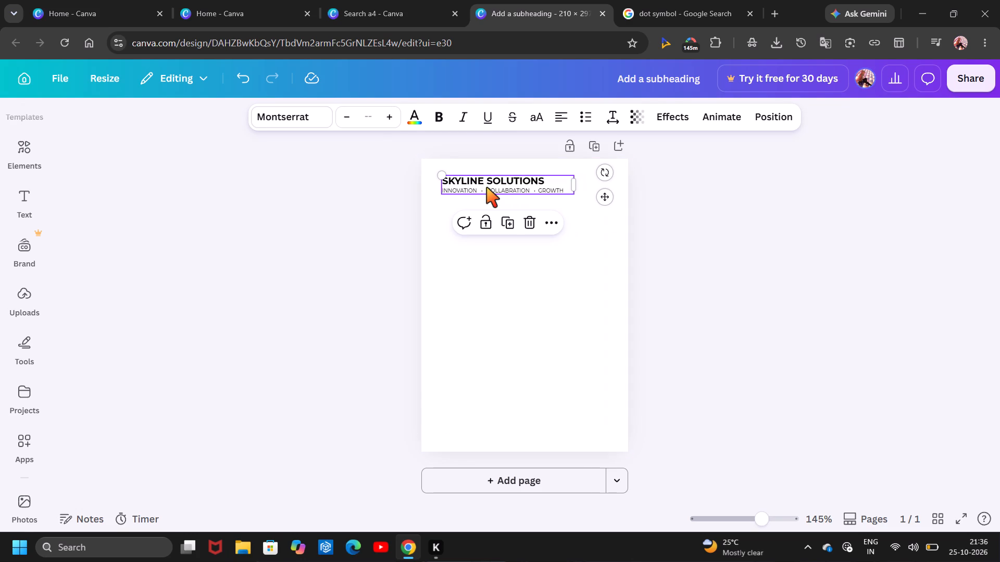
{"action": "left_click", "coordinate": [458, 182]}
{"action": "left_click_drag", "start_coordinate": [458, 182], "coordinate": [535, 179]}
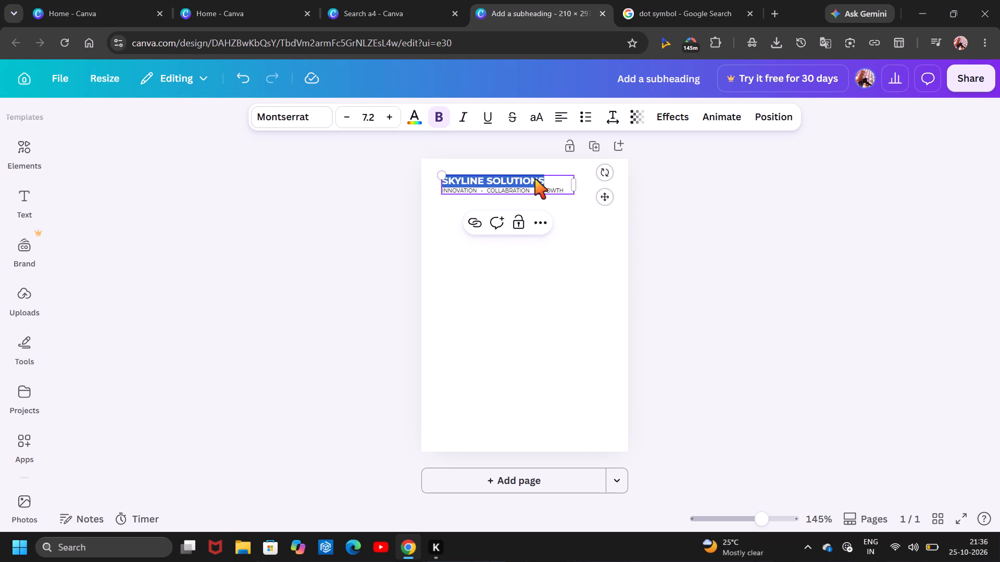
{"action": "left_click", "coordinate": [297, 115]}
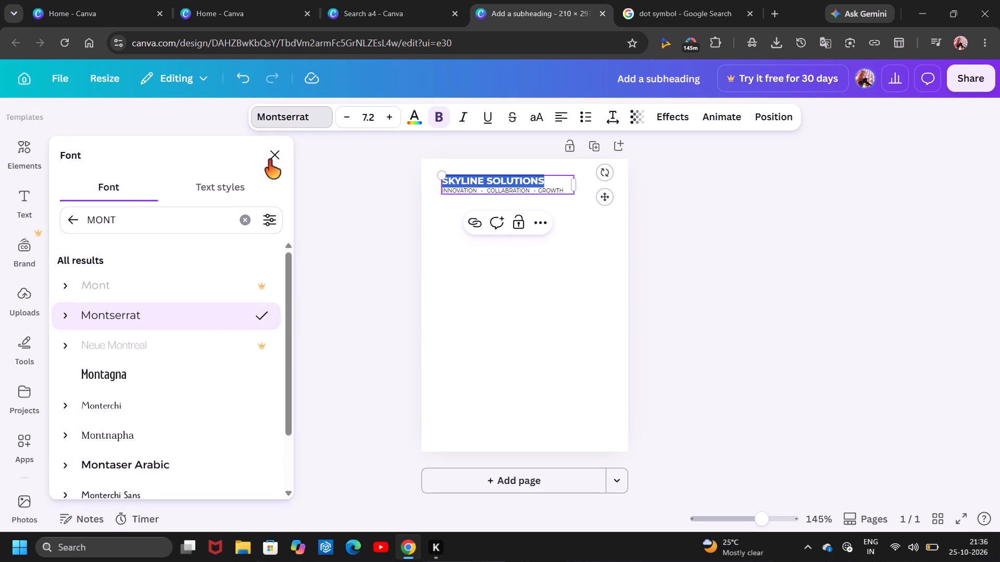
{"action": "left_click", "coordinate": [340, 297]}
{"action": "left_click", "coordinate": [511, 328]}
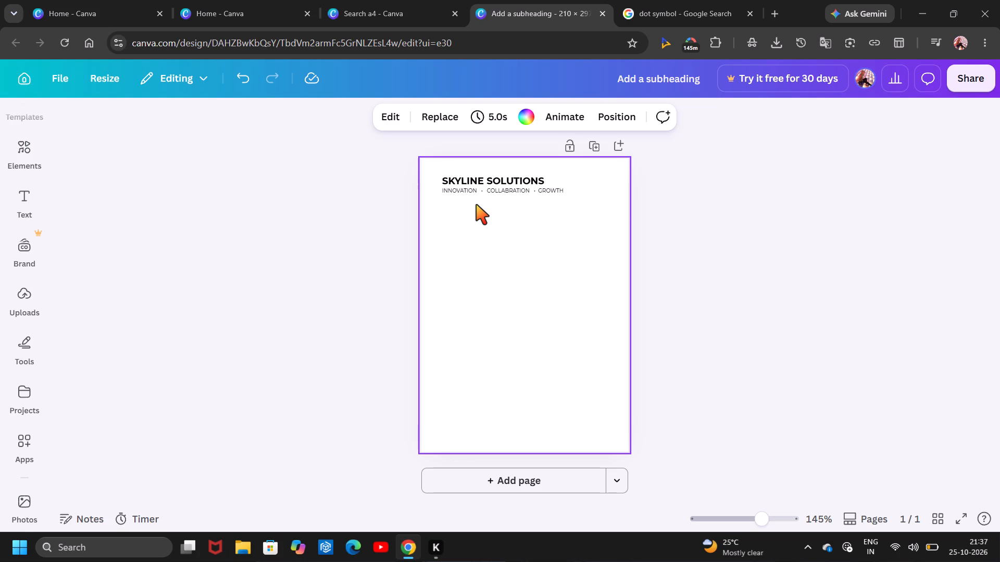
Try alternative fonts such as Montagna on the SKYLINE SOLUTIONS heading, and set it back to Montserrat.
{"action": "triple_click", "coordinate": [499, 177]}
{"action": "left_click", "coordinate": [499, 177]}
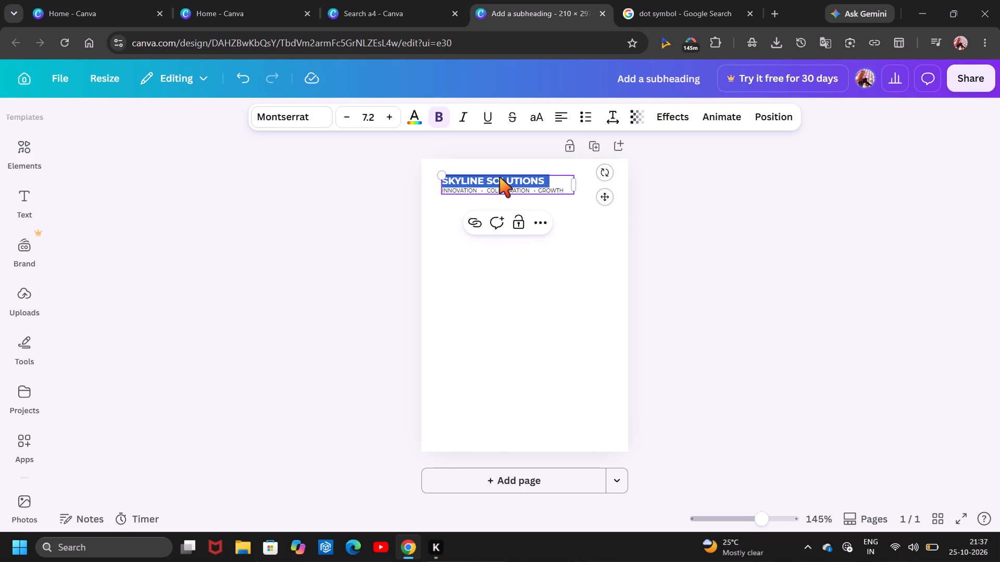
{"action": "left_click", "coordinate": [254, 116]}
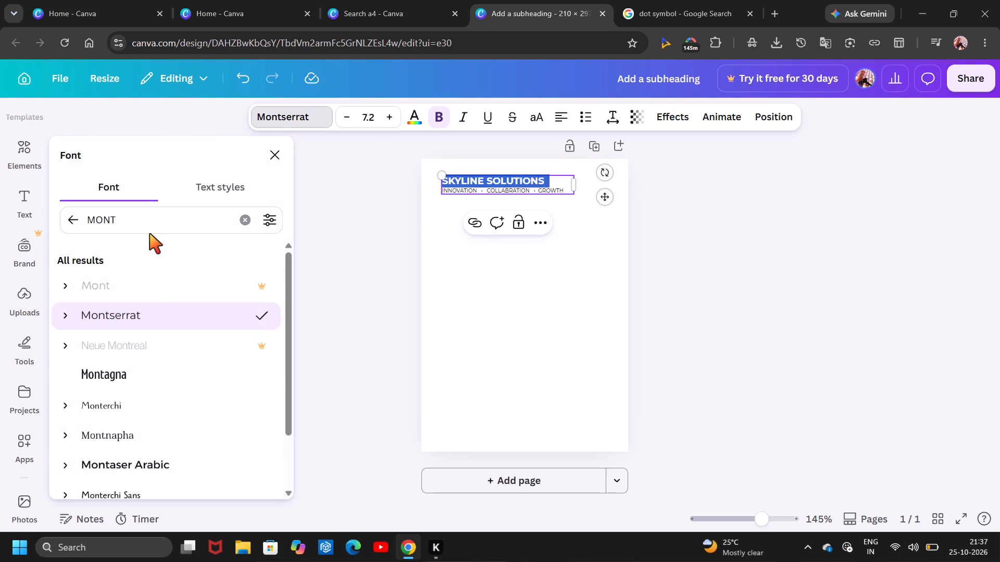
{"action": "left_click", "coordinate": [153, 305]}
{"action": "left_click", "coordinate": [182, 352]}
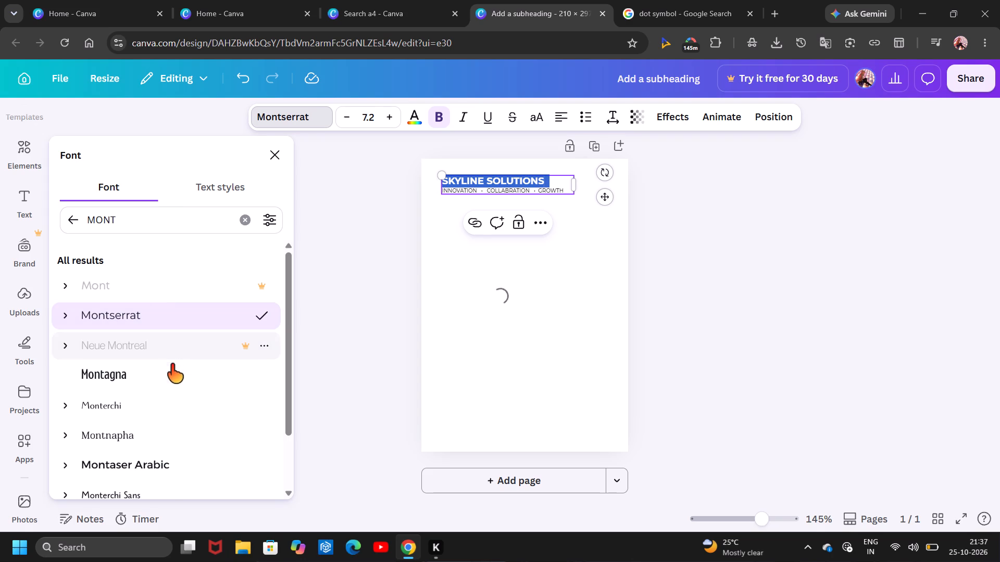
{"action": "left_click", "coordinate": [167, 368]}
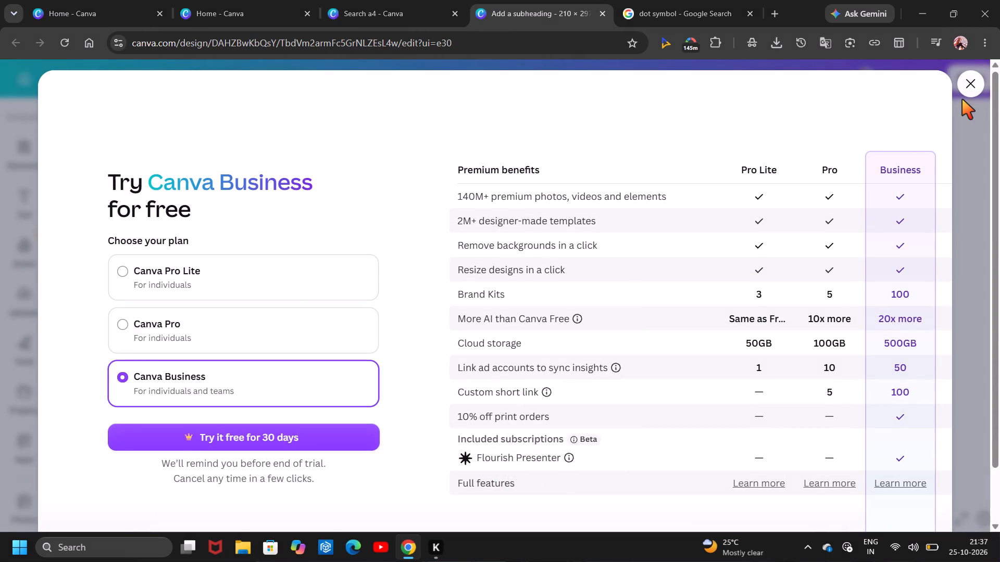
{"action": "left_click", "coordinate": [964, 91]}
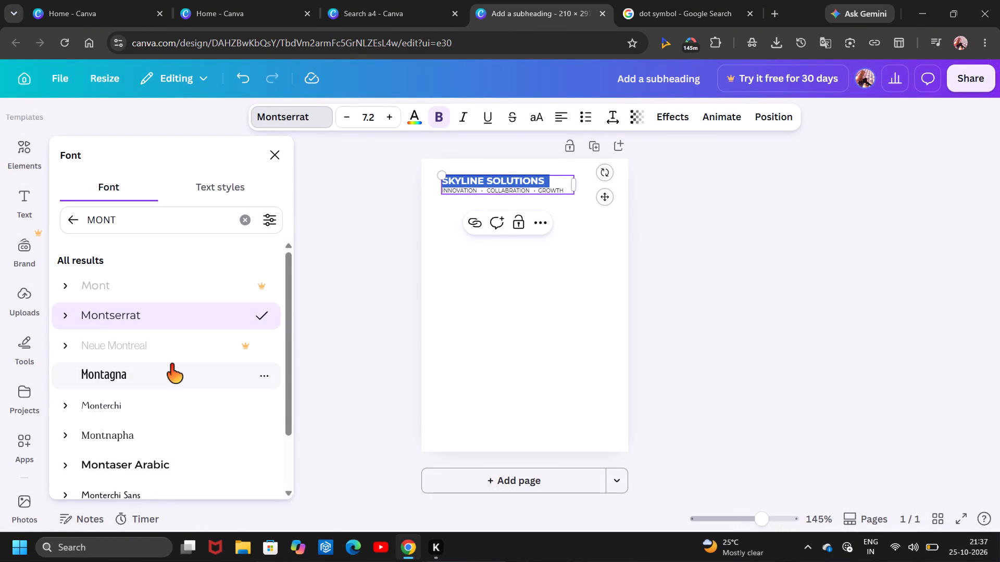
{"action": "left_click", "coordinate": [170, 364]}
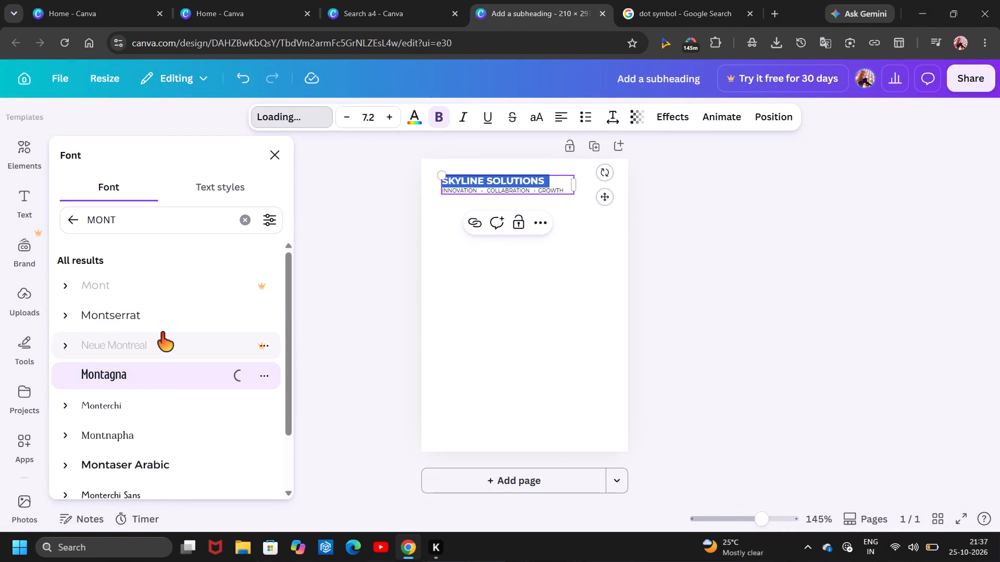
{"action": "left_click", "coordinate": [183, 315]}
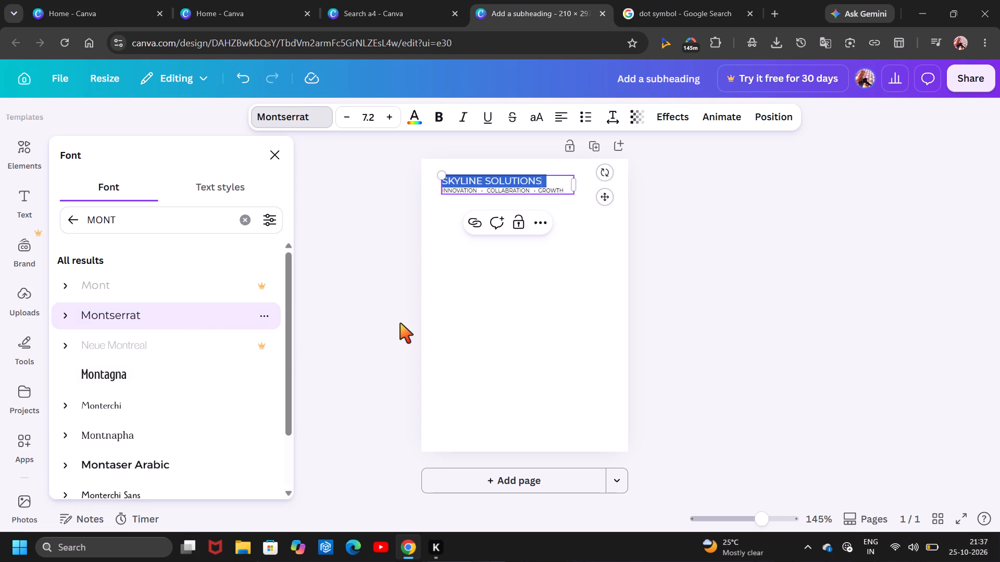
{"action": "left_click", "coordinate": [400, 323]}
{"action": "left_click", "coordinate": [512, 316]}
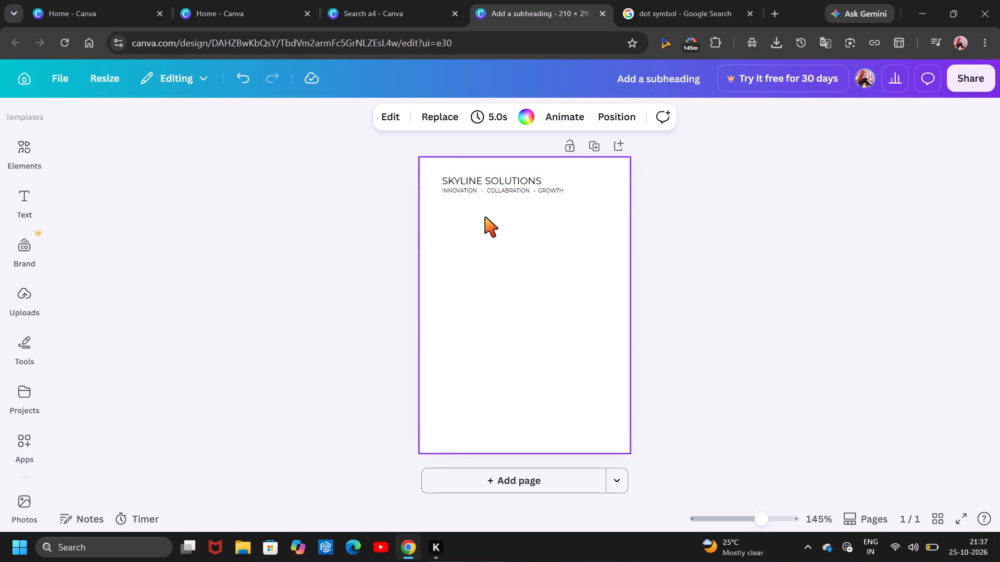
Apply bold to the SKYLINE SOLUTIONS heading only.
{"action": "left_click", "coordinate": [488, 171]}
{"action": "triple_click", "coordinate": [518, 182]}
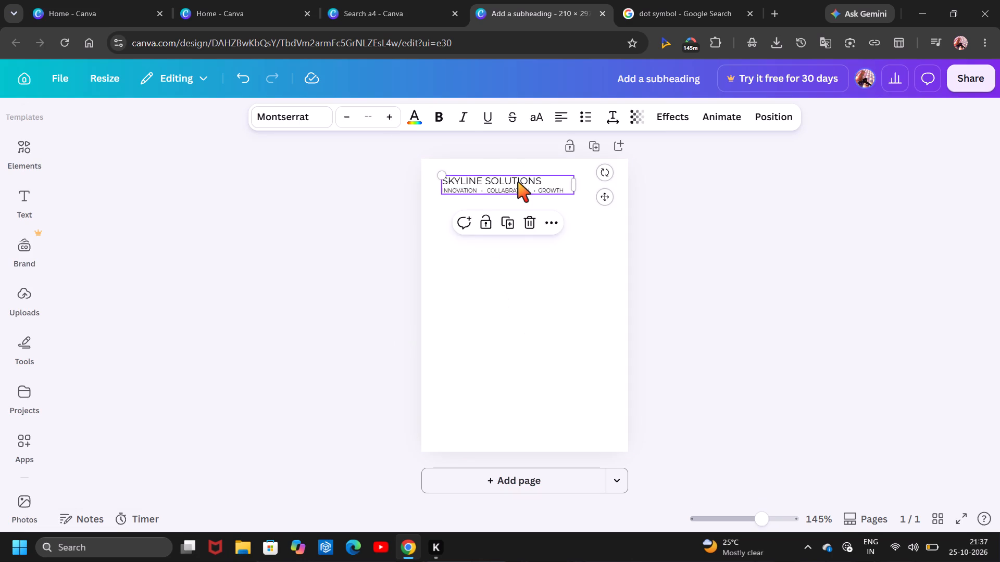
{"action": "left_click", "coordinate": [432, 116]}
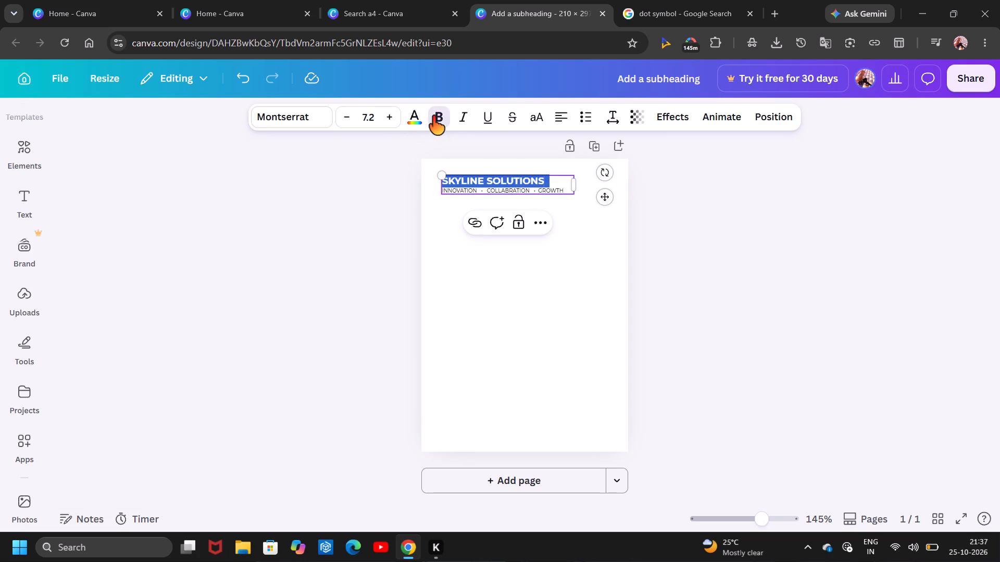
{"action": "left_click", "coordinate": [620, 371]}
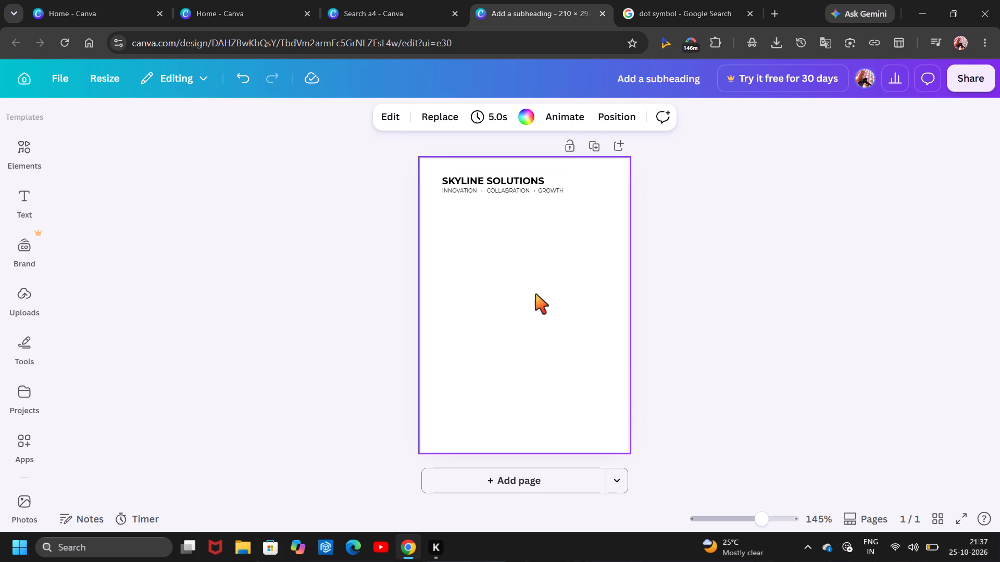
Set the letter spacing of the INNOVATION, COLLABRATION, GROWTH tagline to 39.
{"action": "triple_click", "coordinate": [496, 193]}
{"action": "left_click", "coordinate": [496, 193]}
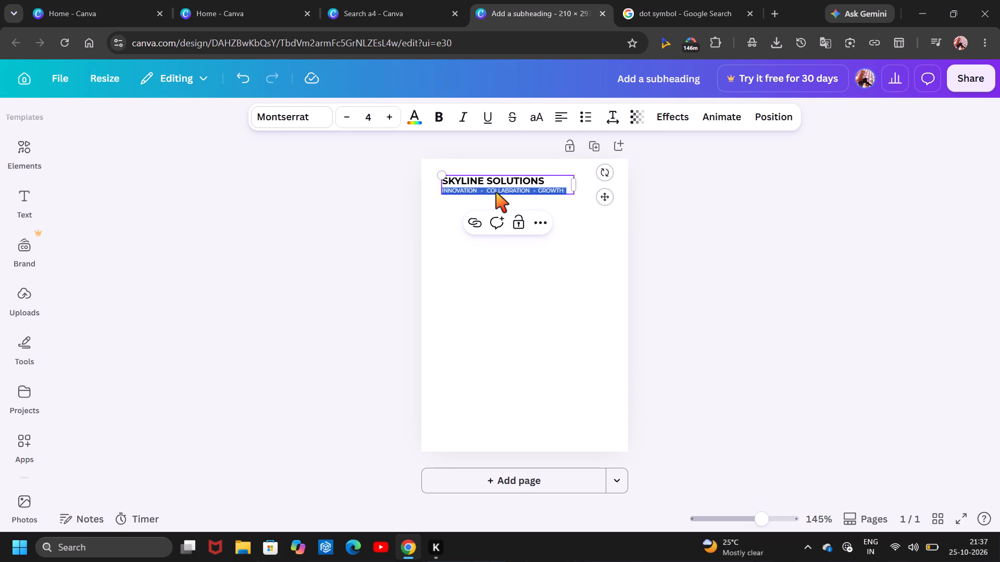
{"action": "left_click", "coordinate": [615, 116]}
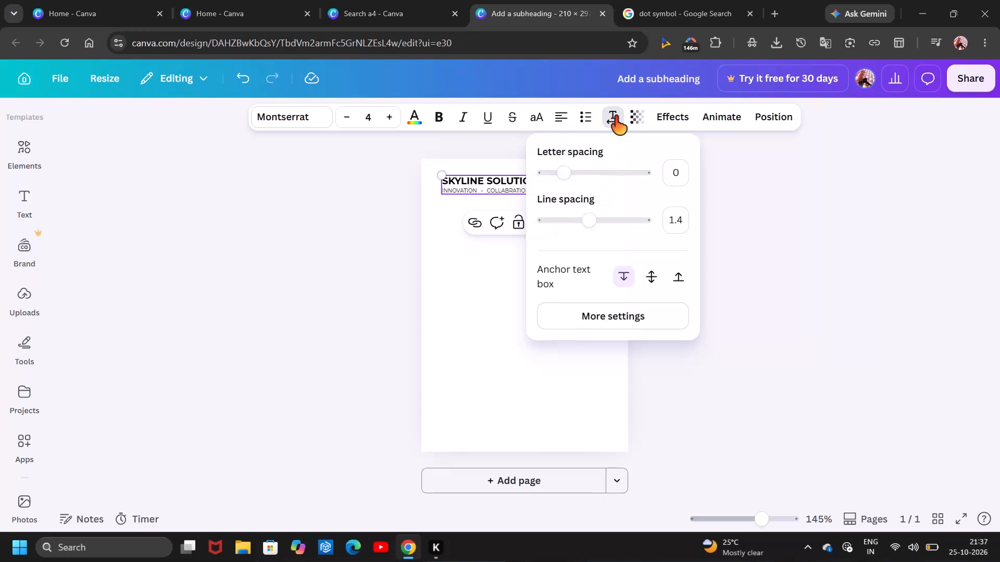
{"action": "left_click_drag", "start_coordinate": [567, 169], "coordinate": [579, 174]}
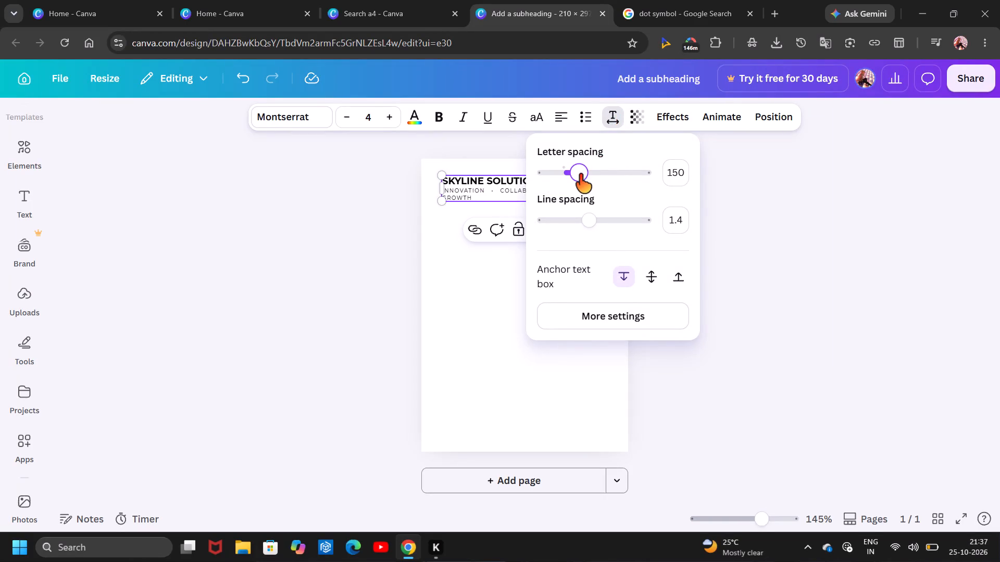
{"action": "left_click_drag", "start_coordinate": [579, 174], "coordinate": [572, 180]}
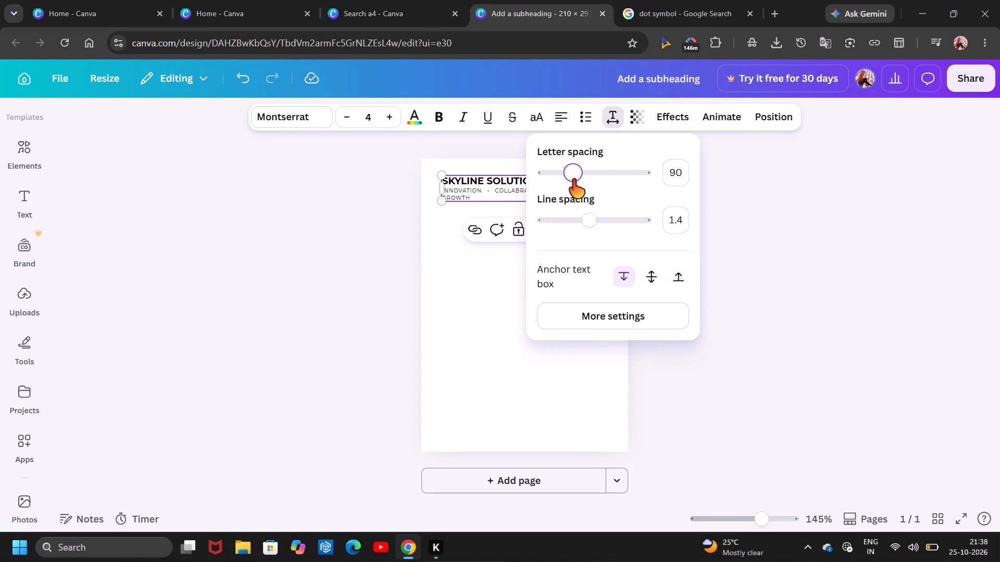
{"action": "left_click_drag", "start_coordinate": [572, 180], "coordinate": [567, 181]}
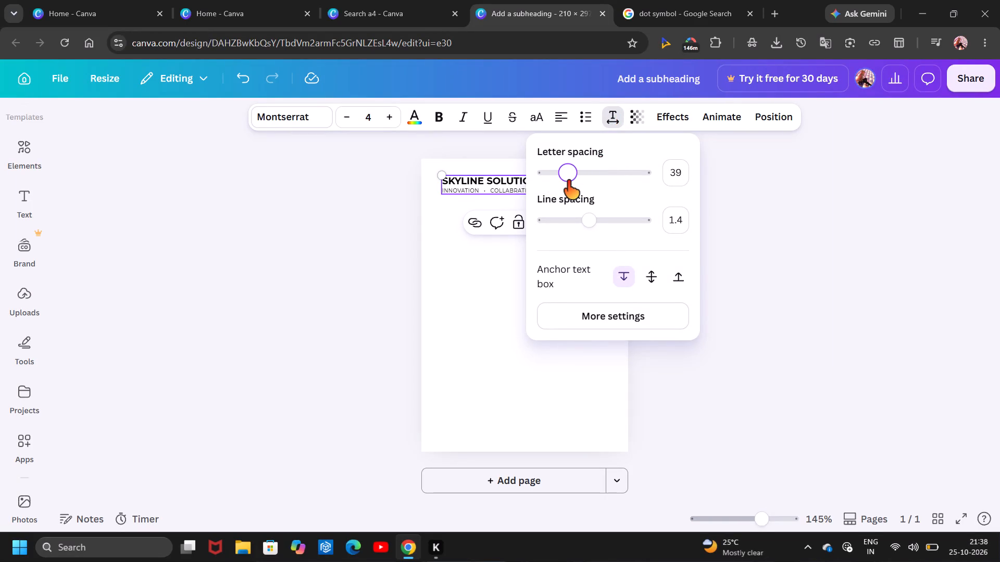
{"action": "left_click_drag", "start_coordinate": [567, 181], "coordinate": [568, 181]}
{"action": "left_click", "coordinate": [768, 244]}
{"action": "left_click", "coordinate": [768, 244]}
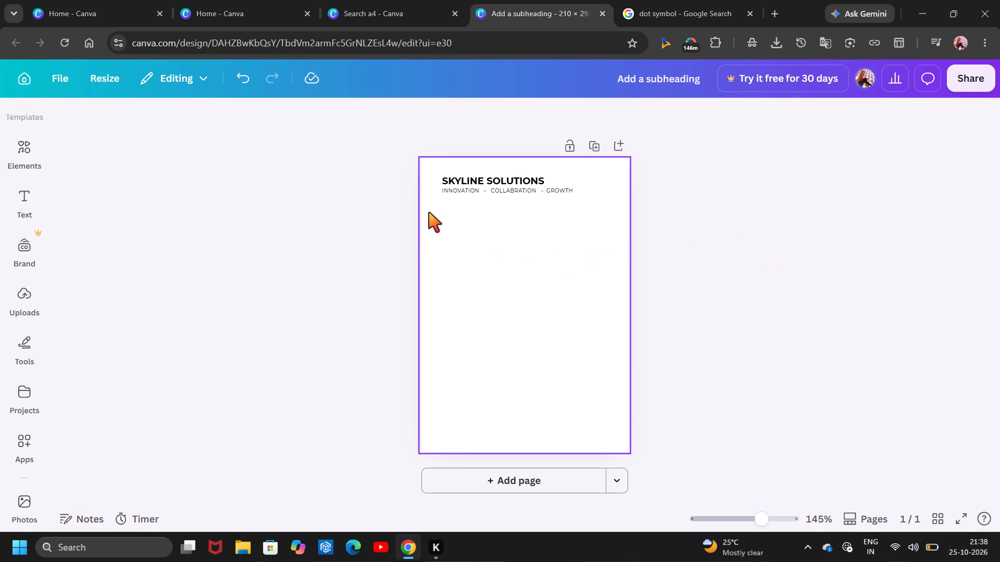
Search the elements for LINE and add the plain solid line from the shape results to the page.
{"action": "left_click", "coordinate": [28, 166]}
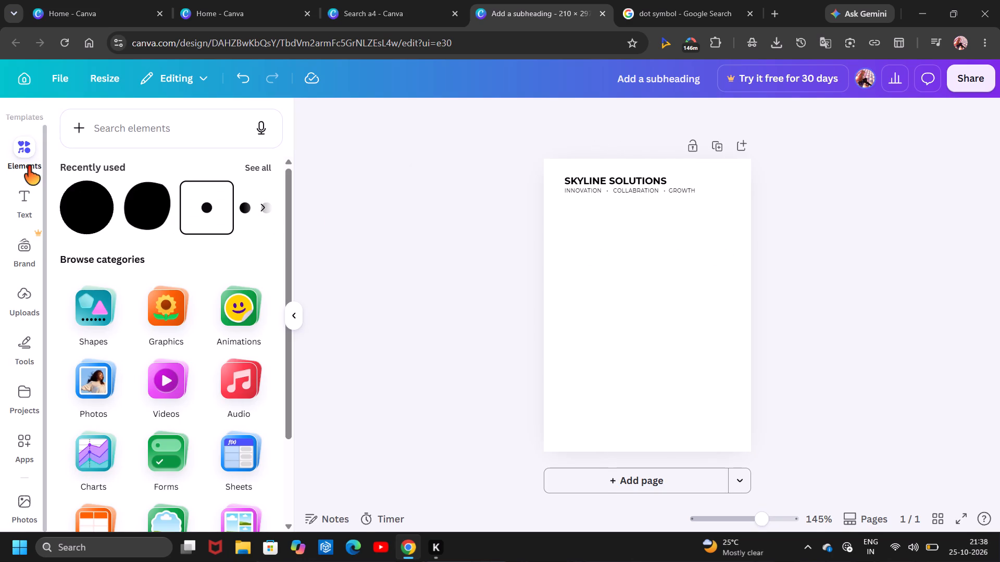
{"action": "left_click", "coordinate": [116, 126]}
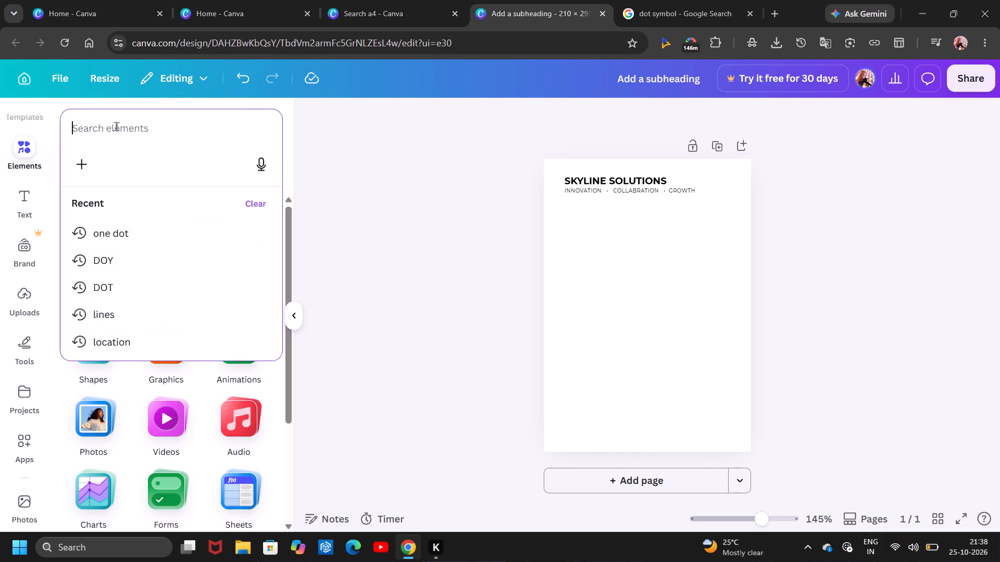
{"action": "type", "text": "LINES"}
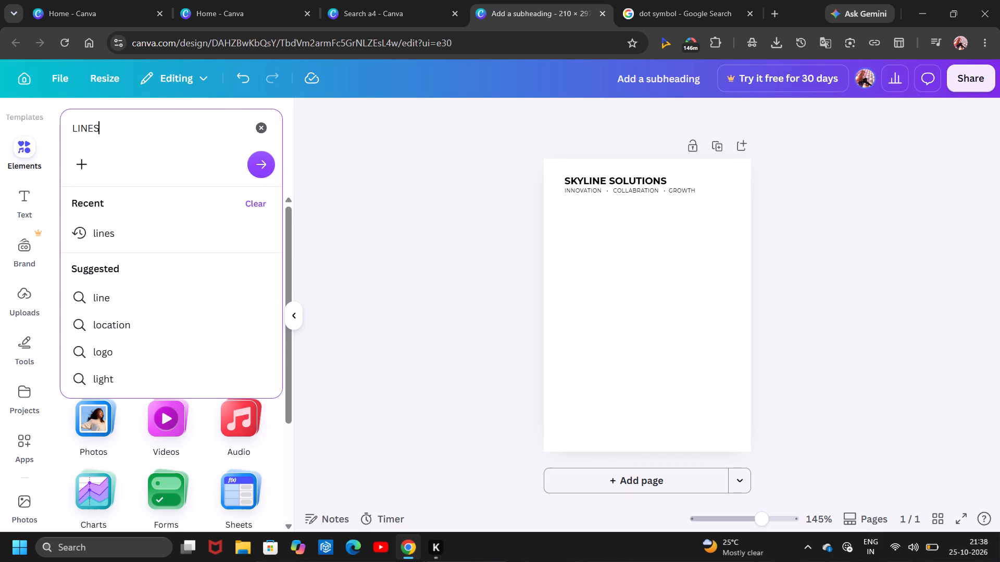
{"action": "scroll", "coordinate": [116, 126], "scroll_direction": "up", "scroll_amount": 1}
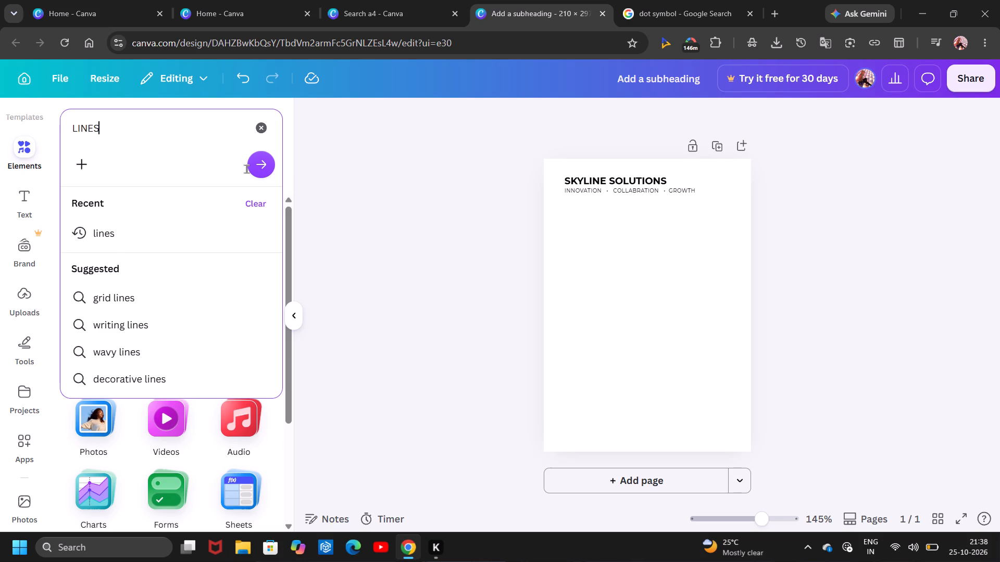
{"action": "left_click_drag", "start_coordinate": [246, 169], "coordinate": [170, 126]}
{"action": "left_click", "coordinate": [170, 126]}
{"action": "key", "text": "BackSpace"}
{"action": "key", "text": "Return"}
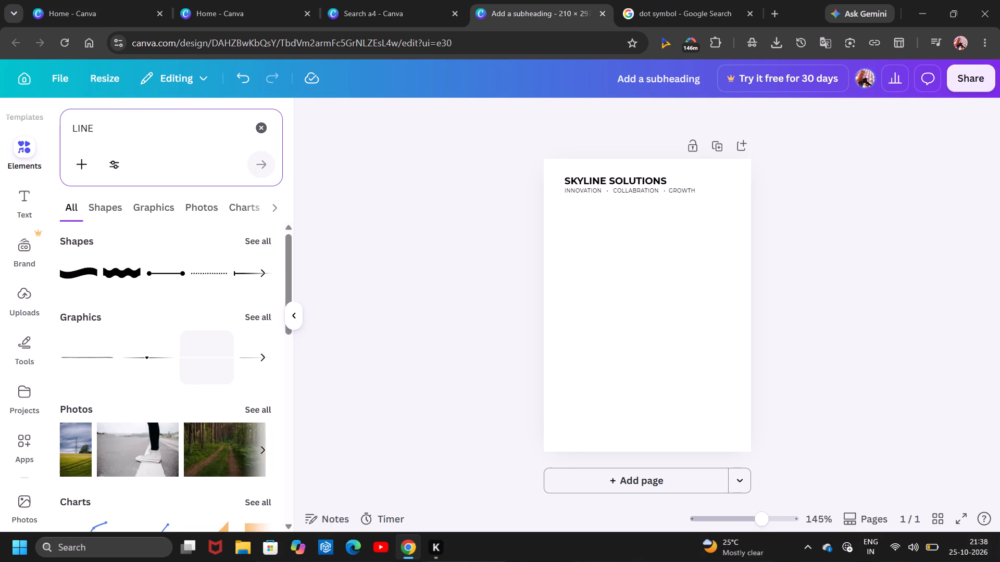
{"action": "scroll", "coordinate": [194, 343], "scroll_direction": "down", "scroll_amount": 1}
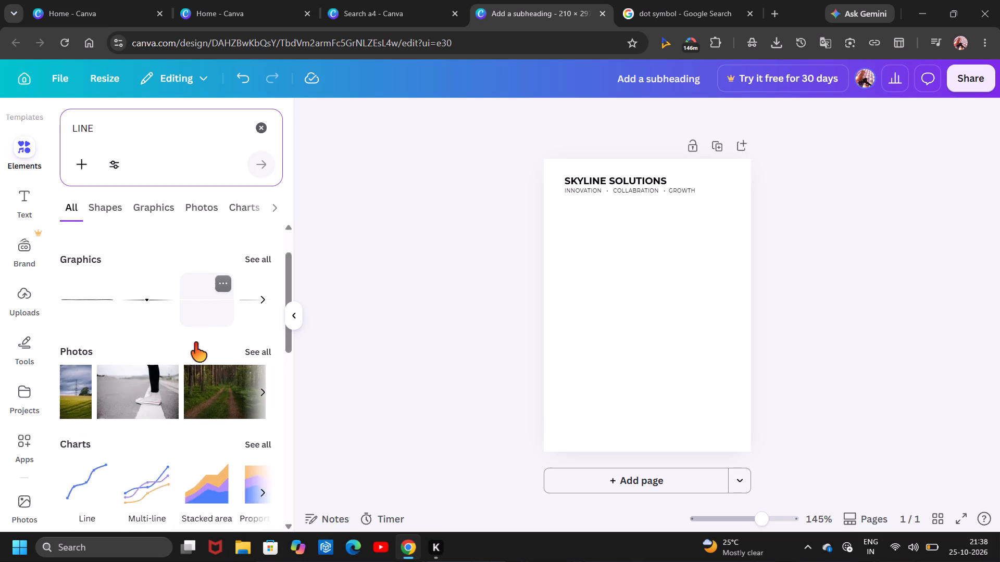
{"action": "scroll", "coordinate": [194, 343], "scroll_direction": "down", "scroll_amount": 4}
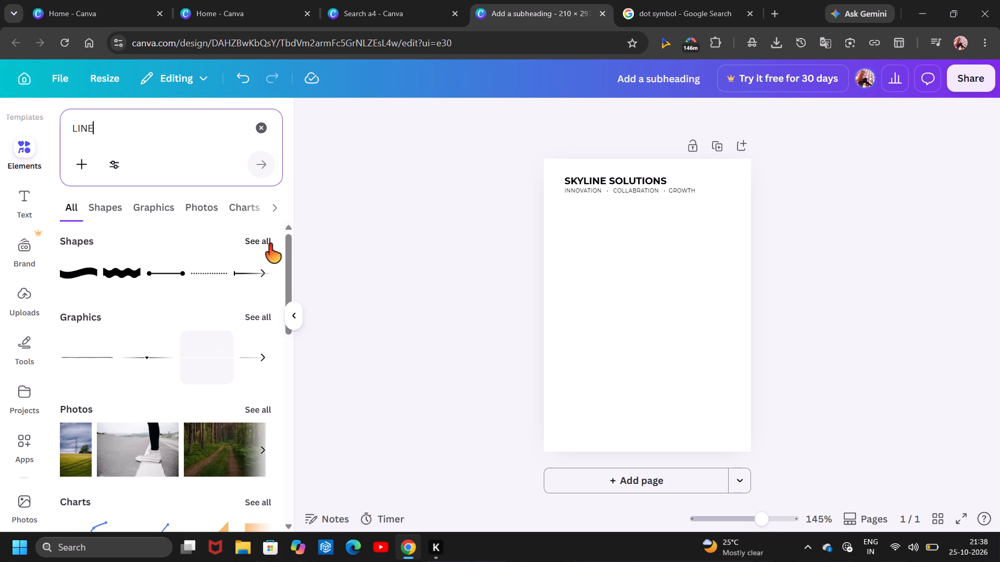
{"action": "left_click", "coordinate": [269, 244]}
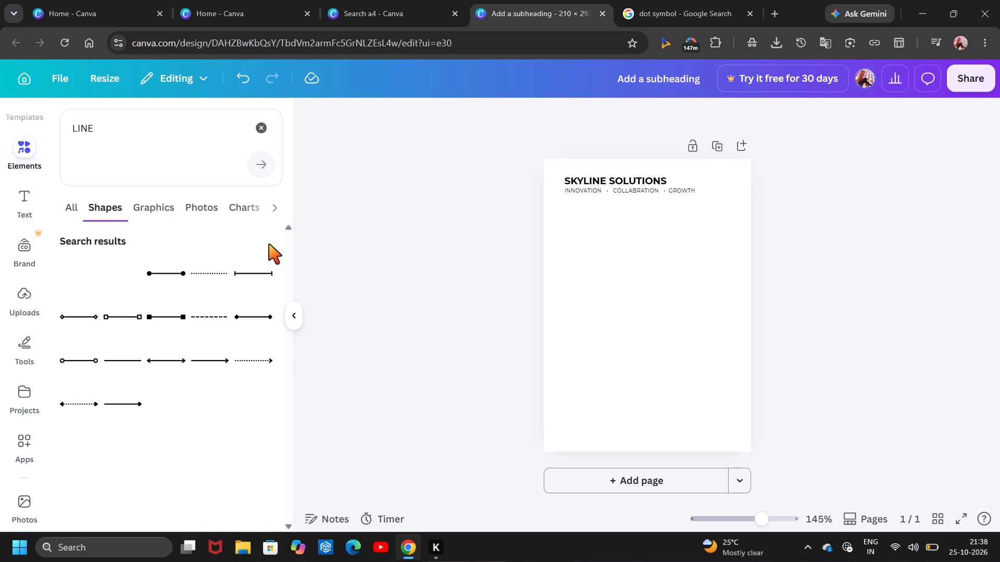
{"action": "scroll", "coordinate": [269, 244], "scroll_direction": "down", "scroll_amount": 1}
{"action": "left_click", "coordinate": [111, 356]}
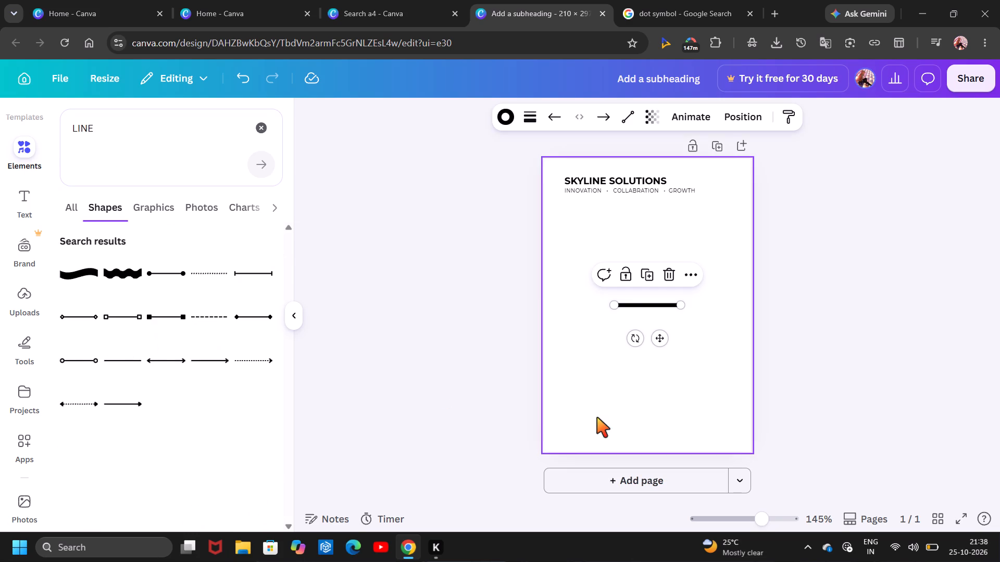
Set the new line's stroke weight to 1.
{"action": "left_click", "coordinate": [532, 124]}
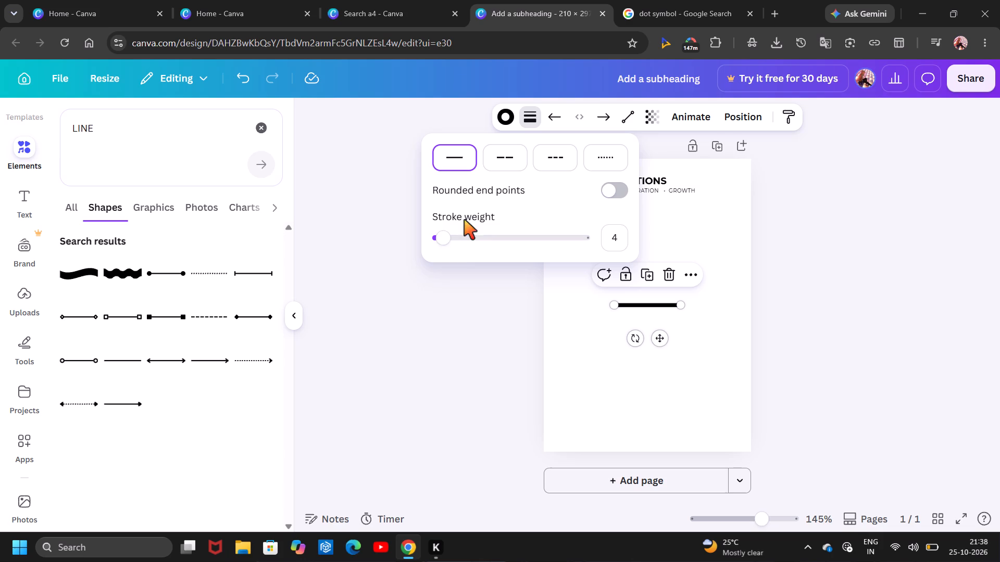
{"action": "left_click_drag", "start_coordinate": [442, 235], "coordinate": [434, 241]}
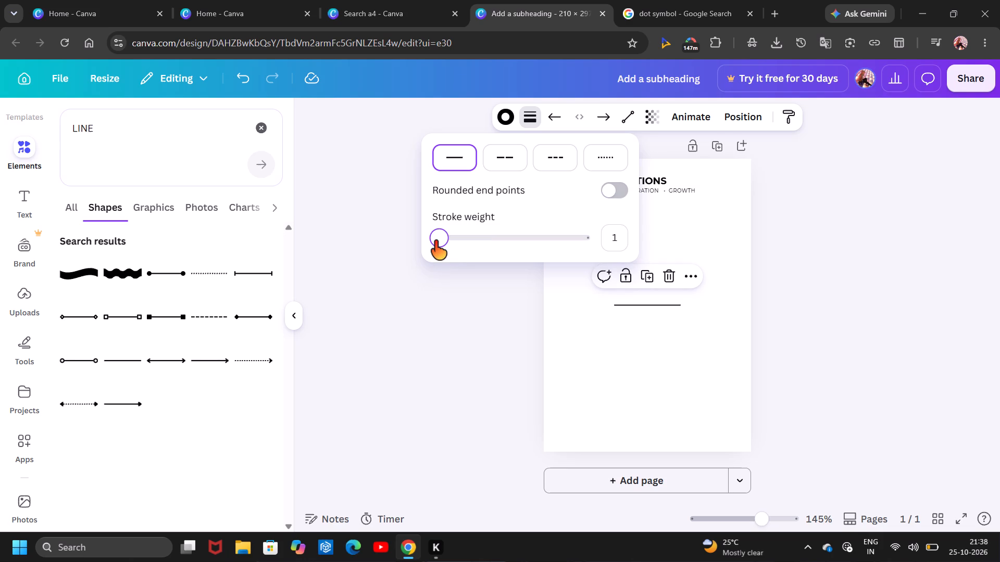
{"action": "left_click_drag", "start_coordinate": [434, 241], "coordinate": [427, 240]}
{"action": "left_click", "coordinate": [620, 338]}
Shorten the horizontal line by pulling its right end inward to roughly three quarters of its length.
{"action": "left_click", "coordinate": [668, 300]}
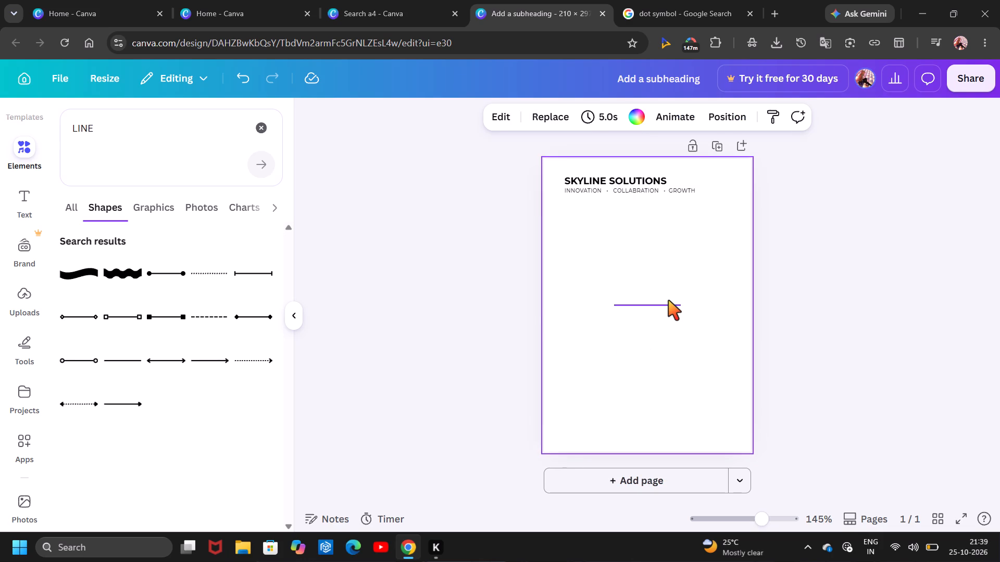
{"action": "left_click_drag", "start_coordinate": [682, 305], "coordinate": [664, 305]}
{"action": "left_click", "coordinate": [720, 320]}
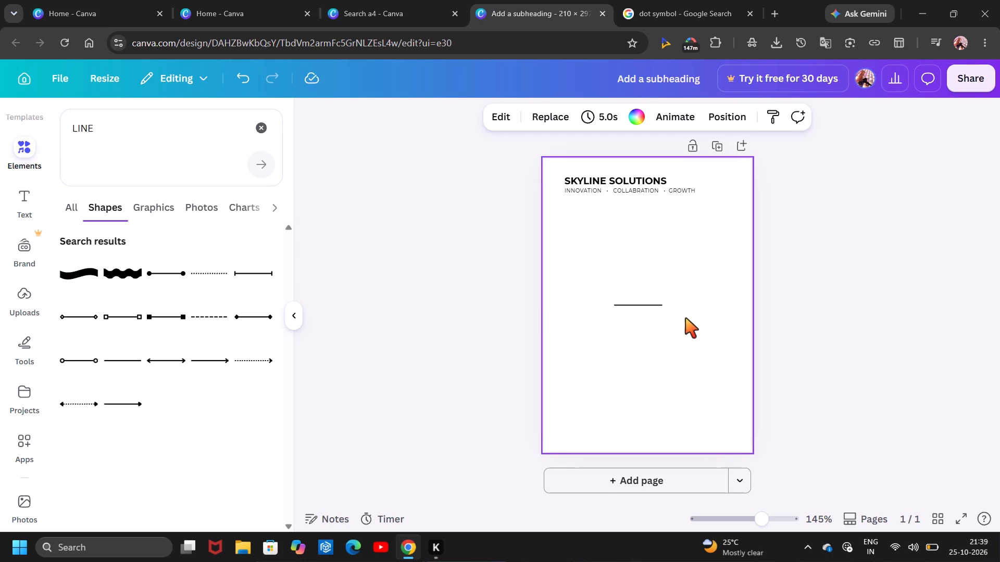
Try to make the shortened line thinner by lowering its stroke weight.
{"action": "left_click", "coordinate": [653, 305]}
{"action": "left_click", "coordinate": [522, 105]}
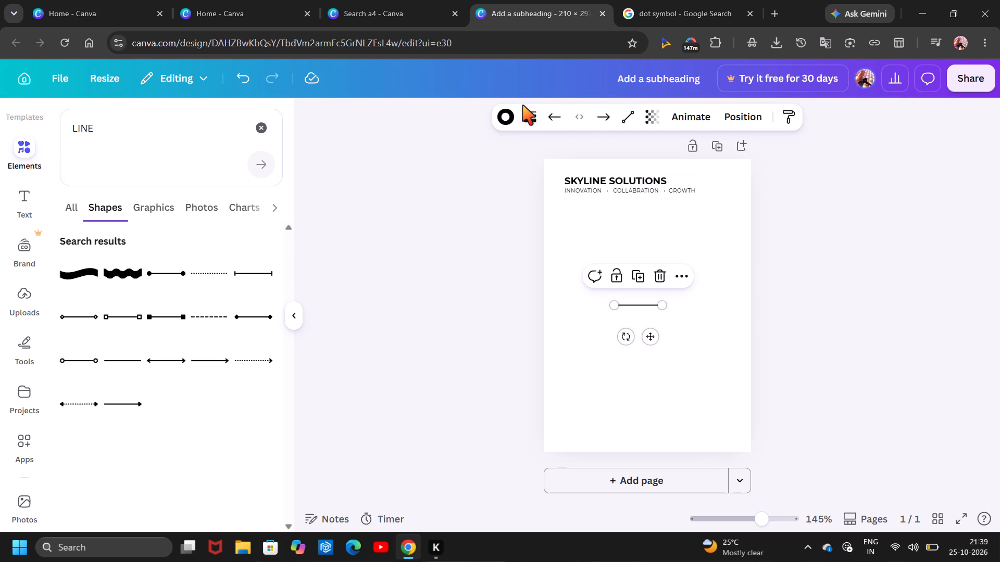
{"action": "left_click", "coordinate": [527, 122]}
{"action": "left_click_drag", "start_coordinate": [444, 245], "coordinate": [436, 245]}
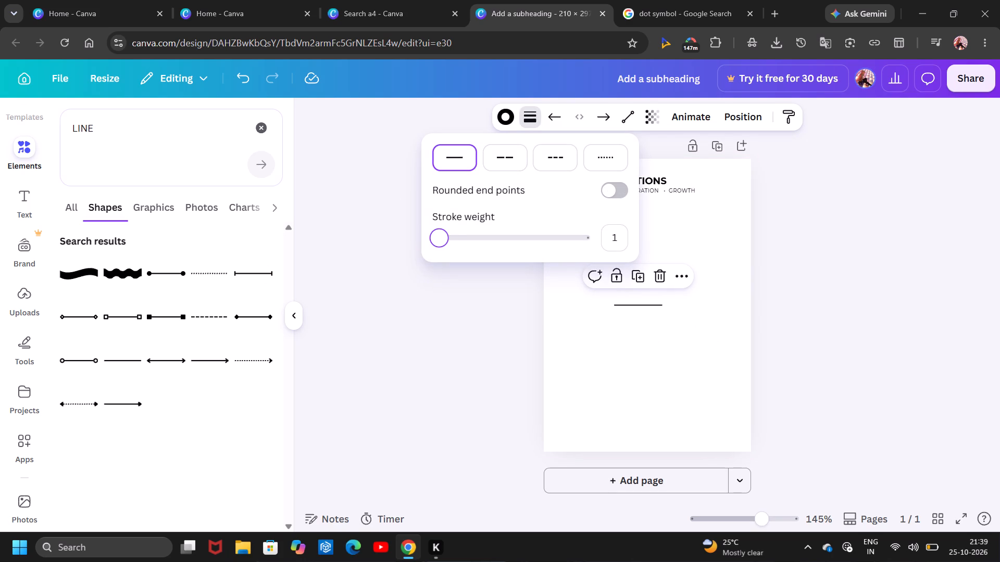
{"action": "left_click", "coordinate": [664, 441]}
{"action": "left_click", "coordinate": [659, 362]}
Duplicate the short horizontal line and rotate the copy to 90° so it stands vertically across the original.
{"action": "left_click", "coordinate": [647, 308]}
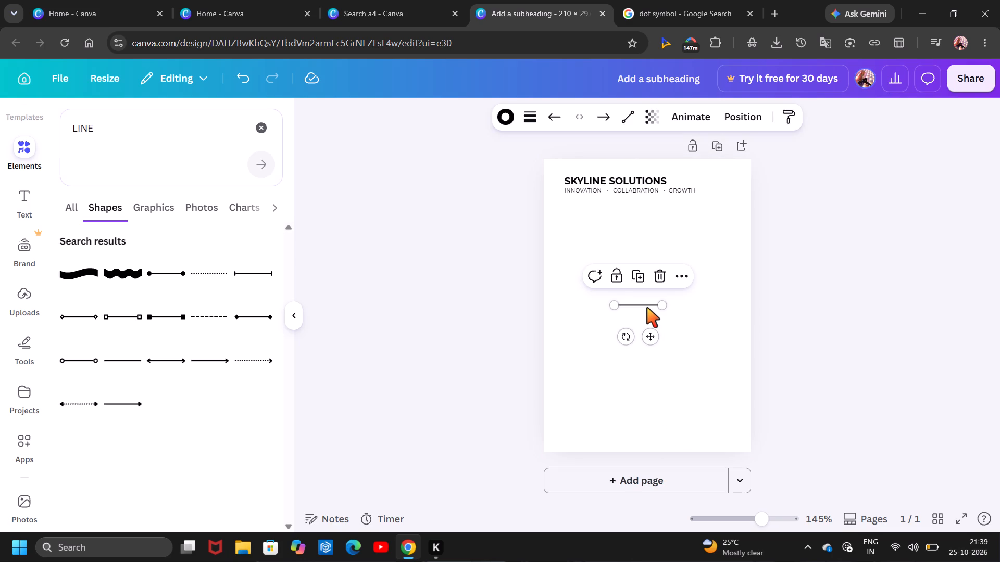
{"action": "key", "text": "ctrl+c"}
{"action": "key", "text": "ctrl+v"}
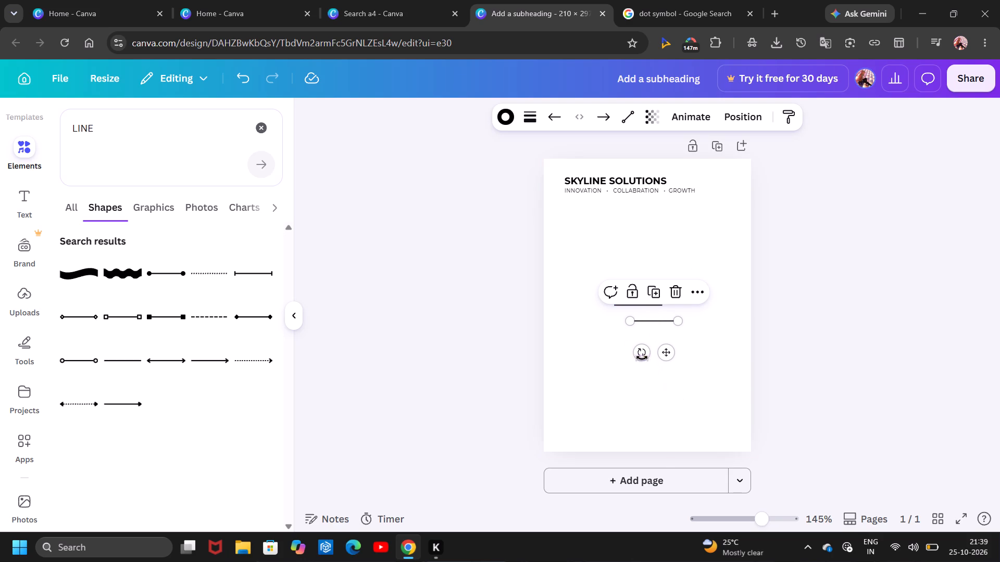
{"action": "left_click_drag", "start_coordinate": [641, 357], "coordinate": [608, 295]}
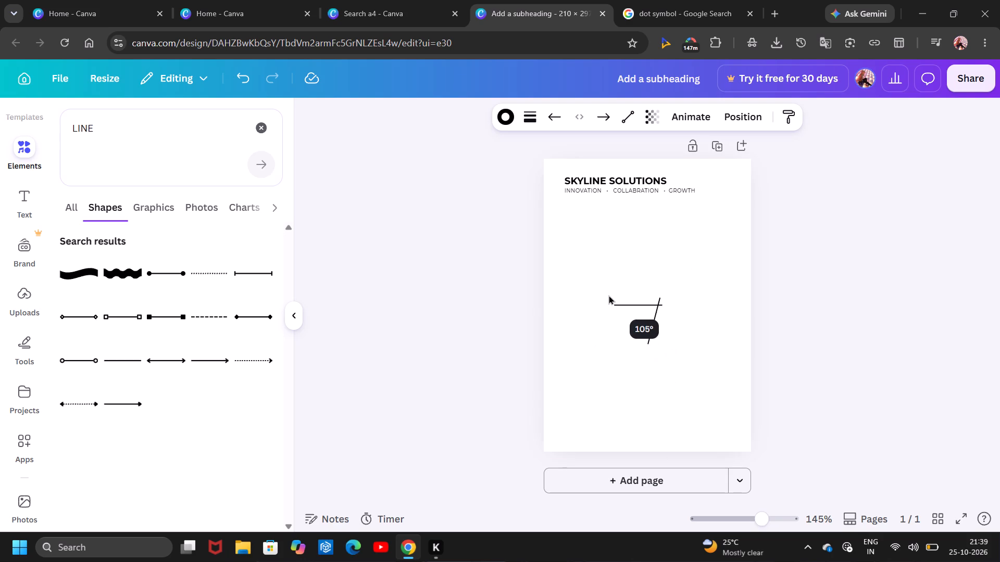
{"action": "left_click_drag", "start_coordinate": [608, 295], "coordinate": [615, 308]}
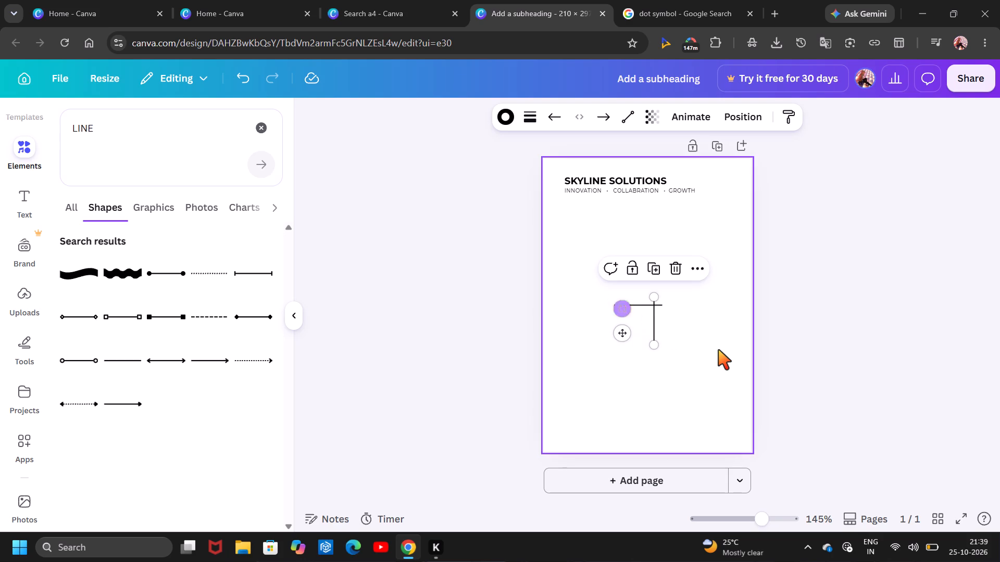
{"action": "left_click", "coordinate": [718, 350]}
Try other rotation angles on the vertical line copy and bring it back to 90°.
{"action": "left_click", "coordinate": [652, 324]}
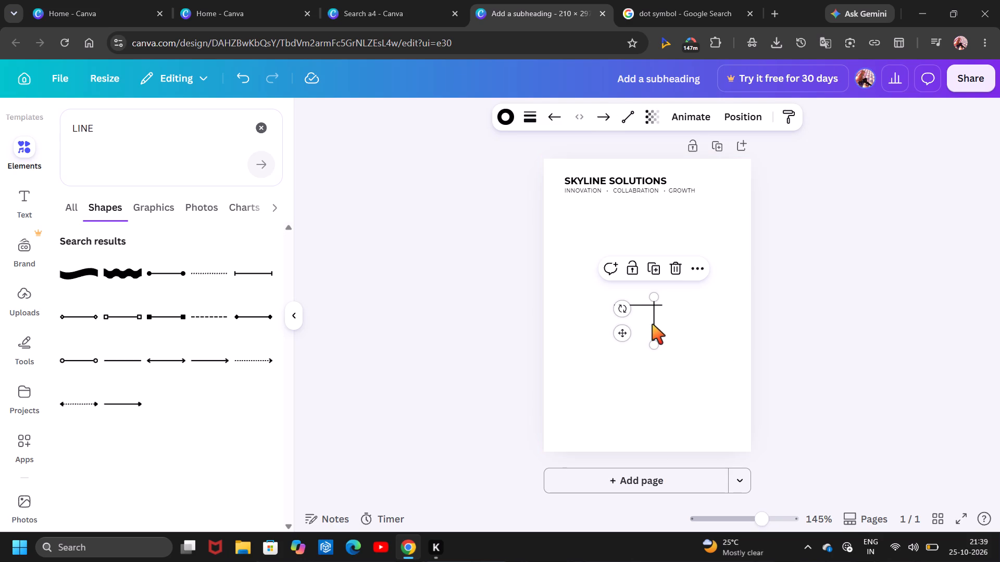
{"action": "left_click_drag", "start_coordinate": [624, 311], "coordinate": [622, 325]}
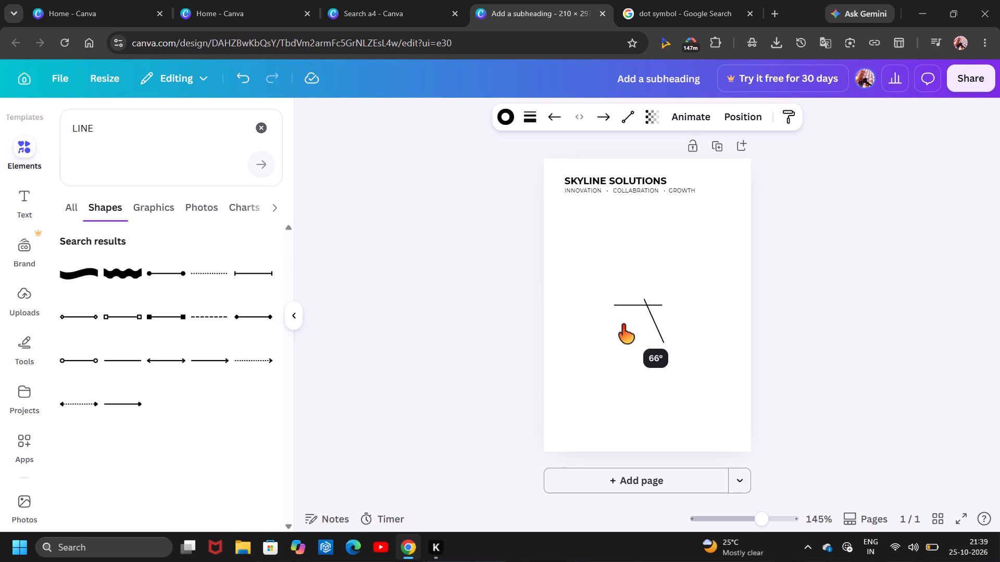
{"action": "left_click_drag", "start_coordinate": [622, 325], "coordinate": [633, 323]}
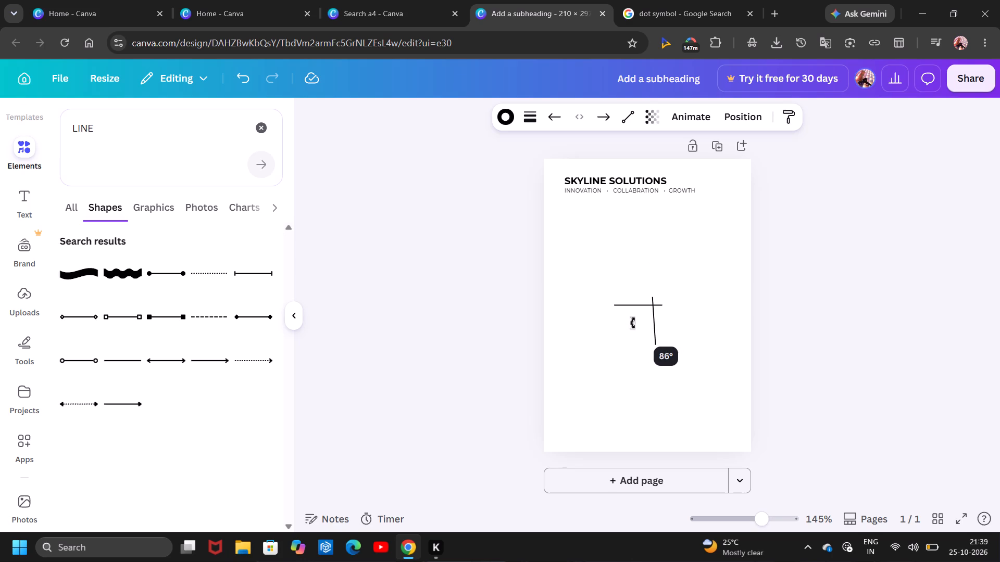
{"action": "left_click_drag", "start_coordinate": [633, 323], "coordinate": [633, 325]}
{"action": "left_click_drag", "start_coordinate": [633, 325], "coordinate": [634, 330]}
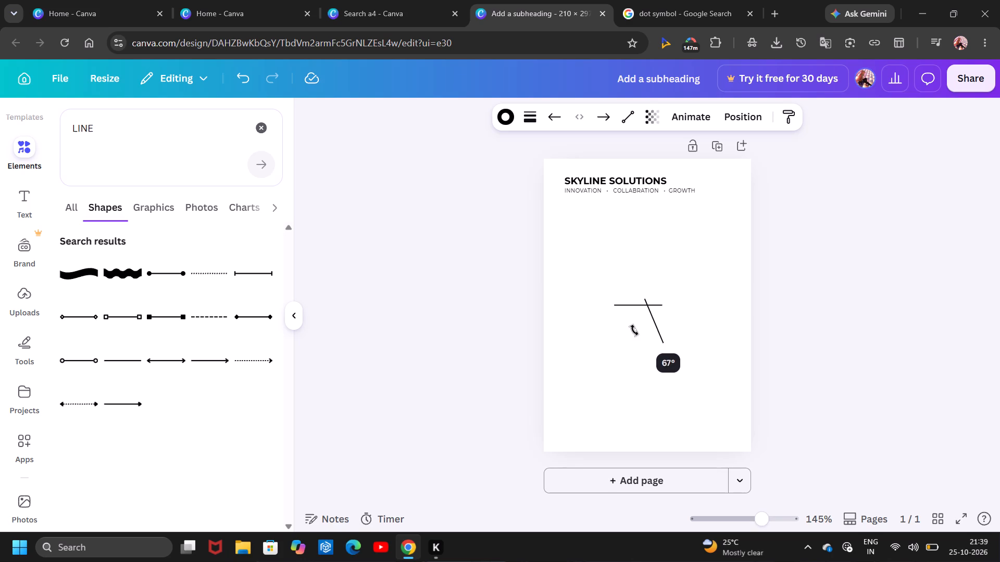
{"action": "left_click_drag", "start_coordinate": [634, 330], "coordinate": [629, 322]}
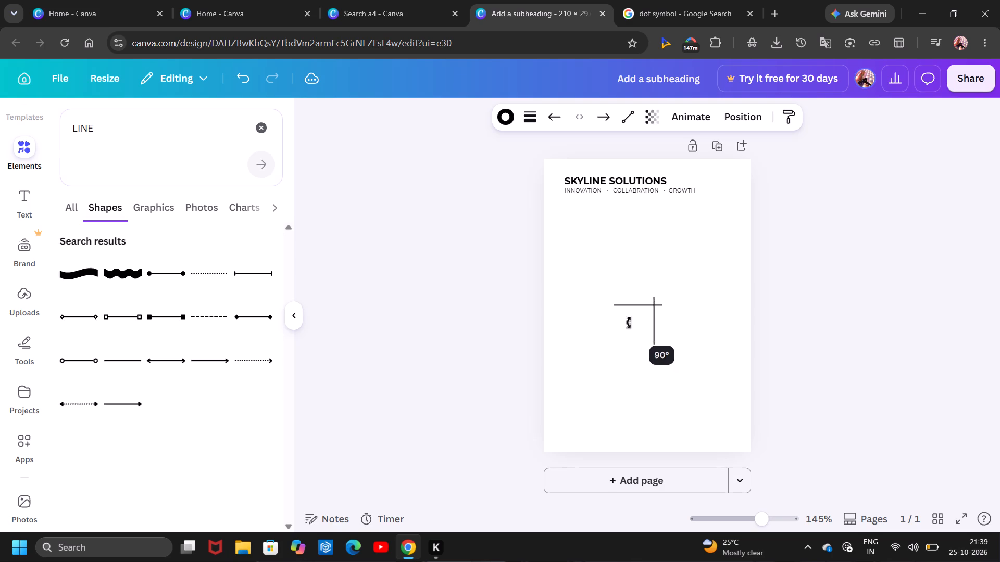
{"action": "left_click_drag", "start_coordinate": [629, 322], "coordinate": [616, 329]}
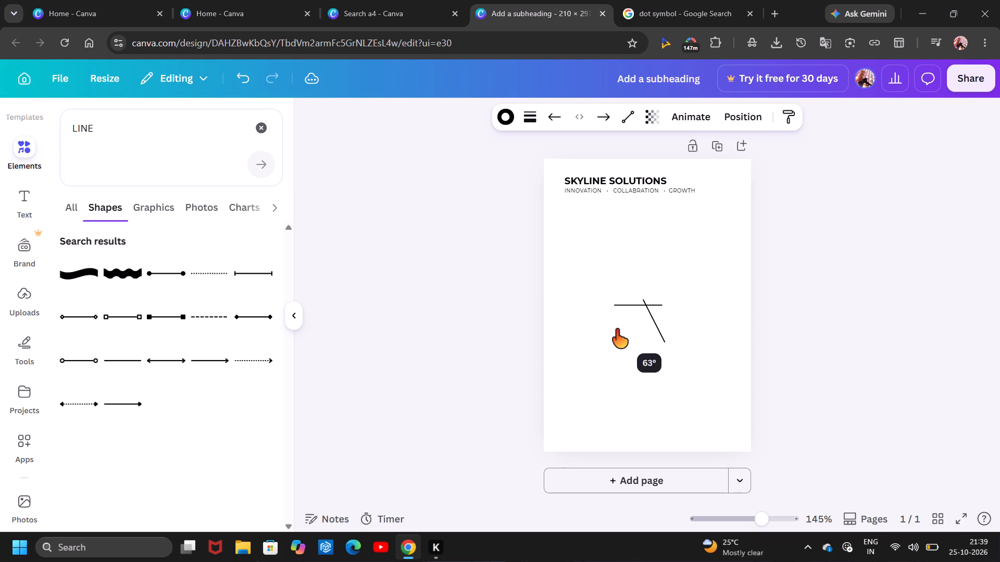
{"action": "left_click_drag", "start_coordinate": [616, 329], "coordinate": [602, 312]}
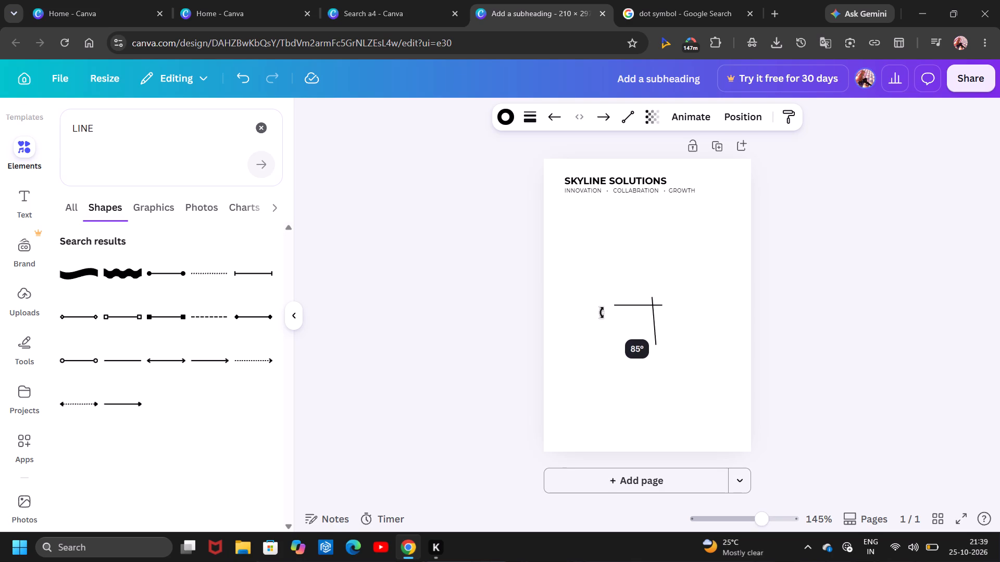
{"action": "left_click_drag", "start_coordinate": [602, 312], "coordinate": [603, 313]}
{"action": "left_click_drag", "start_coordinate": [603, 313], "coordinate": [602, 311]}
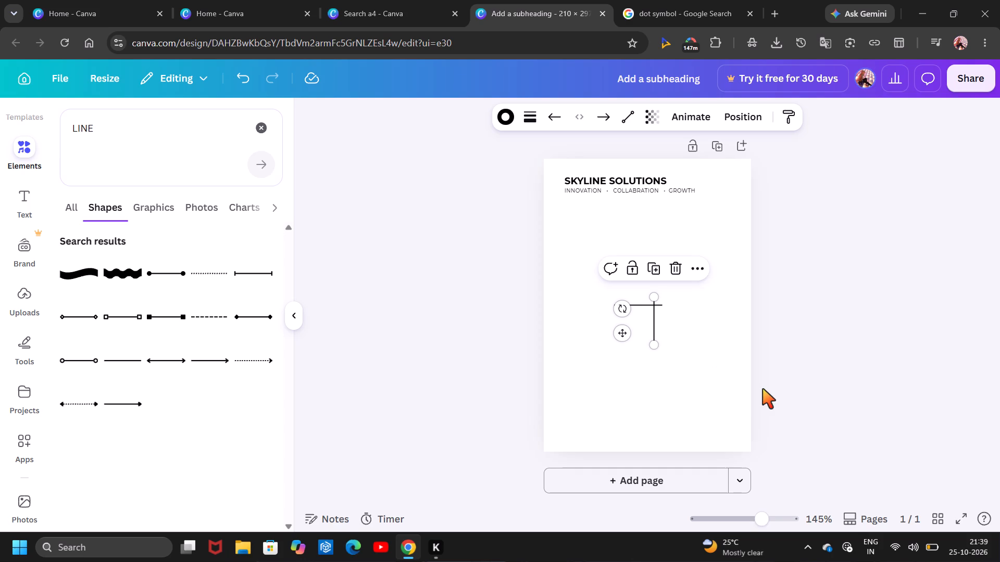
Paste another copy of the short horizontal line so it crosses the vertical line below the original.
{"action": "left_click", "coordinate": [649, 318]}
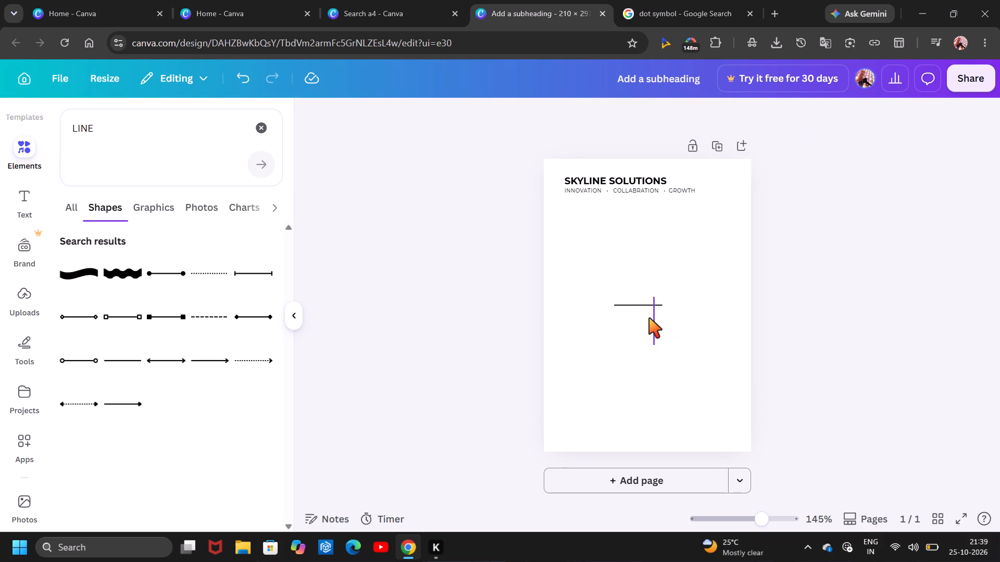
{"action": "key", "text": "ctrl+c"}
{"action": "key", "text": "ctrl+v"}
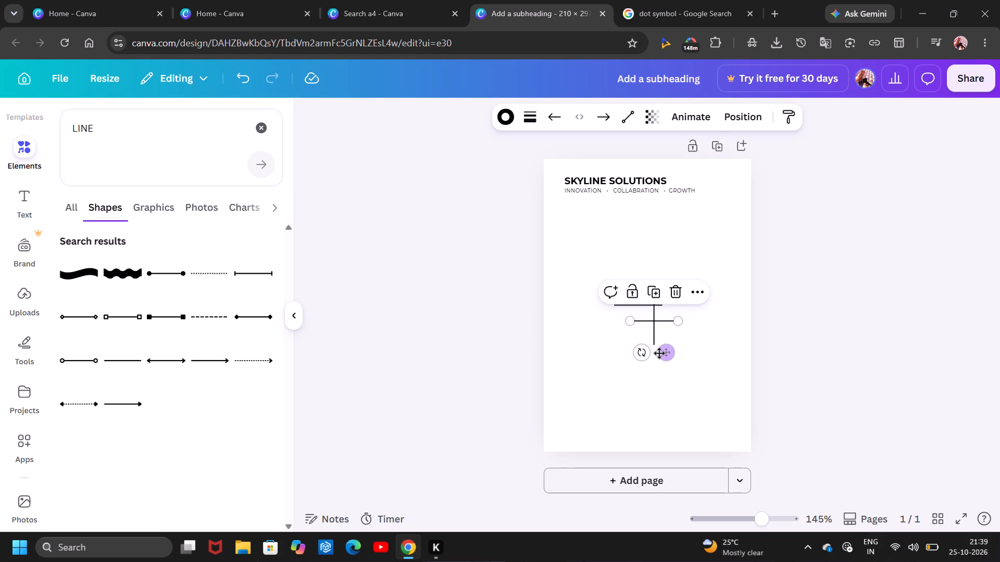
{"action": "left_click", "coordinate": [659, 353]}
{"action": "left_click", "coordinate": [645, 399]}
Move the vertical line just left of the SKYLINE SOLUTIONS heading, near the page's upper left corner.
{"action": "left_click", "coordinate": [653, 333]}
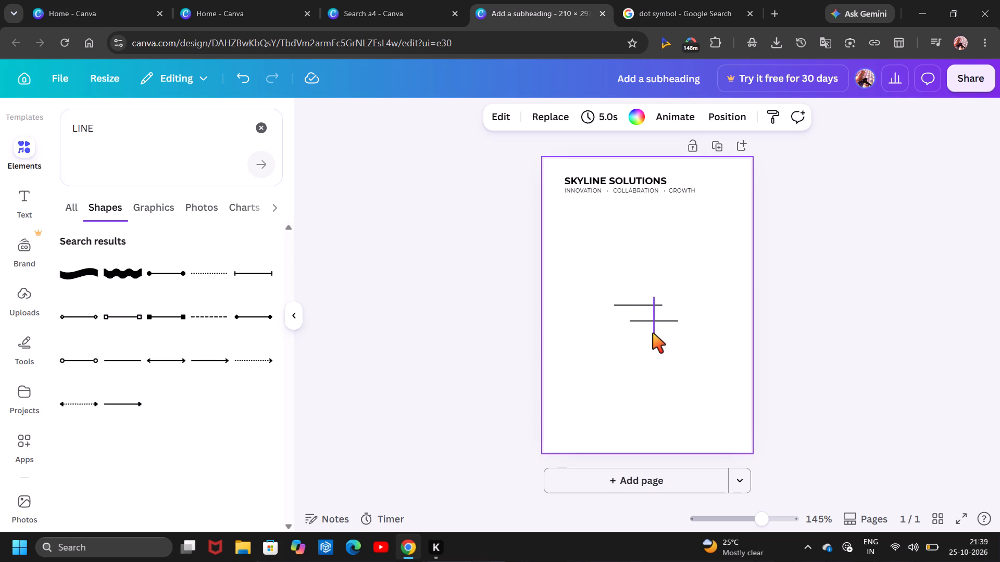
{"action": "left_click_drag", "start_coordinate": [653, 333], "coordinate": [555, 214]}
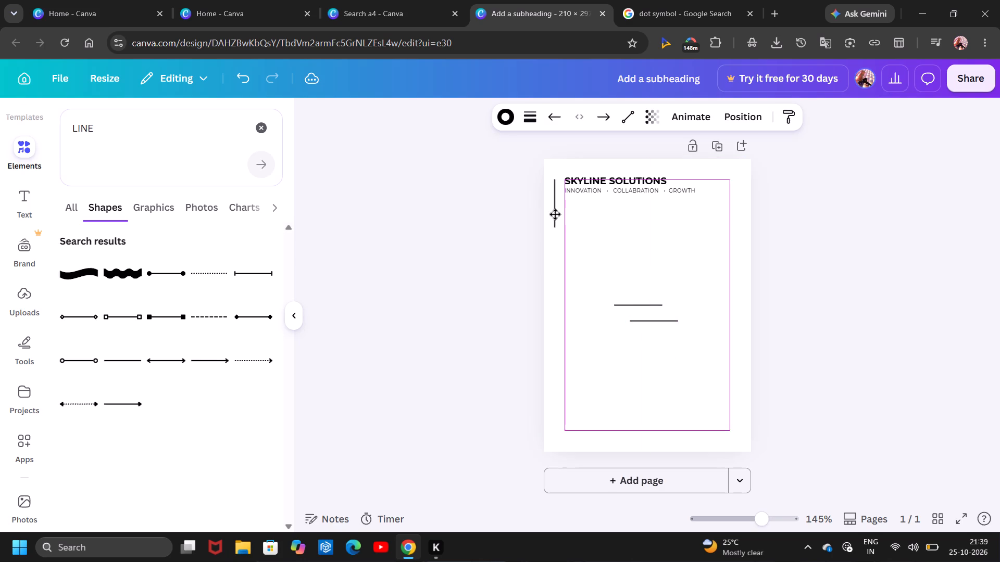
{"action": "left_click_drag", "start_coordinate": [555, 214], "coordinate": [555, 210]}
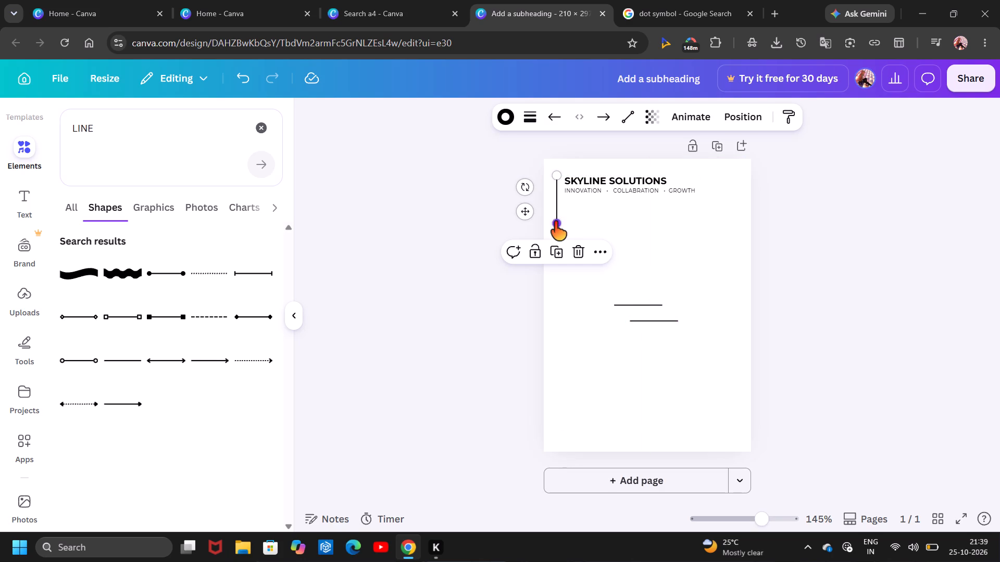
Shorten the vertical line to a length of about 19 so it matches the height of the heading and tagline.
{"action": "left_click_drag", "start_coordinate": [554, 222], "coordinate": [553, 196]}
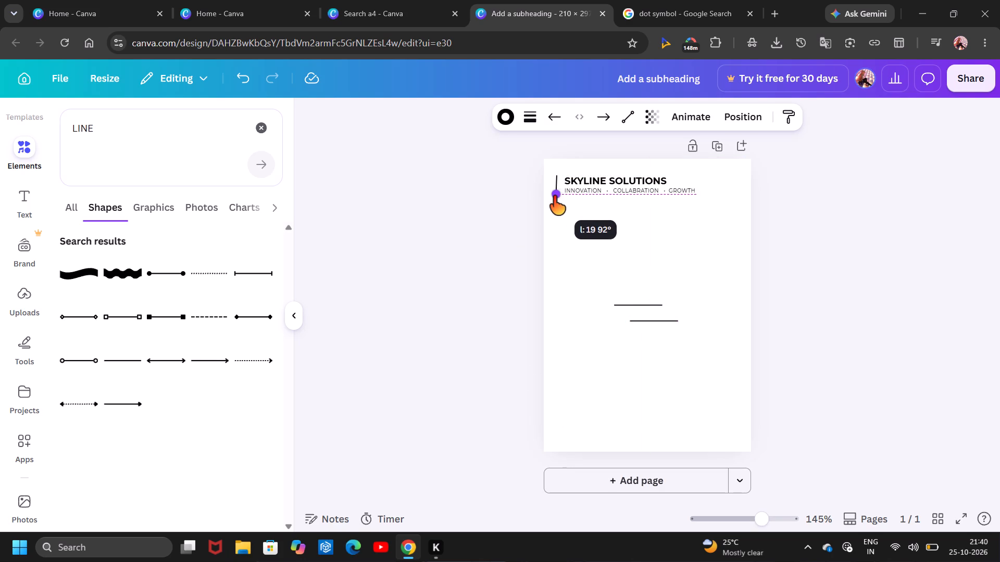
{"action": "left_click_drag", "start_coordinate": [553, 196], "coordinate": [553, 193]}
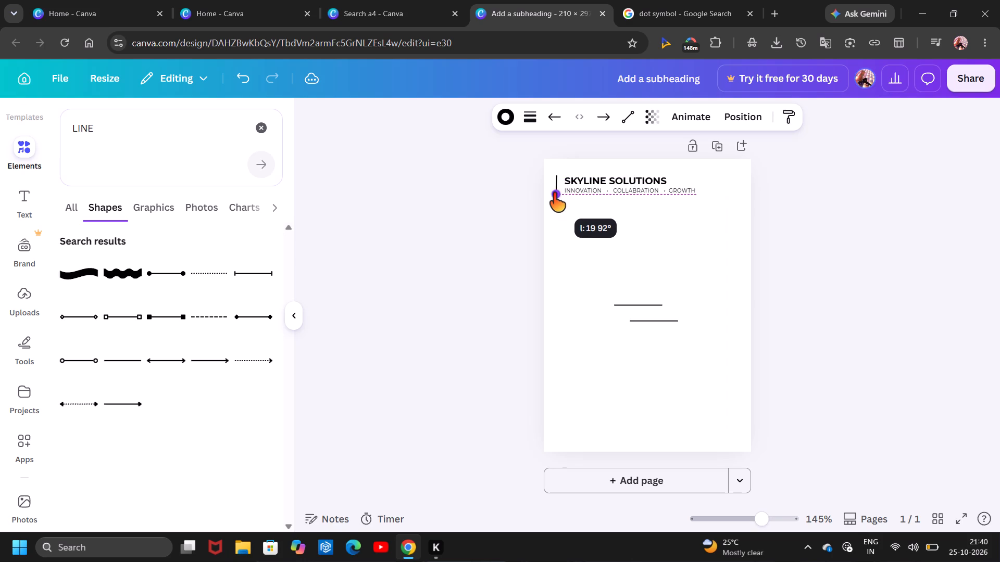
{"action": "left_click_drag", "start_coordinate": [553, 193], "coordinate": [555, 196]}
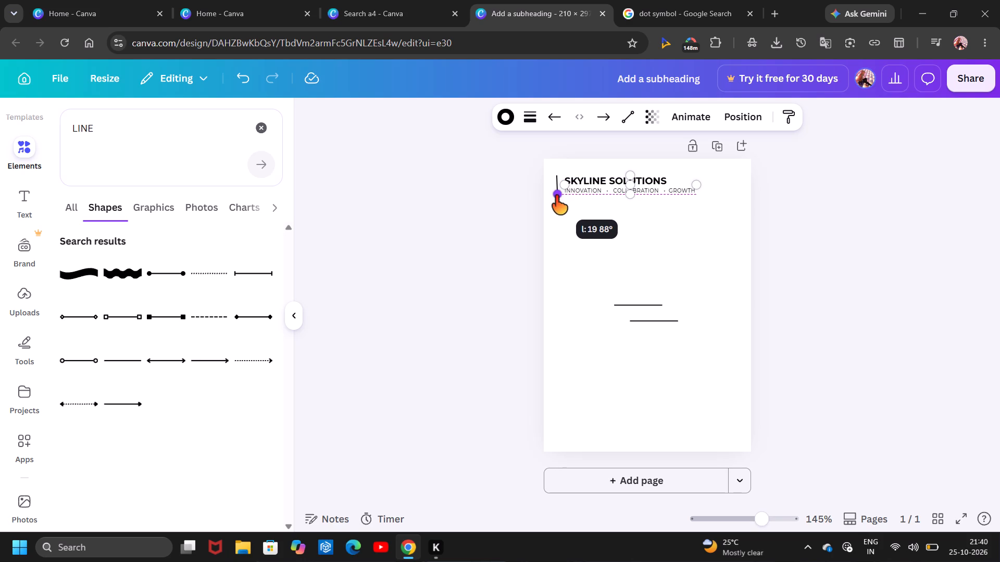
{"action": "left_click_drag", "start_coordinate": [555, 196], "coordinate": [554, 197]}
{"action": "left_click", "coordinate": [631, 215]}
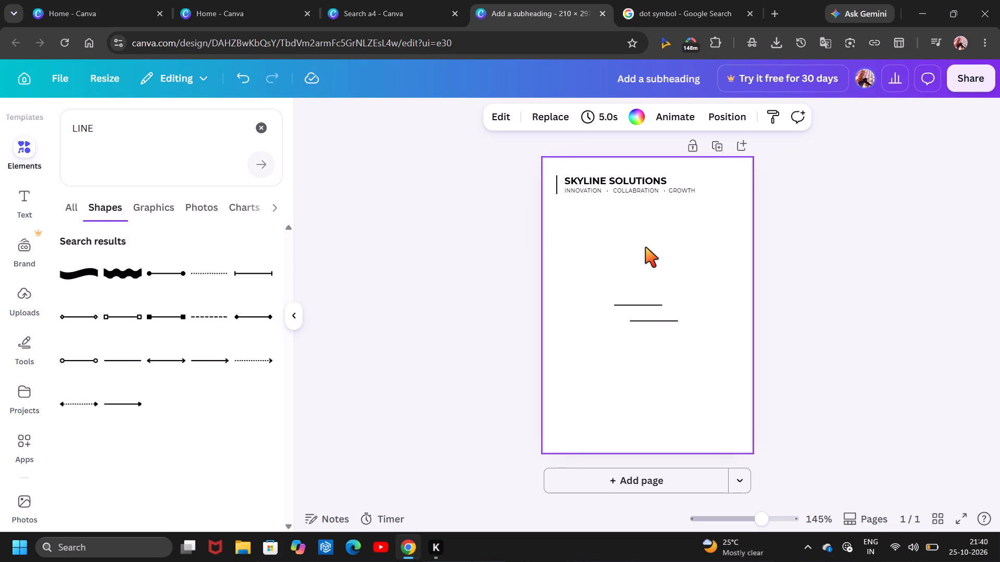
{"action": "left_click_drag", "start_coordinate": [645, 247], "coordinate": [589, 213]}
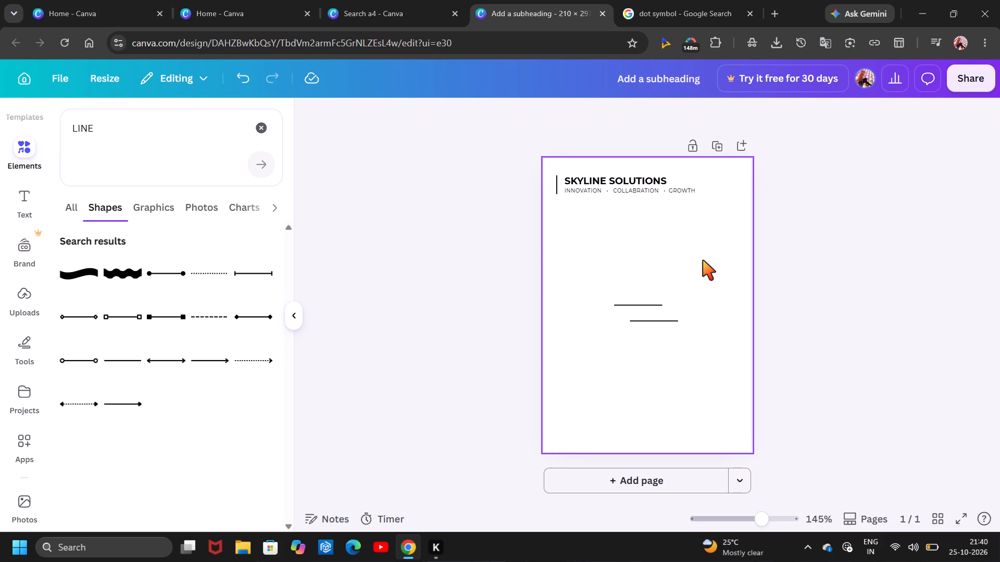
Change the text color of the SKYLINE SOLUTIONS heading to a very dark green from the full solid color palette.
{"action": "left_click", "coordinate": [624, 174]}
{"action": "double_click", "coordinate": [624, 174]}
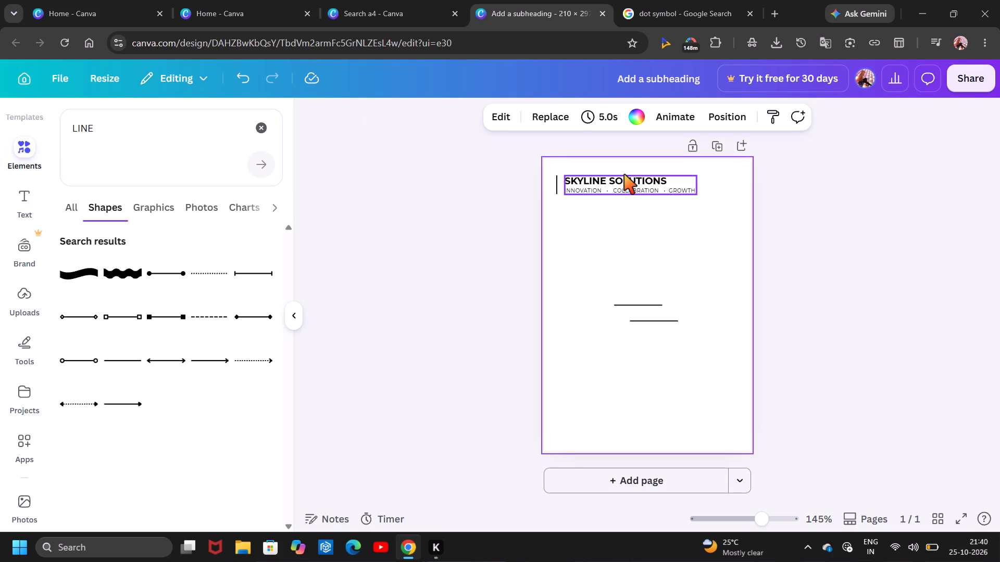
{"action": "left_click", "coordinate": [690, 237]}
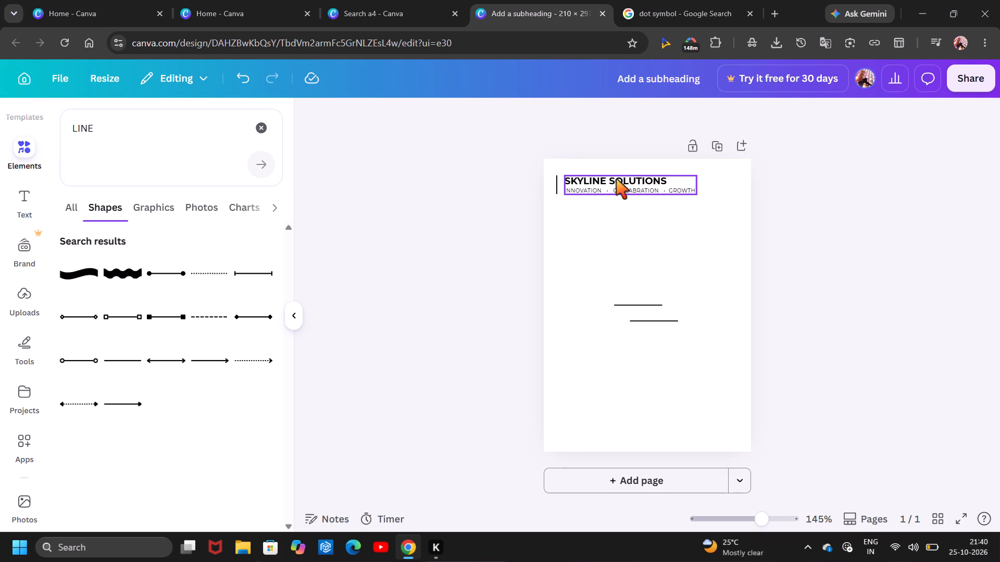
{"action": "triple_click", "coordinate": [629, 177]}
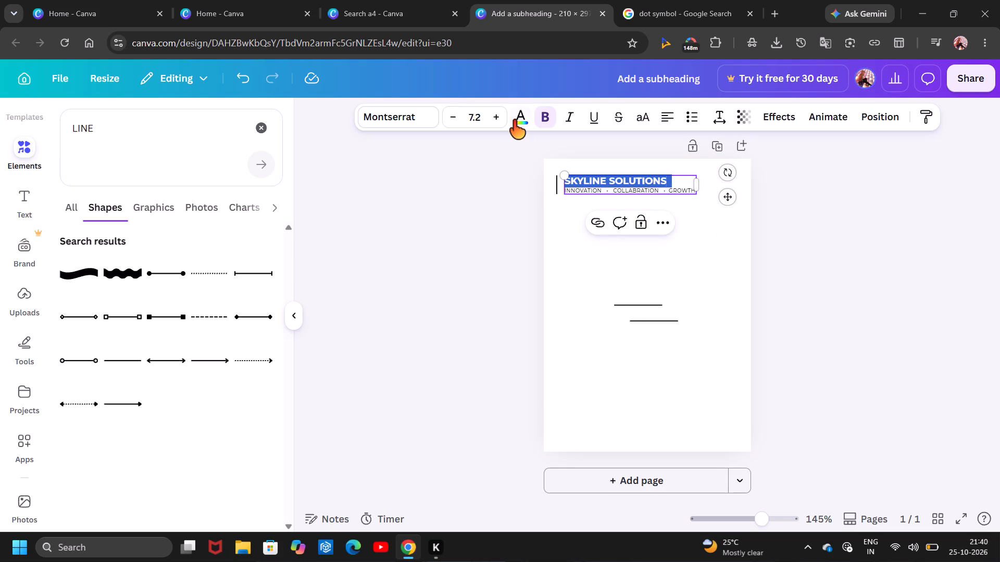
{"action": "left_click", "coordinate": [514, 119]}
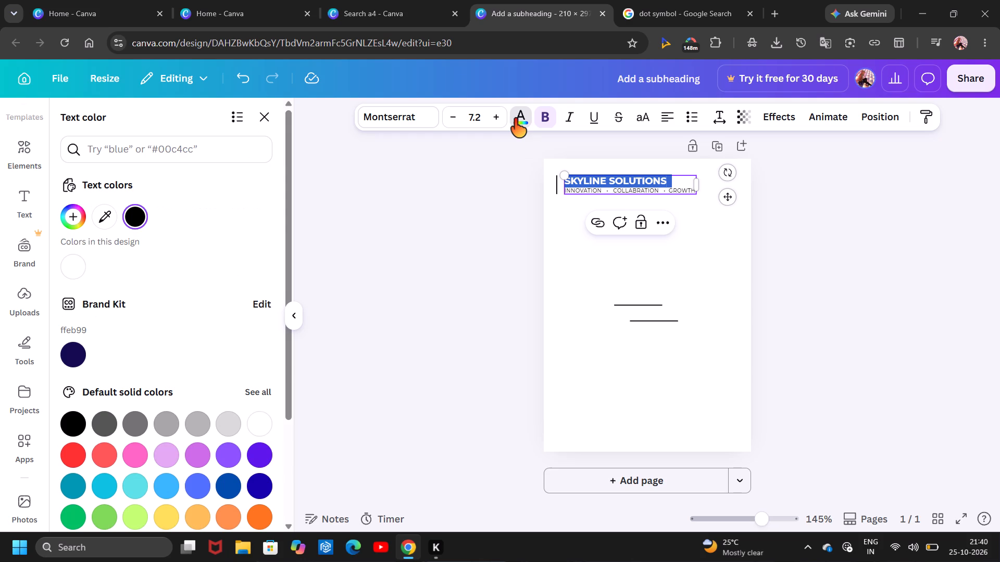
{"action": "scroll", "coordinate": [182, 392], "scroll_direction": "down", "scroll_amount": 1}
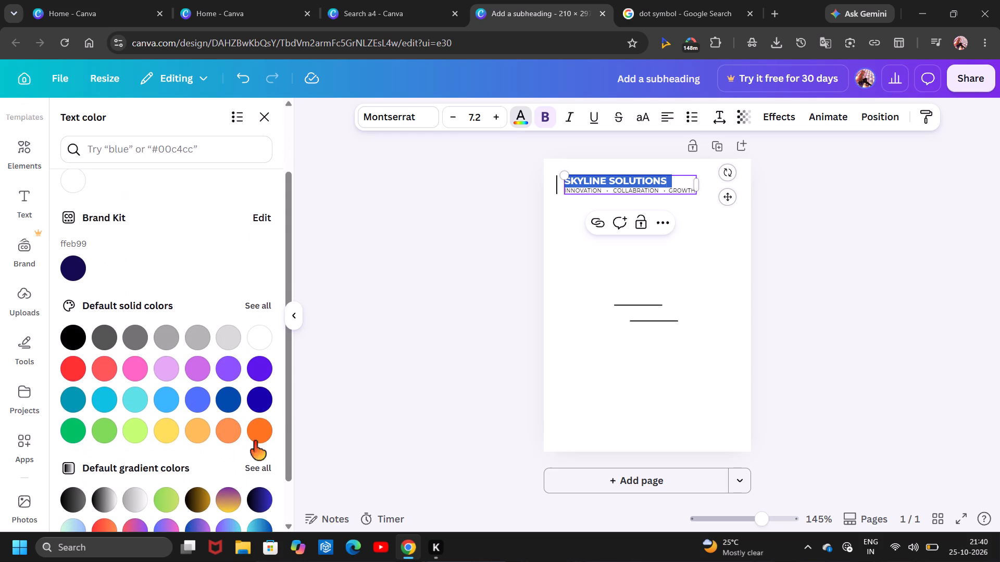
{"action": "left_click", "coordinate": [258, 306]}
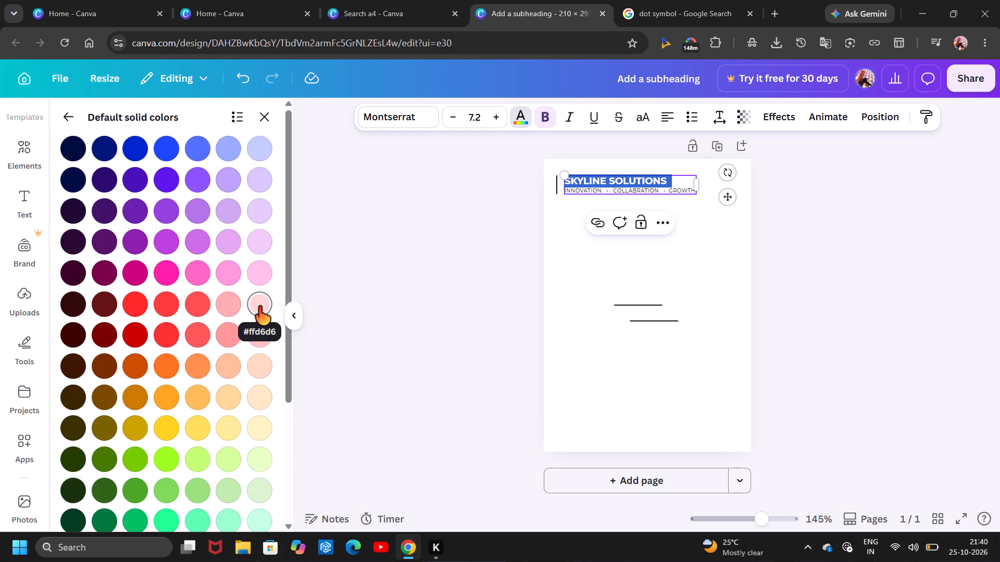
{"action": "left_click", "coordinate": [68, 486]}
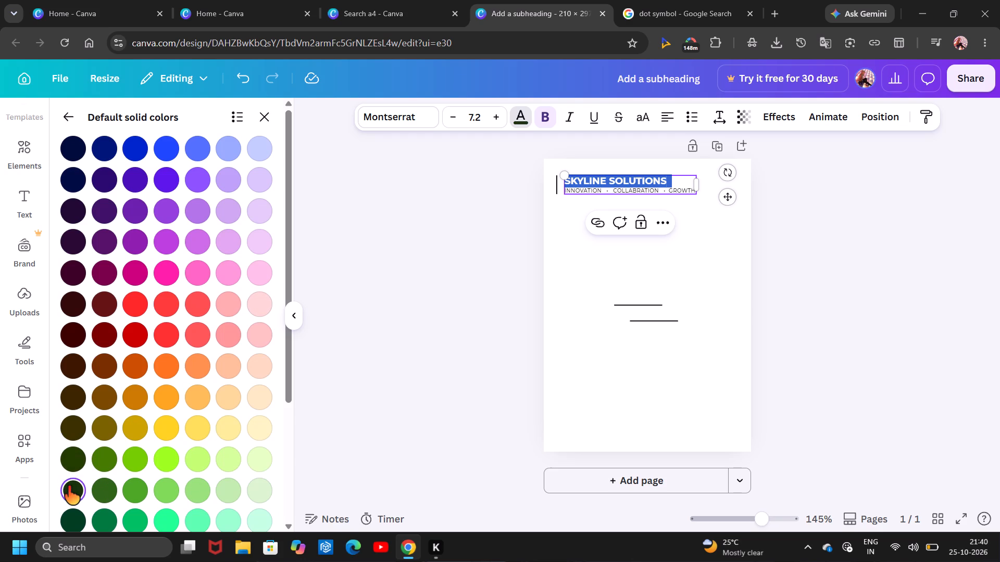
{"action": "left_click", "coordinate": [70, 519]}
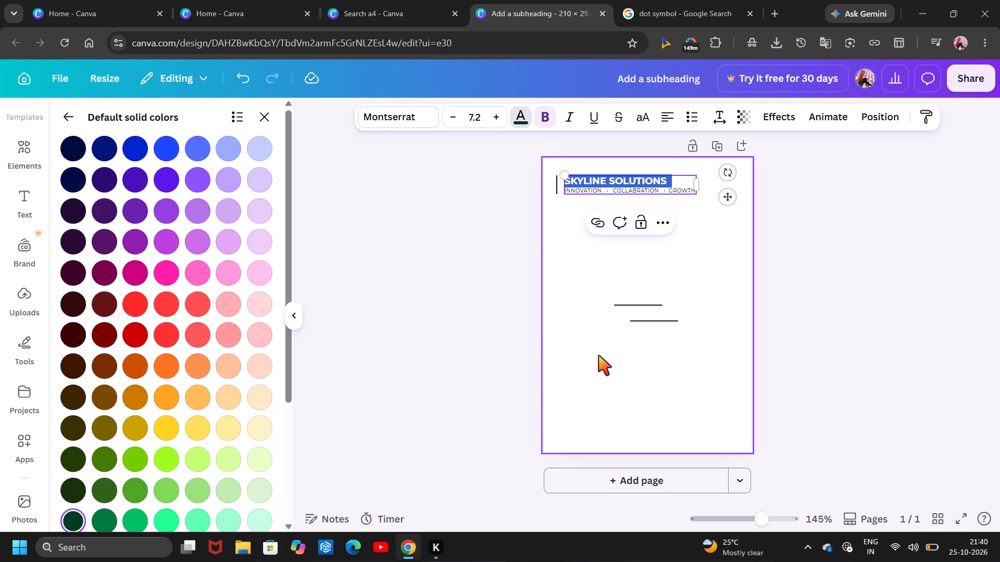
{"action": "left_click", "coordinate": [579, 306]}
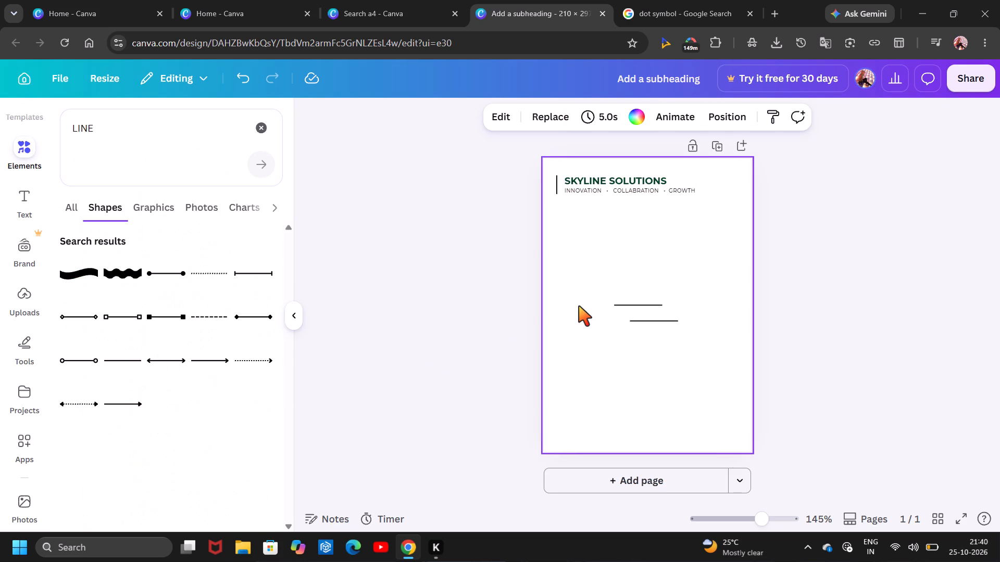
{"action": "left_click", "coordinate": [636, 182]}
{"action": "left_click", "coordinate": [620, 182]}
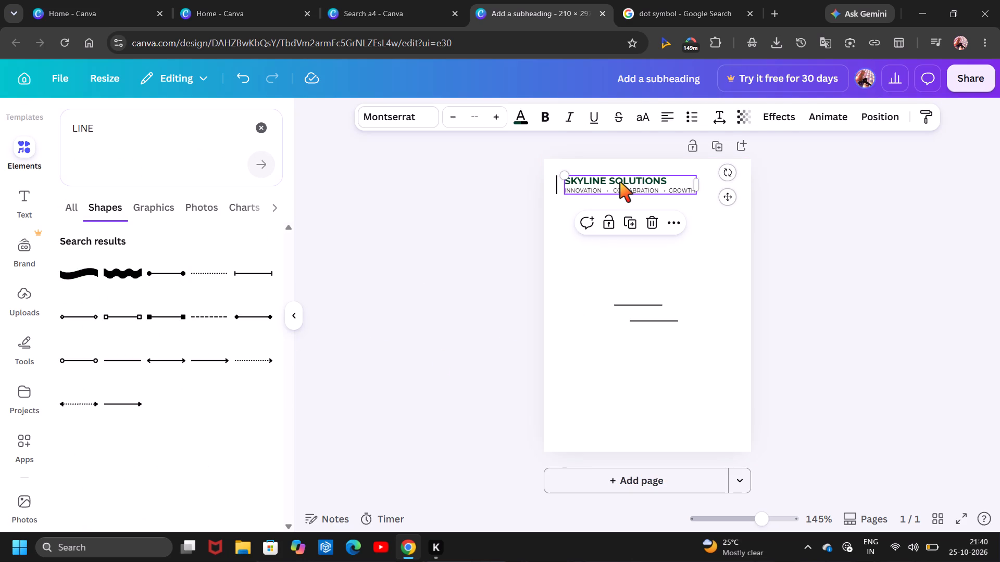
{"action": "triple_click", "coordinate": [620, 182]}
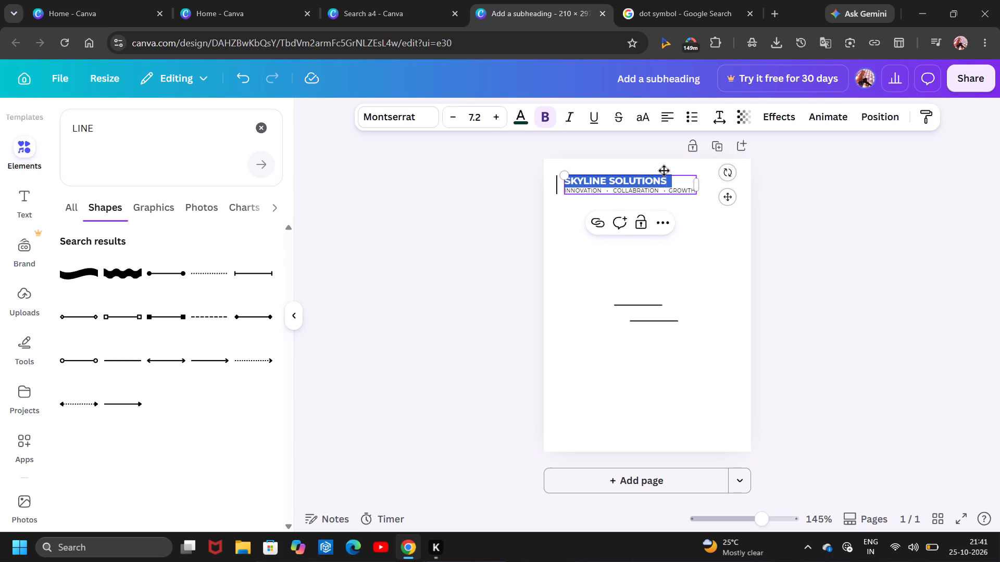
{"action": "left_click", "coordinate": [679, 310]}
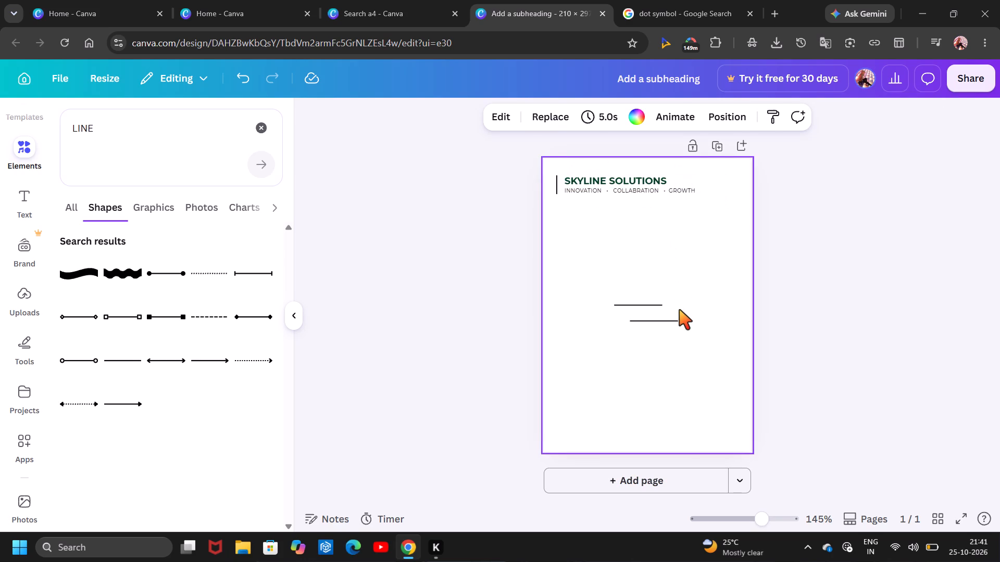
Move the lower horizontal line copy up below the tagline and rotate it to 90° so it stands vertically.
{"action": "left_click", "coordinate": [652, 320]}
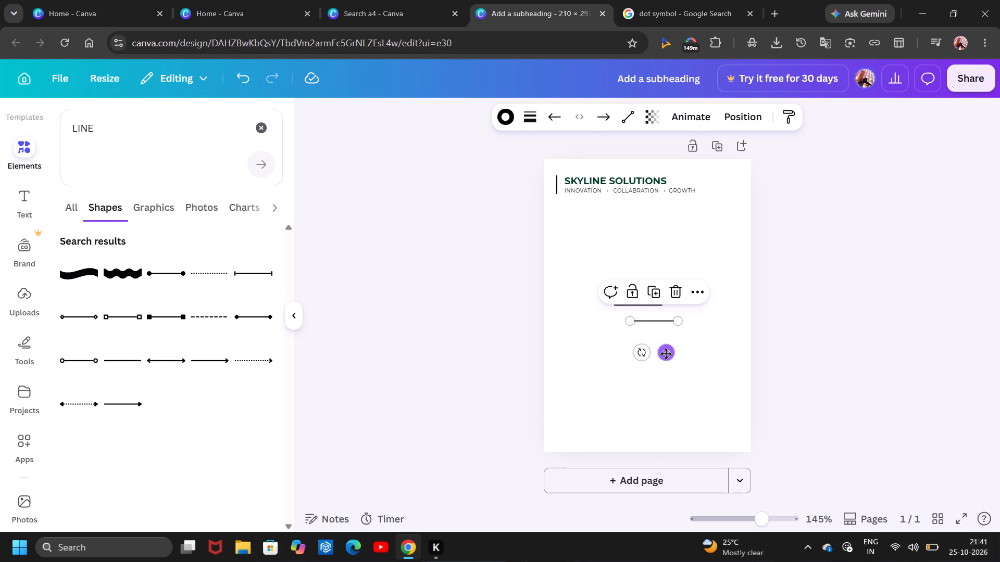
{"action": "left_click_drag", "start_coordinate": [666, 354], "coordinate": [627, 363]}
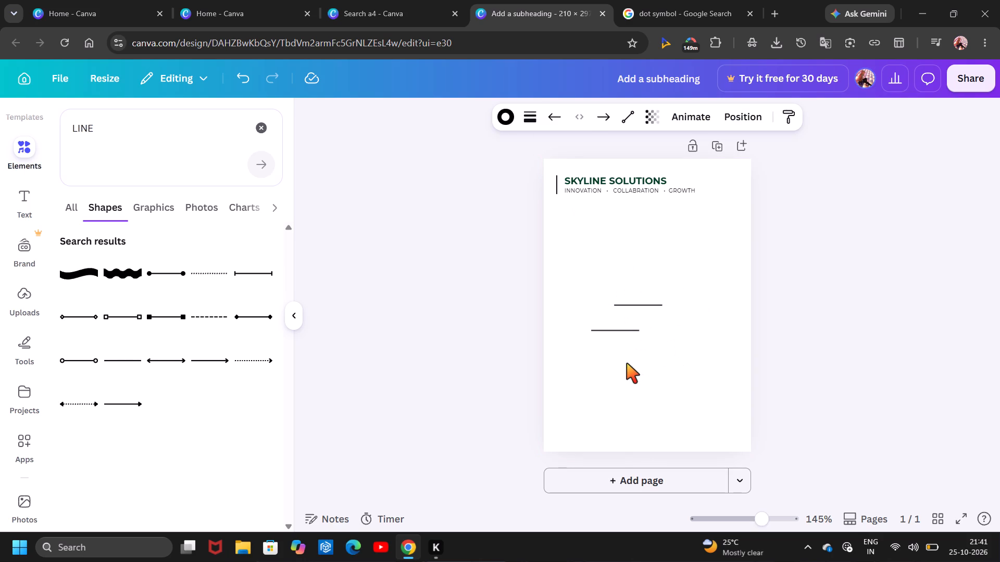
{"action": "left_click_drag", "start_coordinate": [627, 363], "coordinate": [669, 276]}
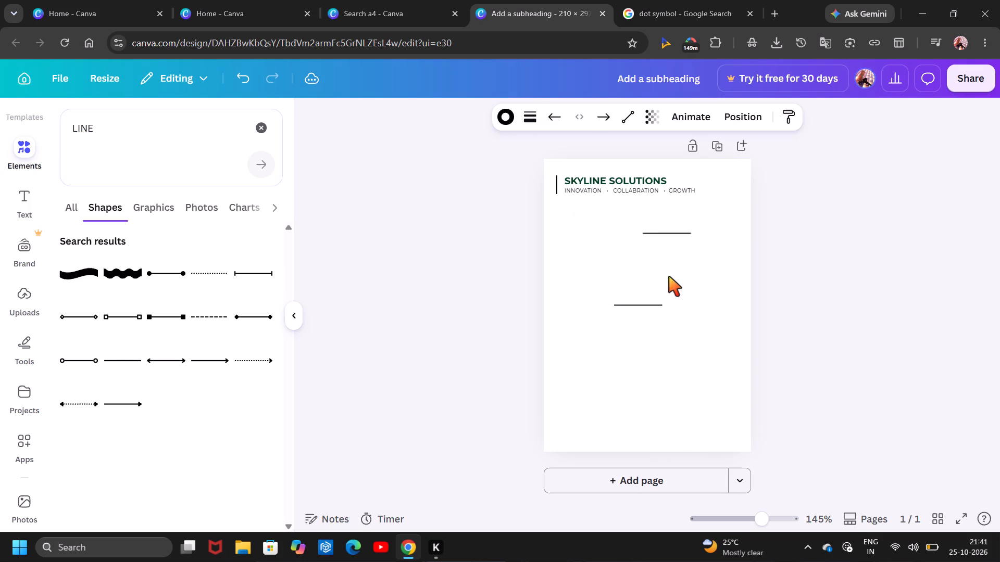
{"action": "left_click_drag", "start_coordinate": [669, 276], "coordinate": [668, 277]}
{"action": "left_click_drag", "start_coordinate": [637, 273], "coordinate": [621, 280]}
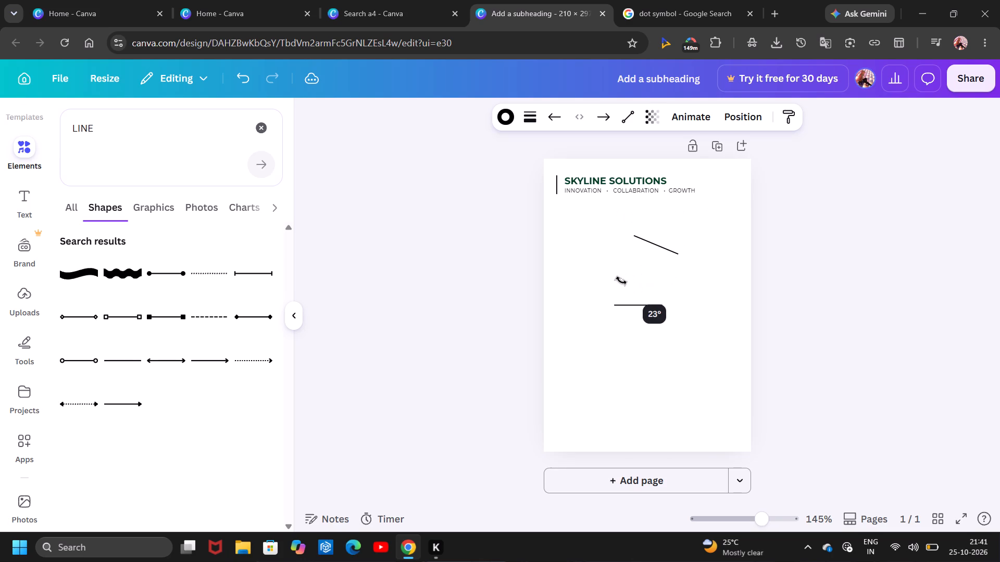
{"action": "left_click_drag", "start_coordinate": [621, 280], "coordinate": [588, 275]}
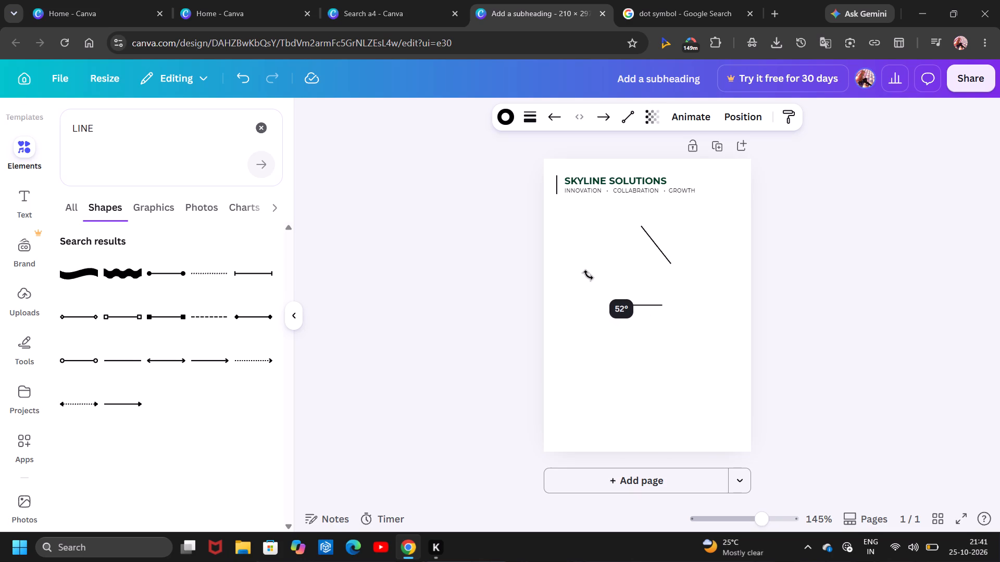
{"action": "left_click_drag", "start_coordinate": [588, 275], "coordinate": [531, 242]}
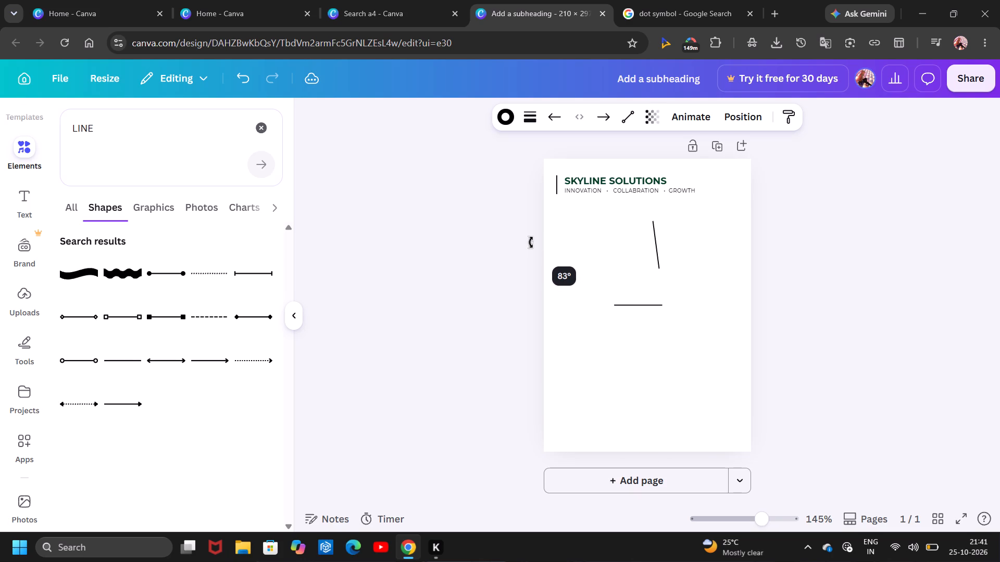
{"action": "left_click_drag", "start_coordinate": [531, 242], "coordinate": [518, 233]}
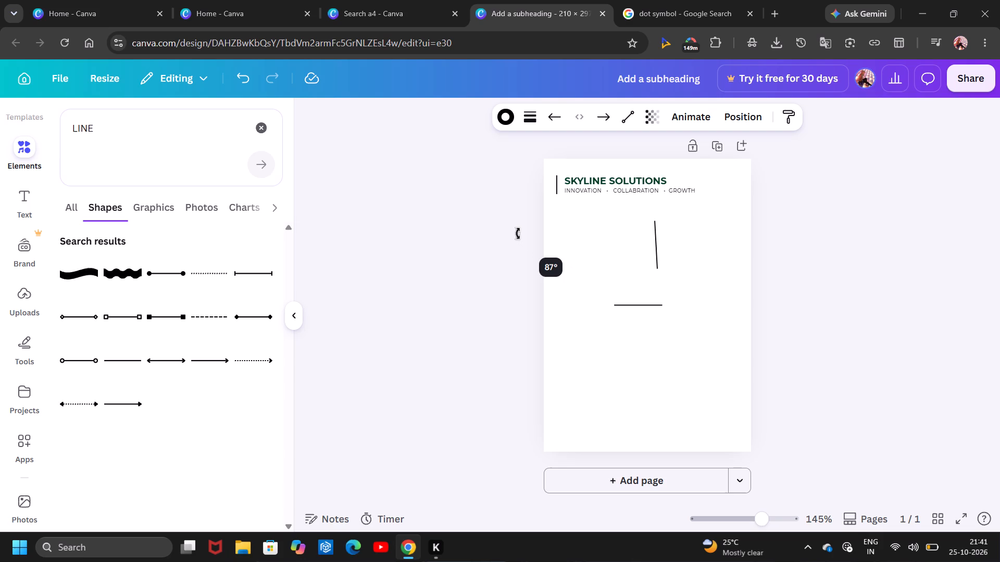
{"action": "left_click_drag", "start_coordinate": [518, 233], "coordinate": [506, 224]}
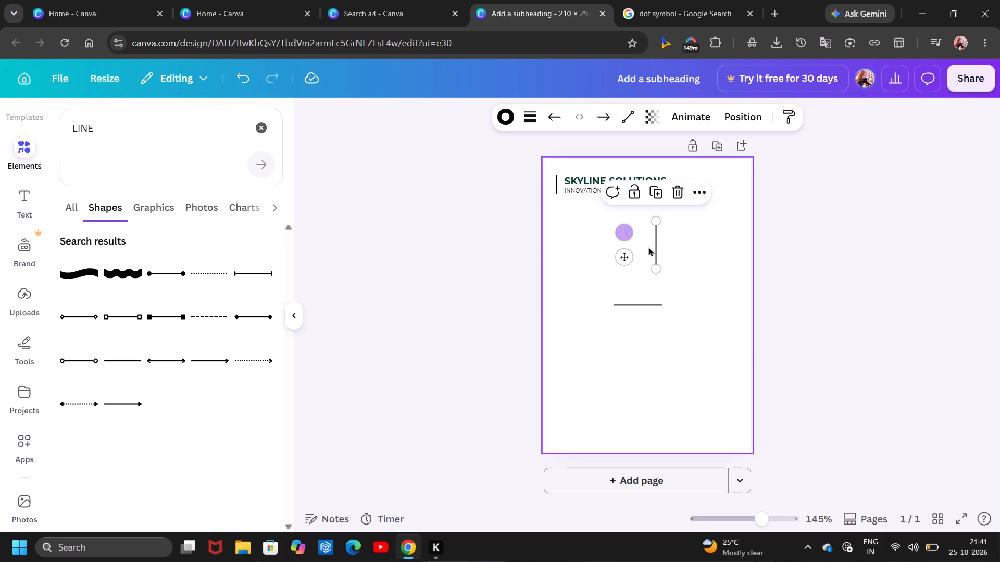
Move the newly rotated vertical line just right of the heading and the end of the tagline.
{"action": "left_click_drag", "start_coordinate": [628, 253], "coordinate": [676, 225]}
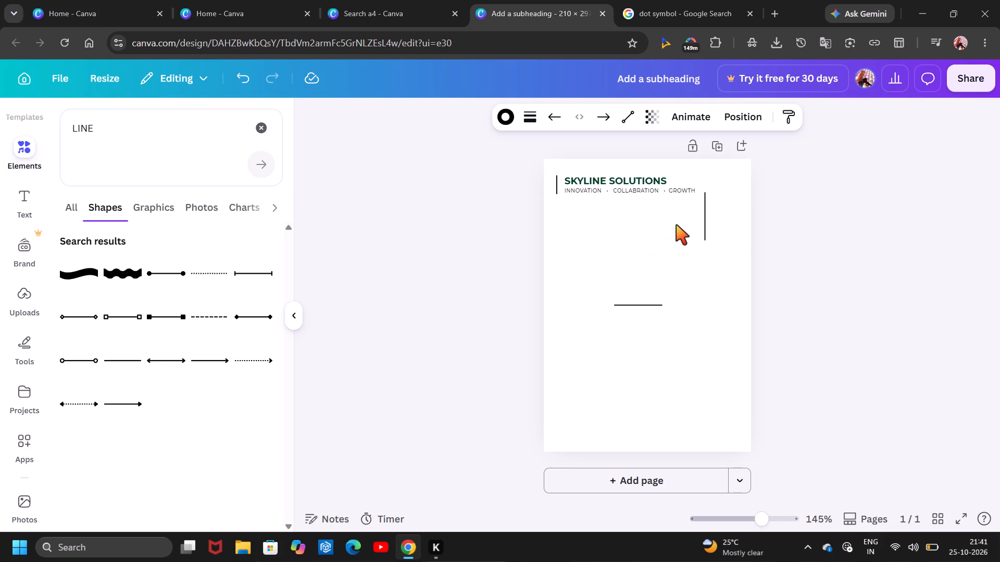
{"action": "left_click_drag", "start_coordinate": [676, 225], "coordinate": [684, 205]}
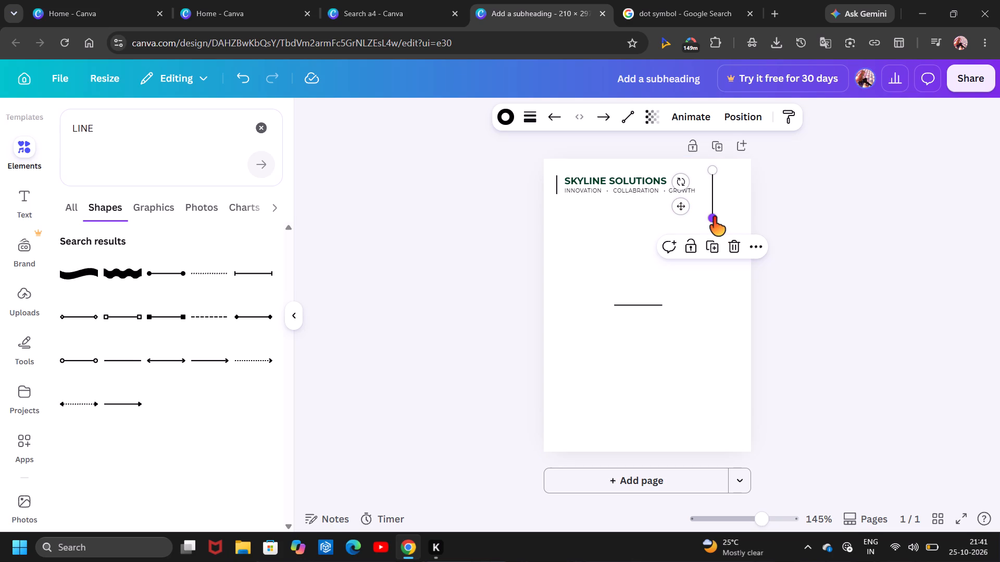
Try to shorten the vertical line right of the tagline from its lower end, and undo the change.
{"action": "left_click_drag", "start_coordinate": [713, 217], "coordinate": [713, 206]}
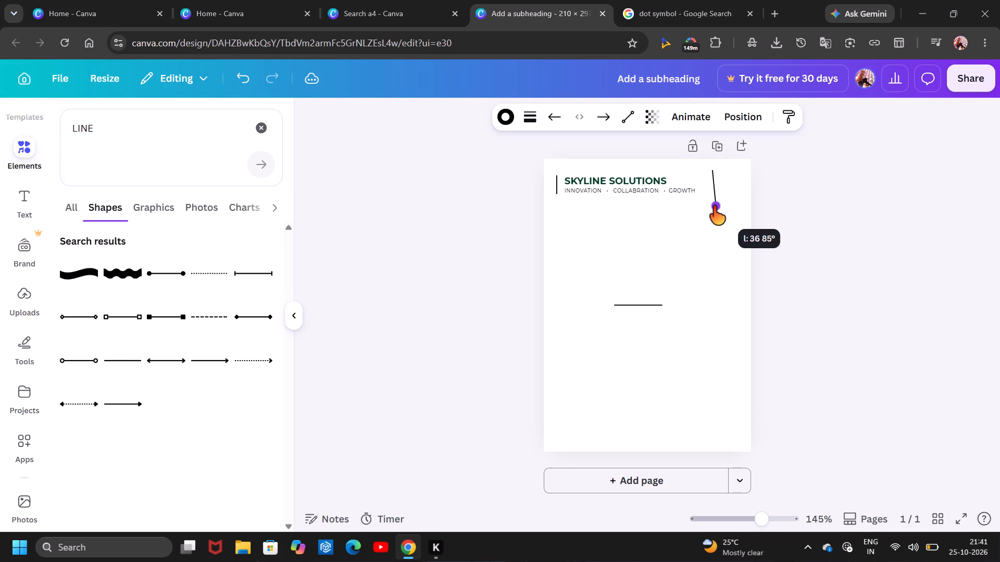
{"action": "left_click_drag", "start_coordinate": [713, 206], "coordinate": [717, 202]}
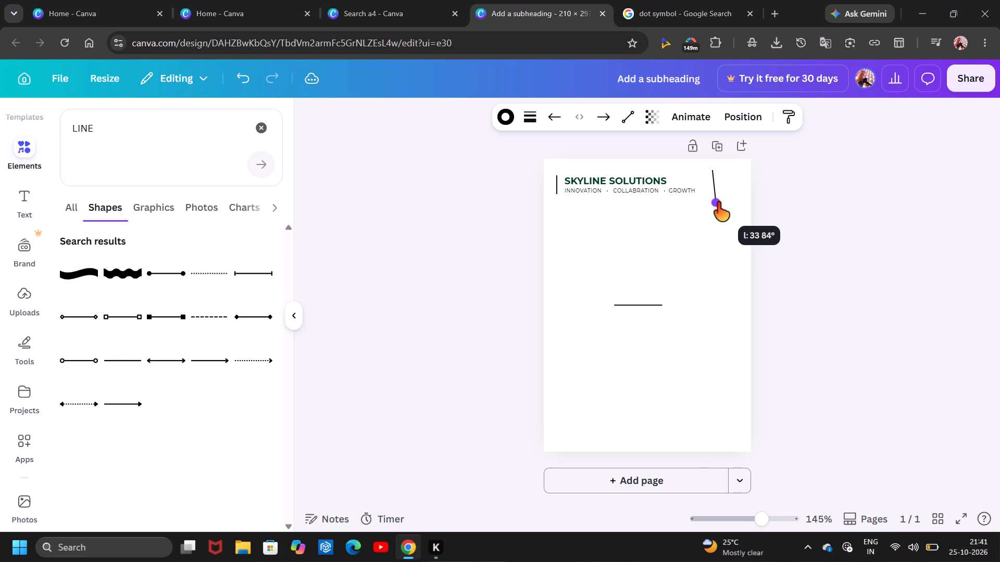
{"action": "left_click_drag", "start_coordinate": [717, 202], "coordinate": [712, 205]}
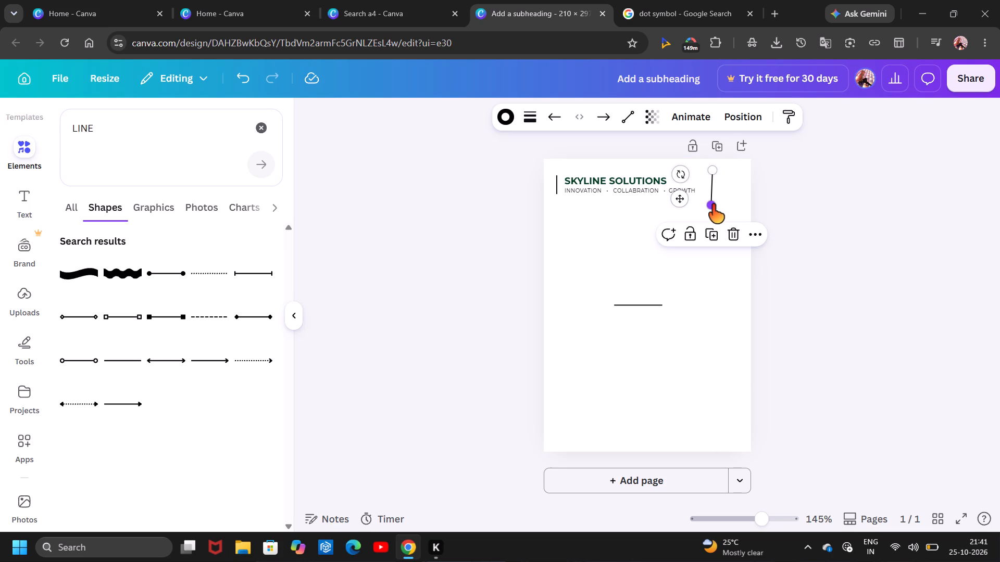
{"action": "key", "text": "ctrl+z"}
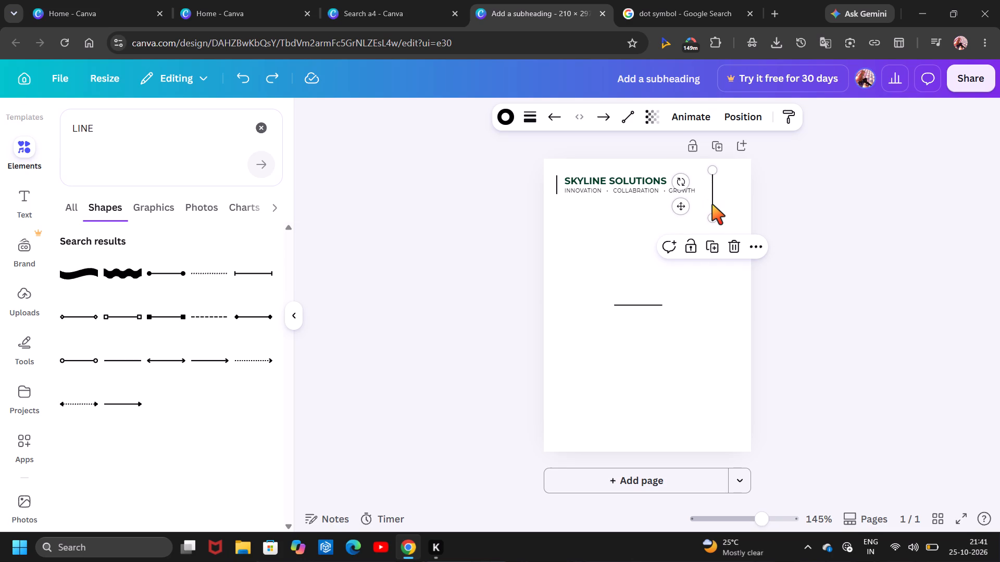
Shorten the vertical line right of the heading from its lower end to just below the tagline, and straighten it upright.
{"action": "left_click_drag", "start_coordinate": [710, 222], "coordinate": [710, 213]}
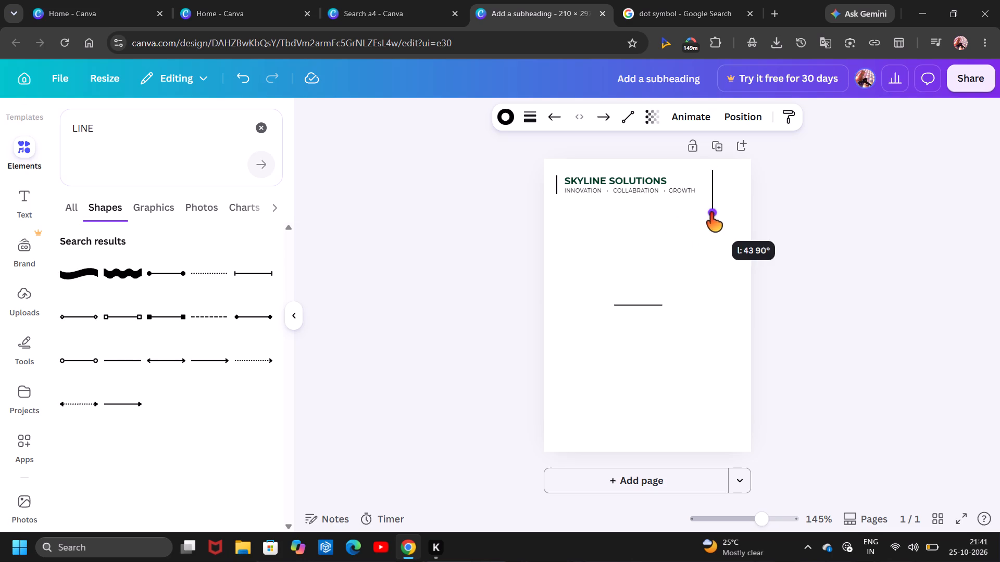
{"action": "left_click_drag", "start_coordinate": [710, 213], "coordinate": [711, 211]}
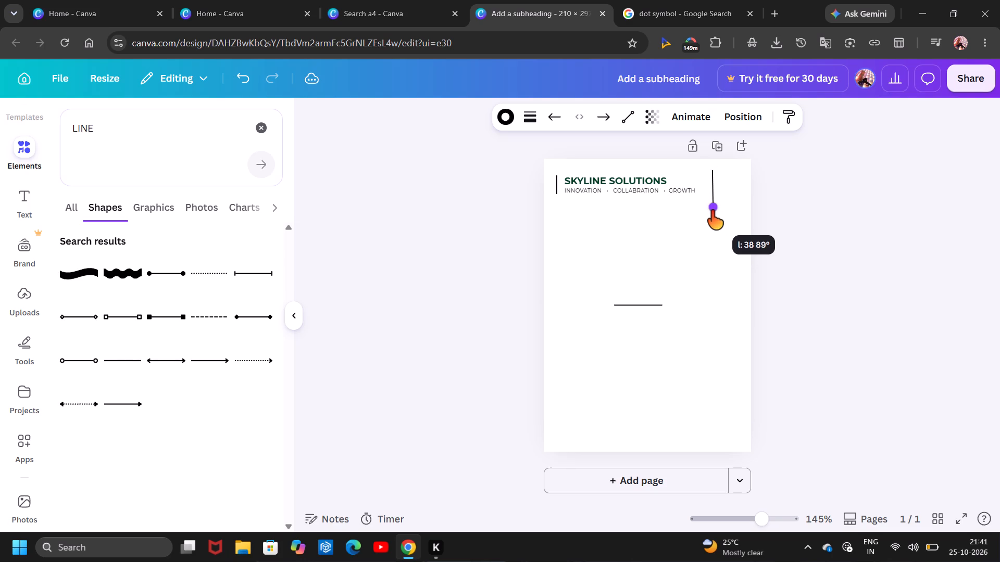
{"action": "left_click_drag", "start_coordinate": [711, 211], "coordinate": [711, 209]}
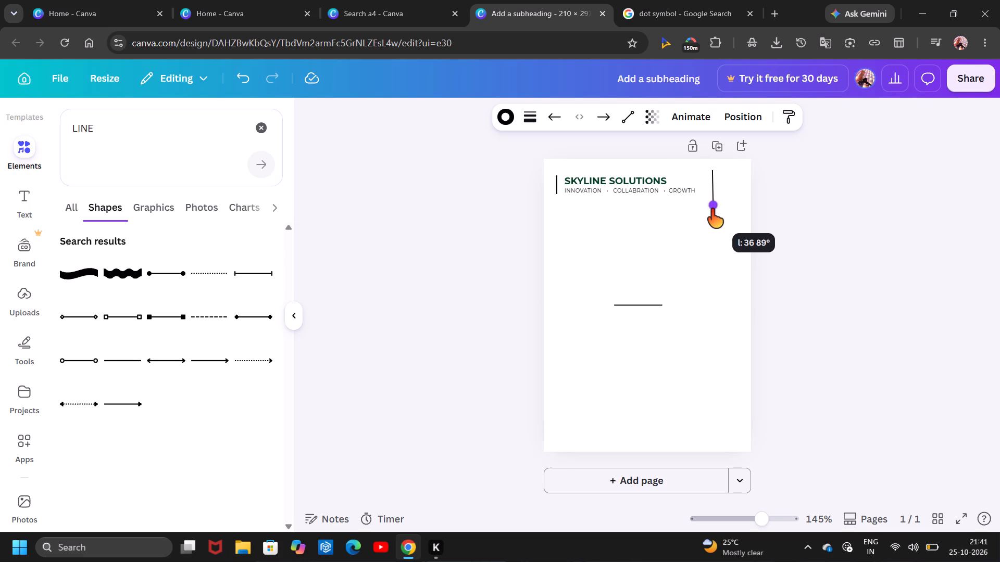
{"action": "left_click_drag", "start_coordinate": [711, 209], "coordinate": [711, 206]}
{"action": "left_click", "coordinate": [800, 222]}
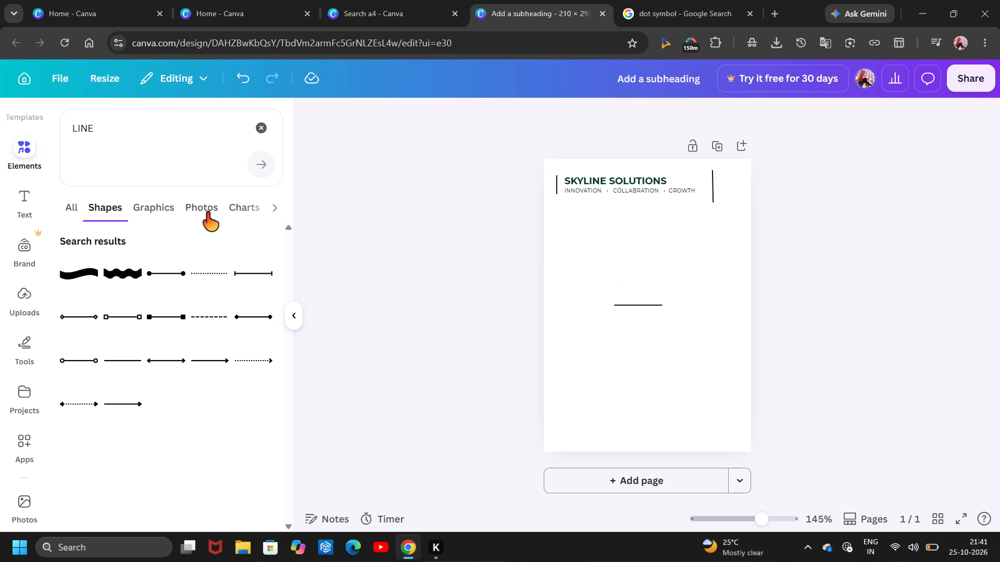
{"action": "left_click", "coordinate": [262, 124]}
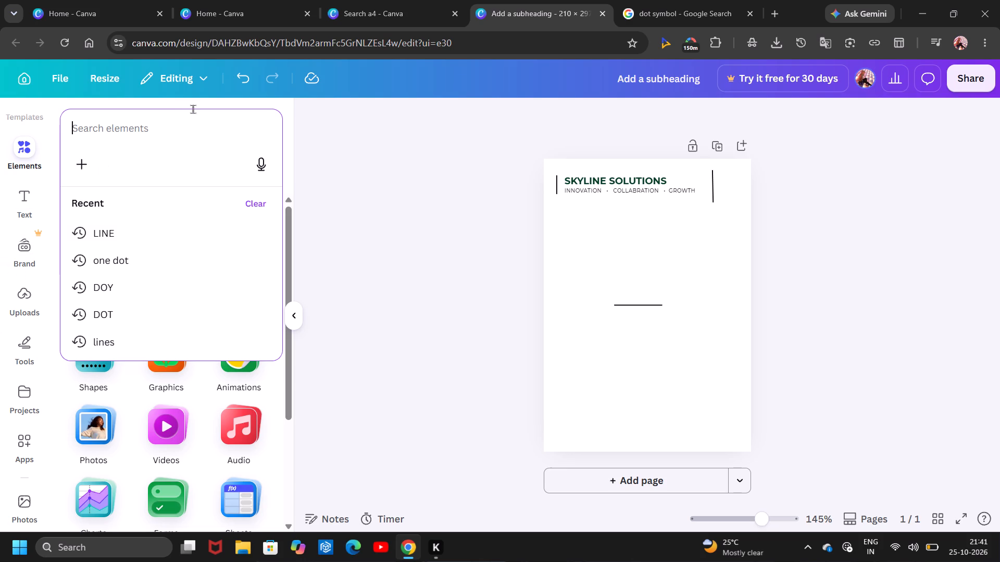
{"action": "left_click", "coordinate": [714, 184]}
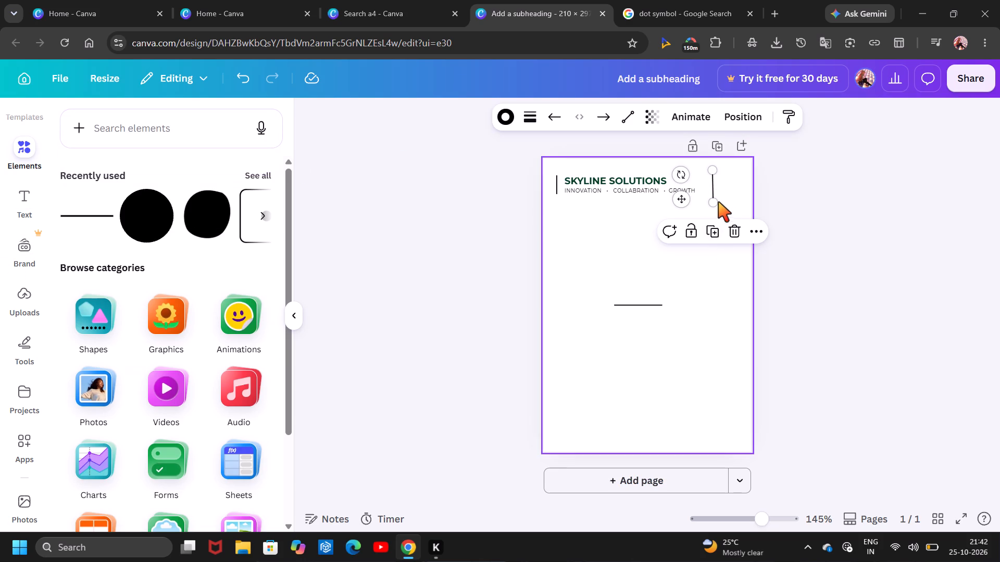
{"action": "left_click", "coordinate": [711, 202]}
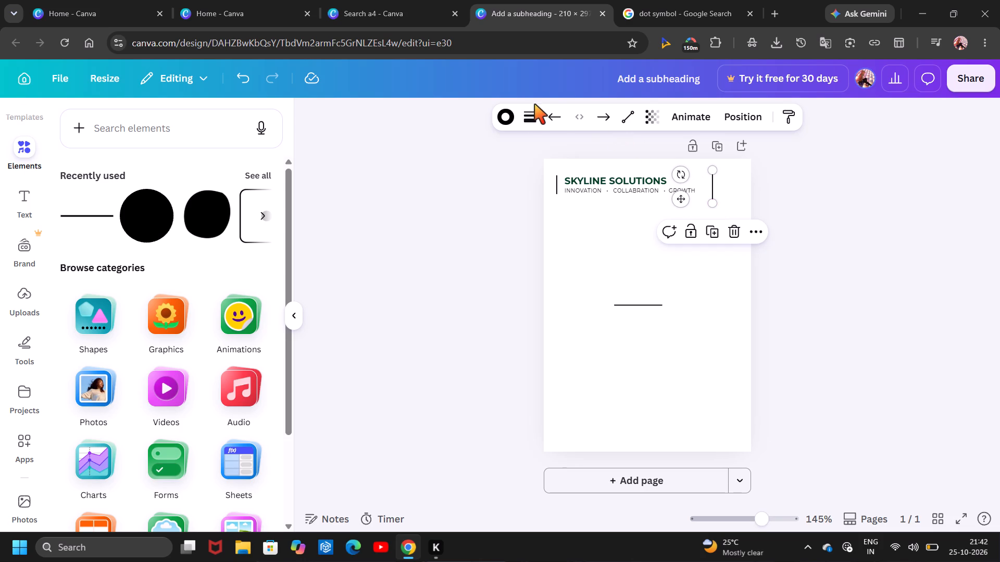
Change the stroke color of the vertical line right of the heading to a light coral pink from the full solid color palette.
{"action": "left_click", "coordinate": [503, 119]}
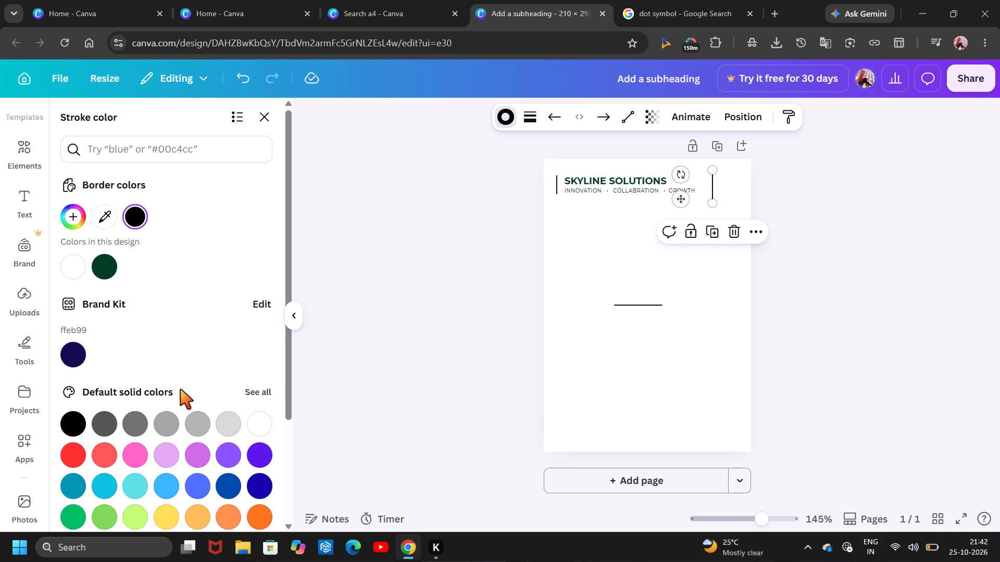
{"action": "scroll", "coordinate": [180, 389], "scroll_direction": "down", "scroll_amount": 3}
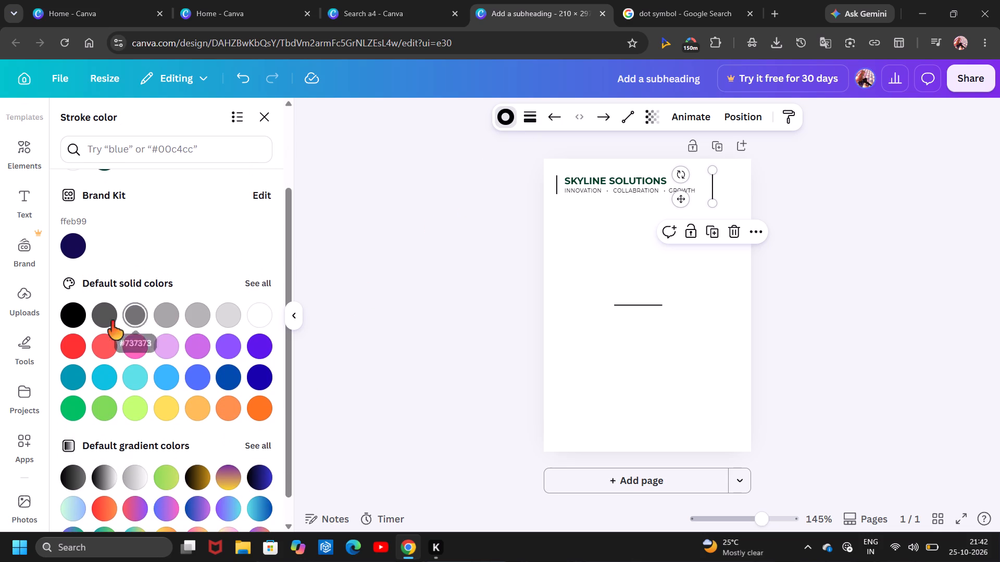
{"action": "left_click", "coordinate": [99, 348]}
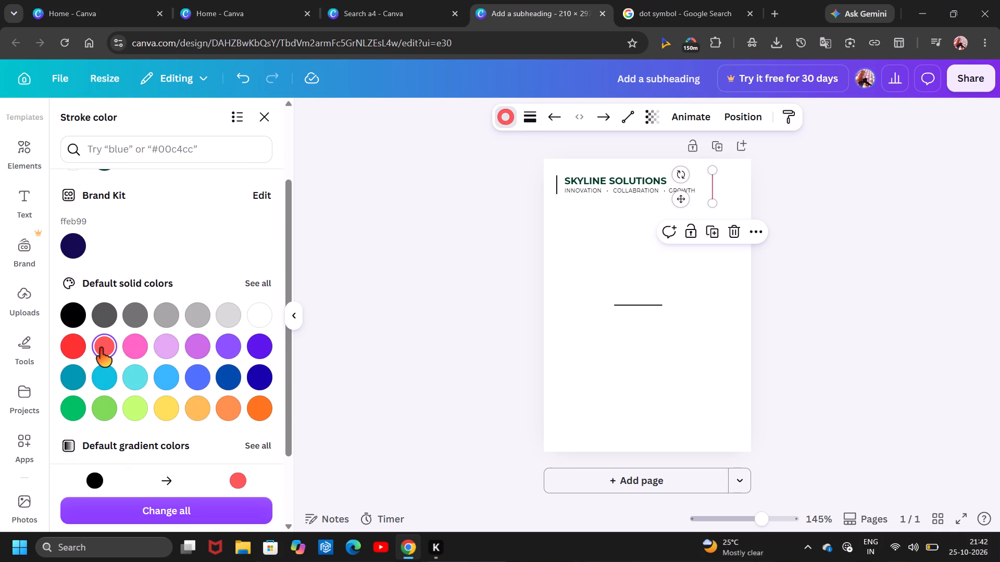
{"action": "left_click", "coordinate": [259, 288]}
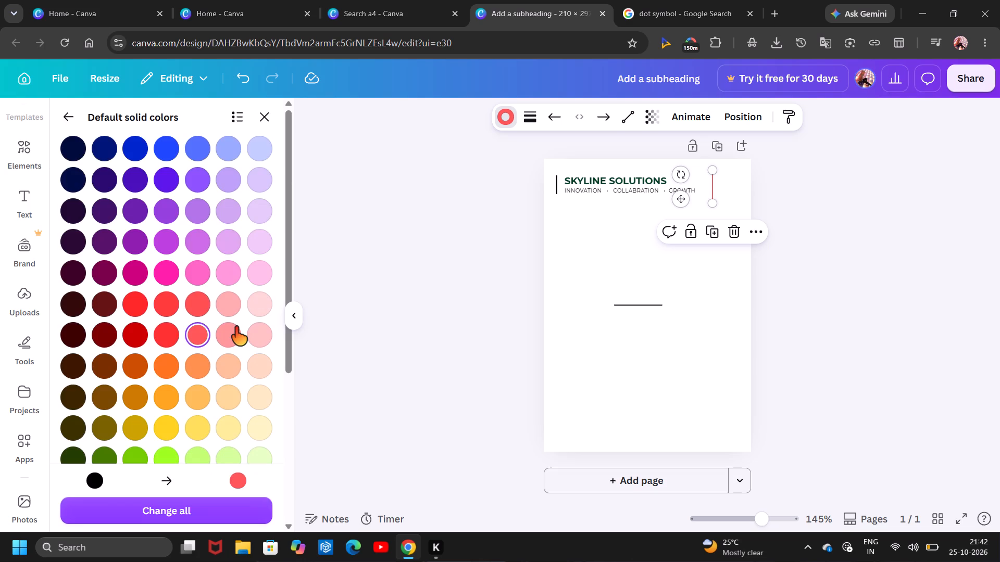
{"action": "left_click", "coordinate": [235, 327]}
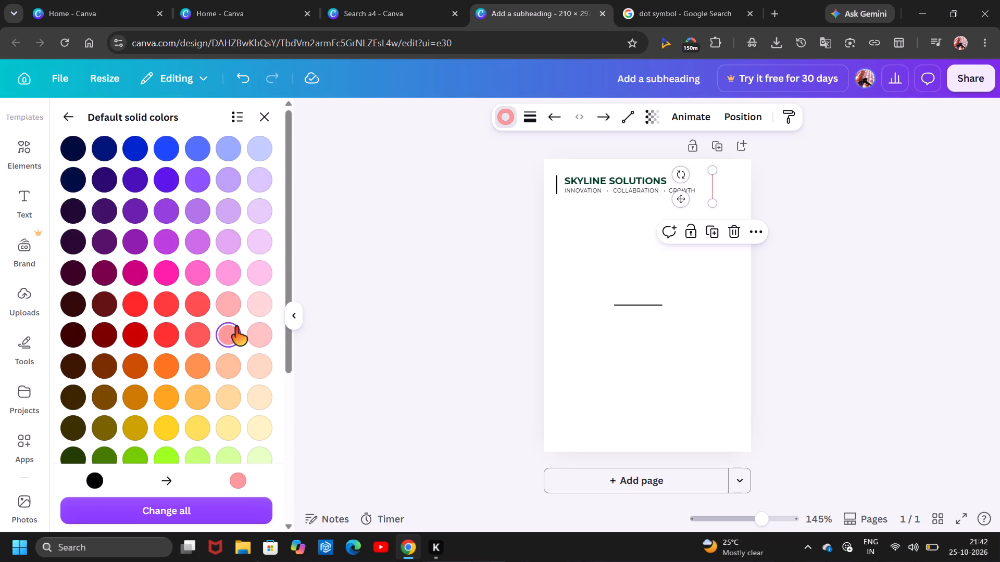
{"action": "left_click", "coordinate": [595, 392]}
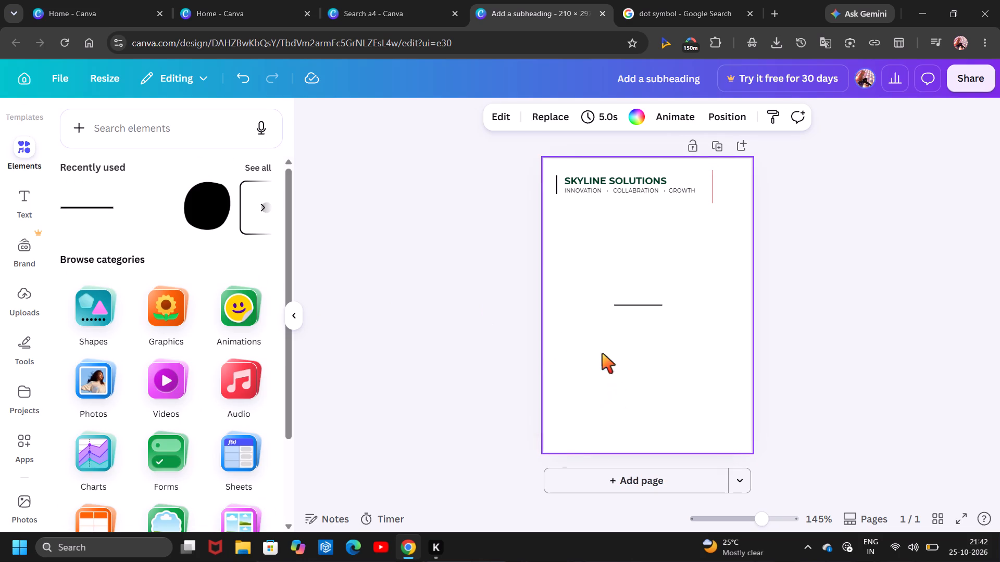
Scale down the grouped SKYLINE SOLUTIONS heading and tagline, and move the group slightly closer to the top of the page.
{"action": "left_click", "coordinate": [644, 193]}
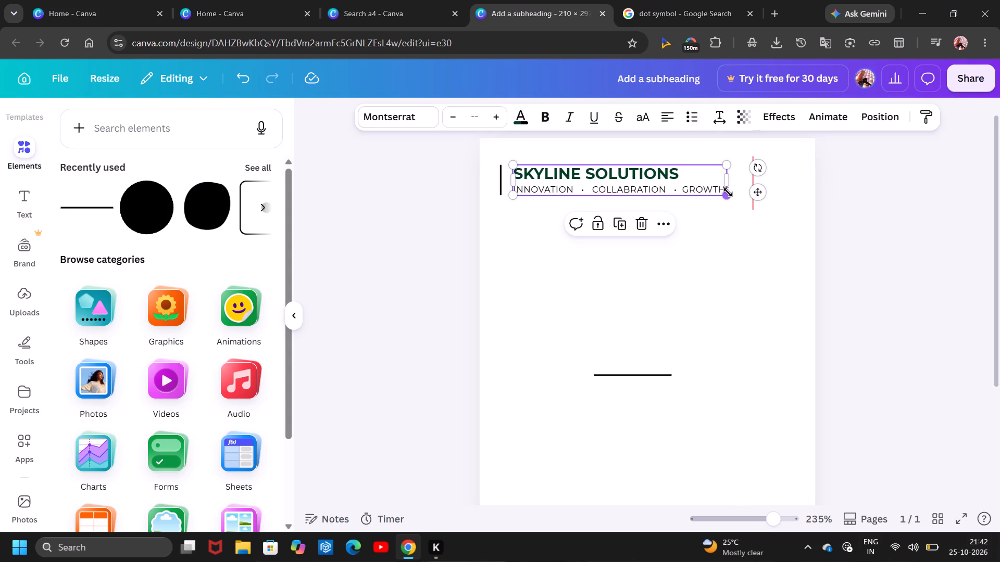
{"action": "left_click_drag", "start_coordinate": [728, 192], "coordinate": [697, 181]}
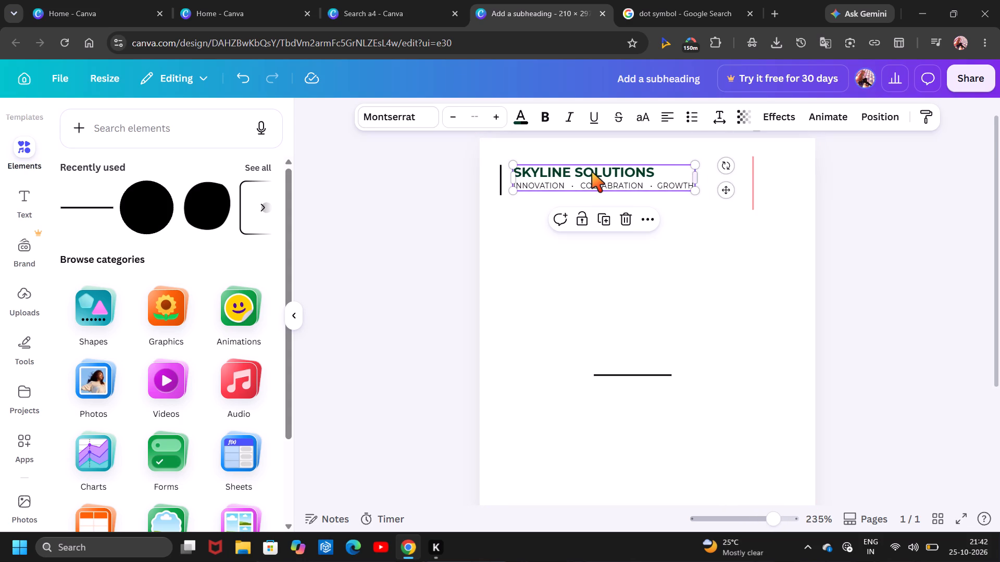
{"action": "left_click_drag", "start_coordinate": [592, 172], "coordinate": [599, 162]}
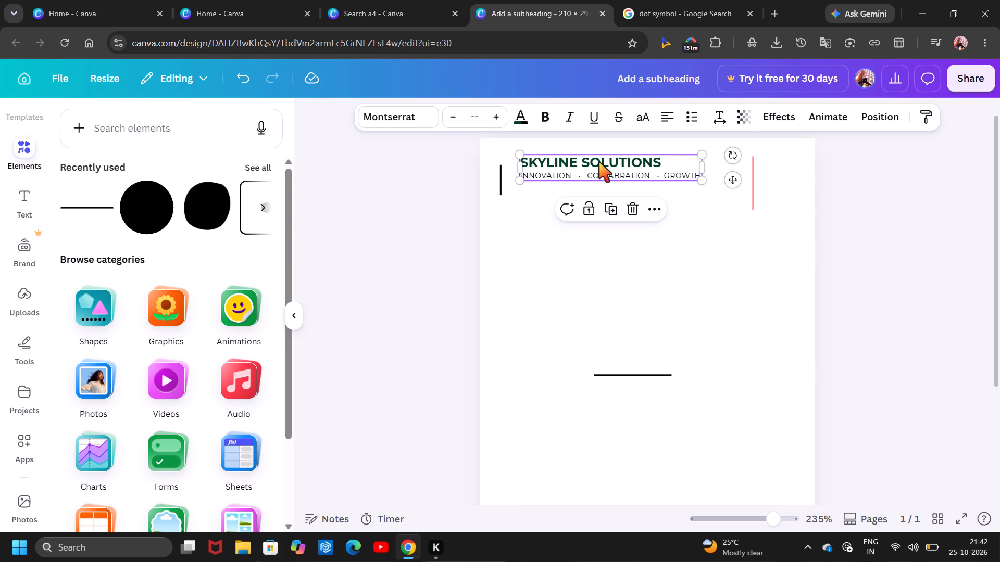
{"action": "left_click_drag", "start_coordinate": [610, 165], "coordinate": [604, 161]}
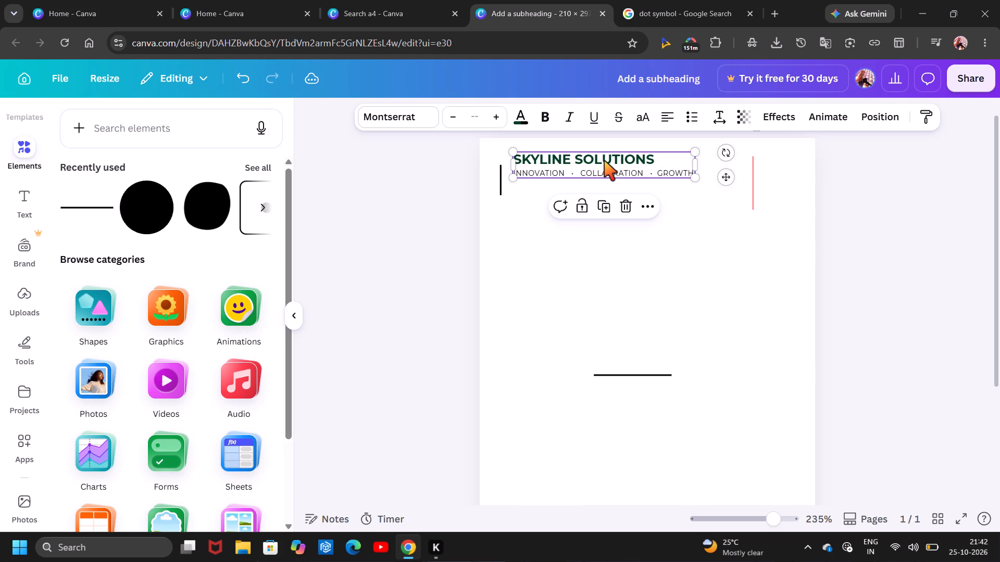
Move the black vertical line left of the heading up and closer, level with the heading and tagline.
{"action": "left_click", "coordinate": [498, 190]}
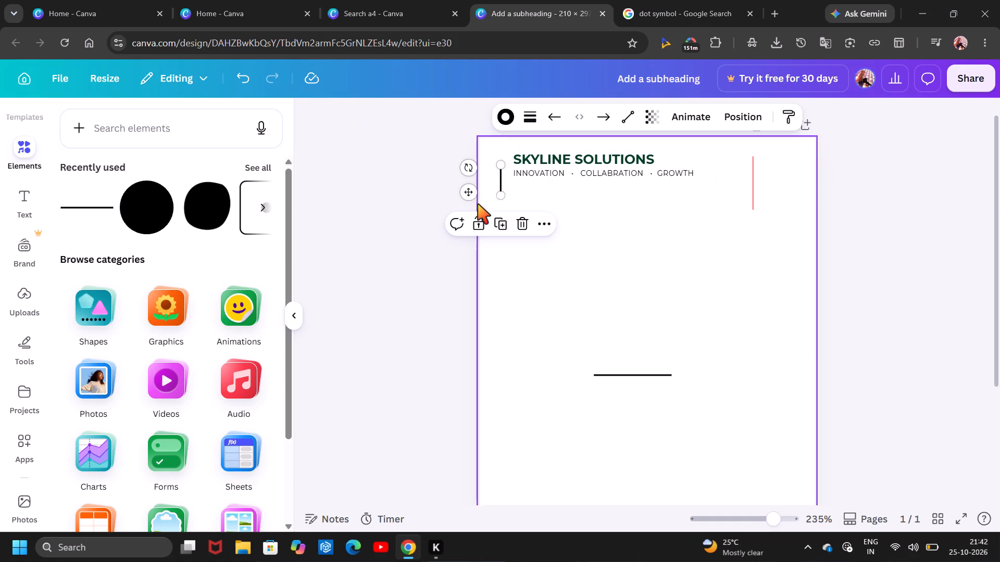
{"action": "left_click_drag", "start_coordinate": [463, 194], "coordinate": [468, 181]}
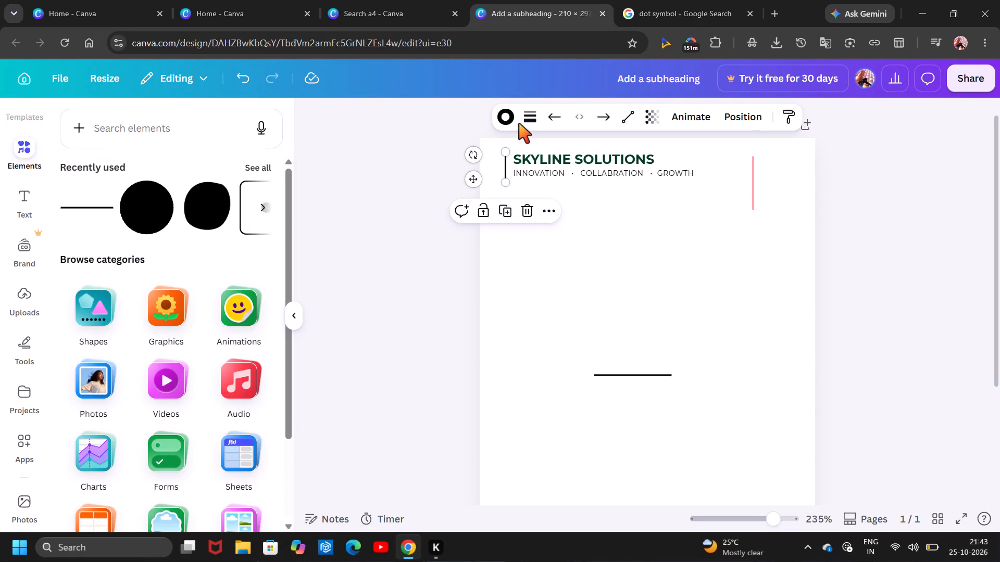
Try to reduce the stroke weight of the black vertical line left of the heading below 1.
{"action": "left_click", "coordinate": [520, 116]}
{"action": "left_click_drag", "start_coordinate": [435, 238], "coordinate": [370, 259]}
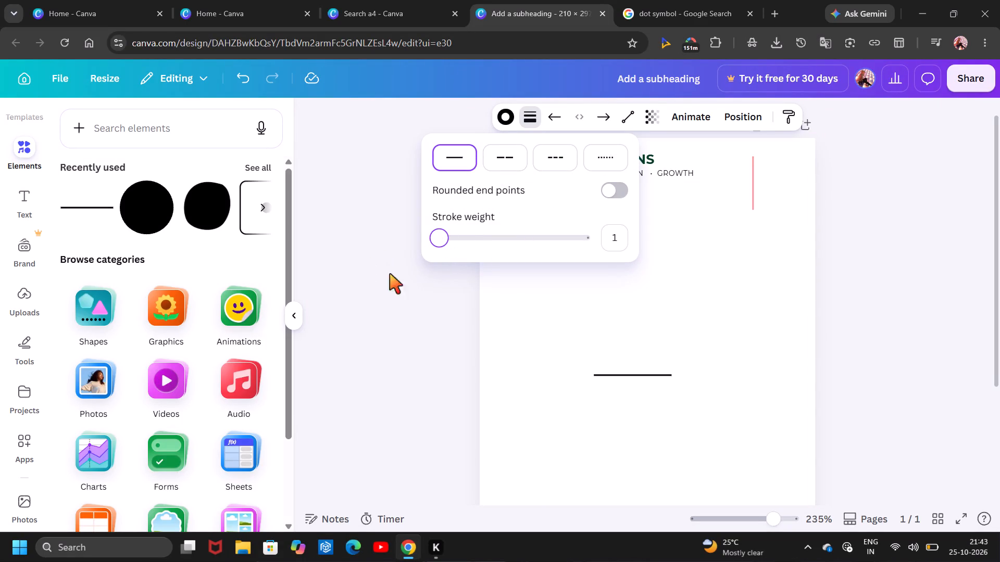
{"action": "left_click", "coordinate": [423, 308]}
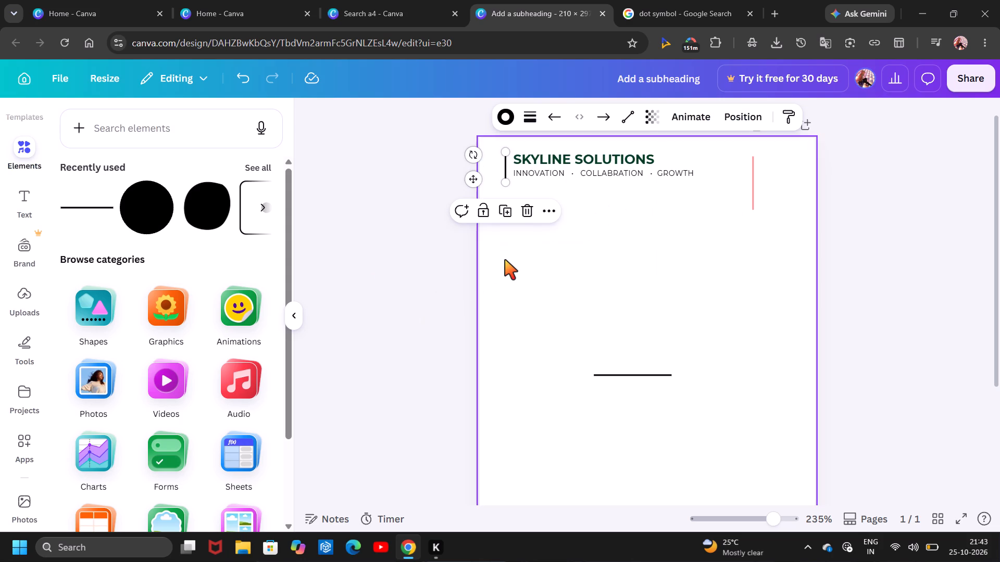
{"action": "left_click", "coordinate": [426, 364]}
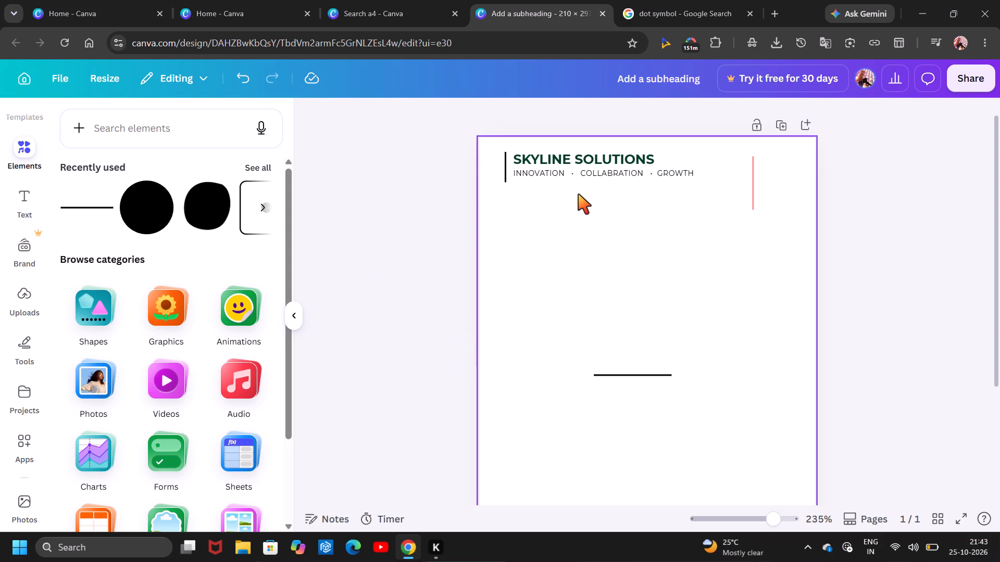
Shift the heading and tagline group slightly right, and bring the black vertical line close against its left side.
{"action": "left_click", "coordinate": [582, 176]}
{"action": "left_click_drag", "start_coordinate": [582, 176], "coordinate": [589, 176]}
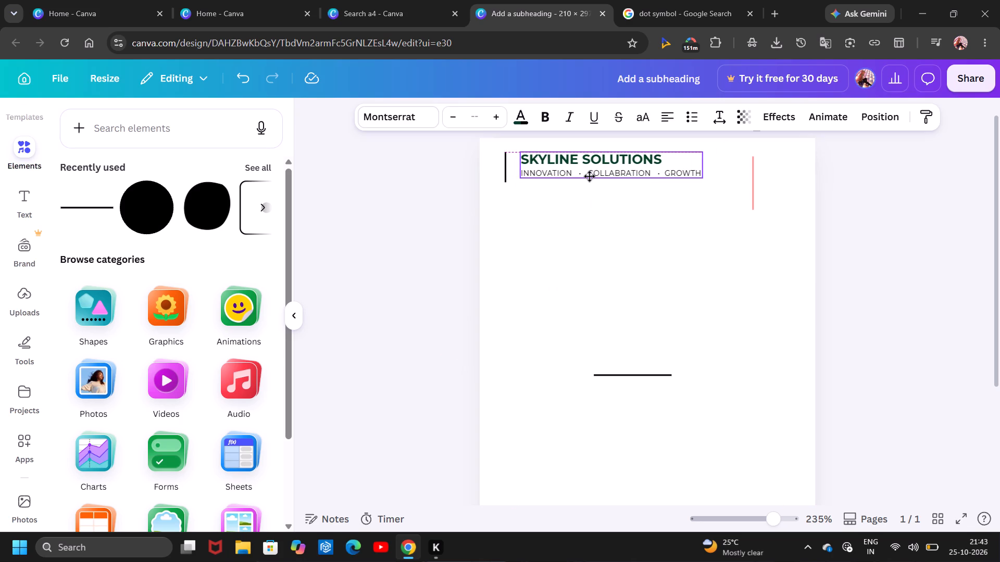
{"action": "left_click_drag", "start_coordinate": [589, 176], "coordinate": [591, 176]}
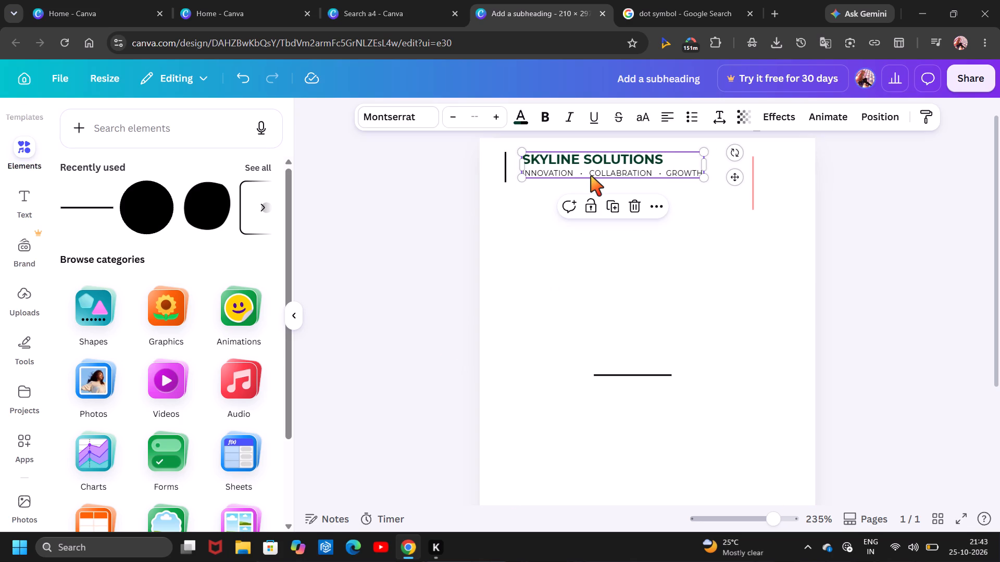
{"action": "left_click", "coordinate": [506, 175]}
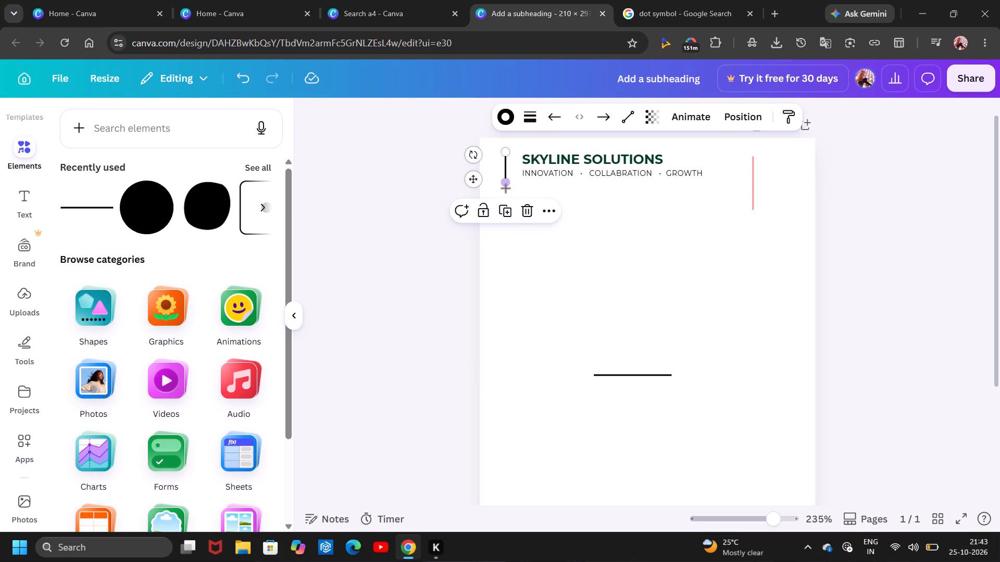
{"action": "left_click_drag", "start_coordinate": [472, 185], "coordinate": [481, 183]}
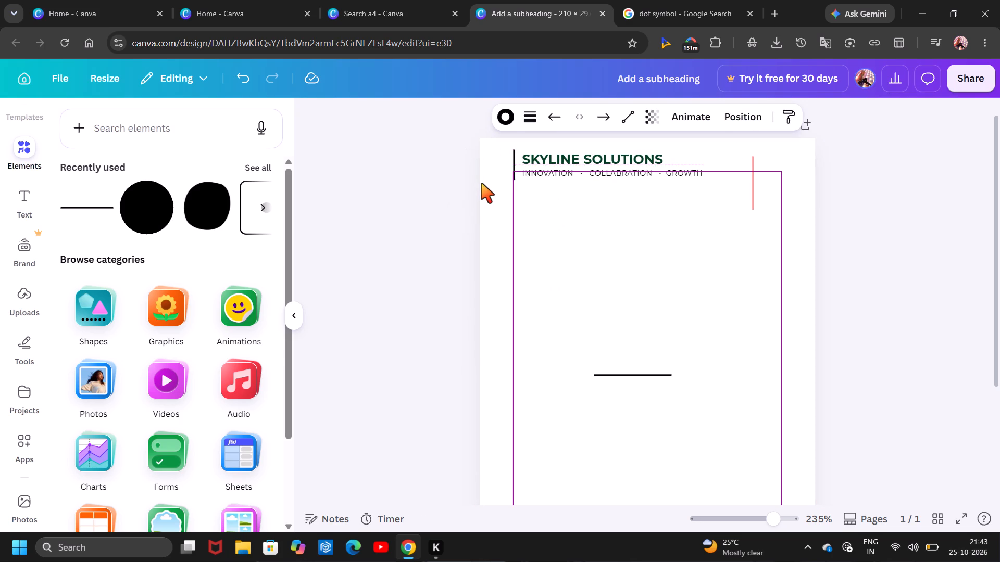
{"action": "left_click_drag", "start_coordinate": [481, 183], "coordinate": [480, 183]}
{"action": "left_click", "coordinate": [610, 162]}
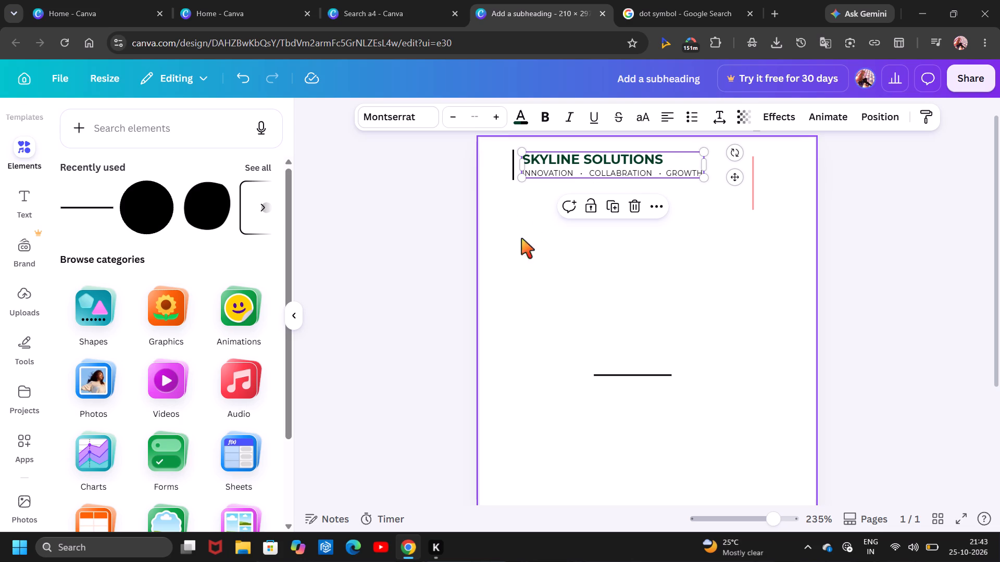
{"action": "left_click", "coordinate": [499, 275]}
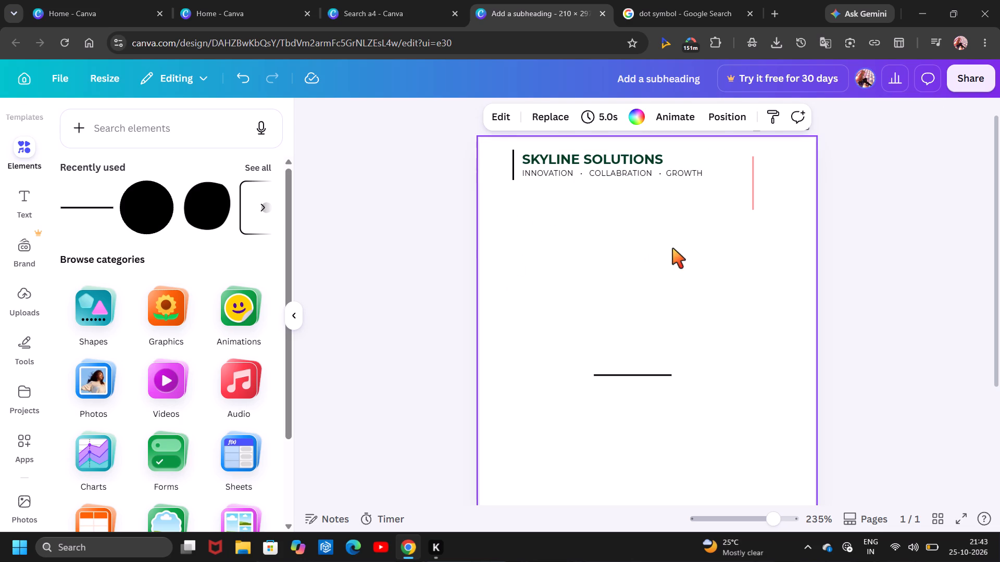
Scale the heading and tagline group down further from its lower right corner and keep it beside the black vertical line.
{"action": "left_click", "coordinate": [617, 169]}
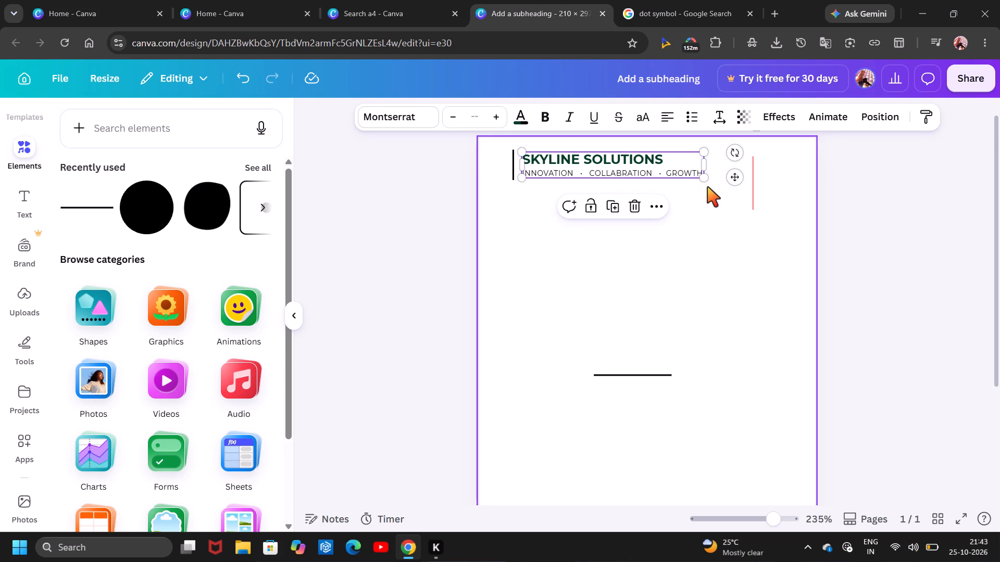
{"action": "left_click_drag", "start_coordinate": [705, 175], "coordinate": [670, 172]}
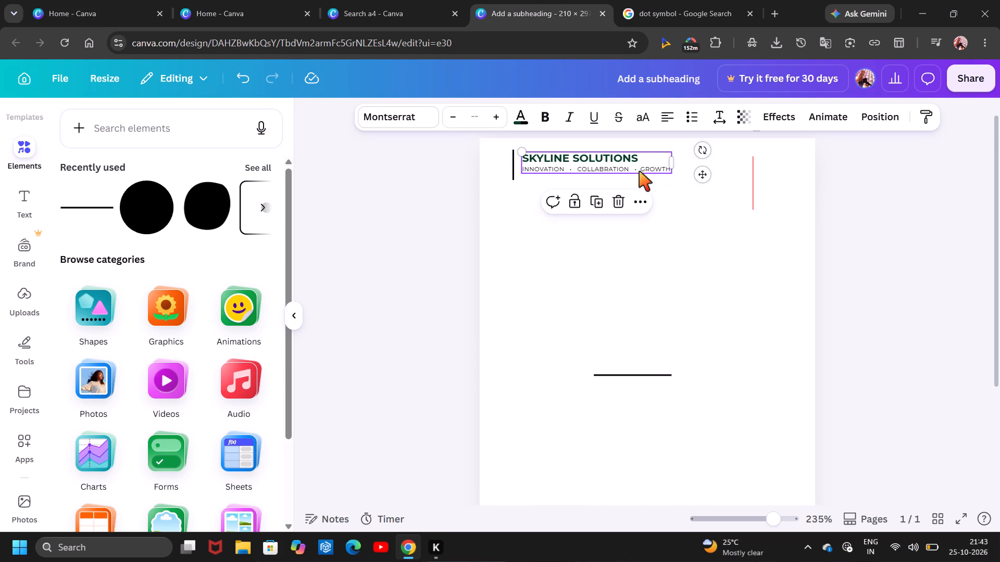
{"action": "left_click", "coordinate": [605, 164]}
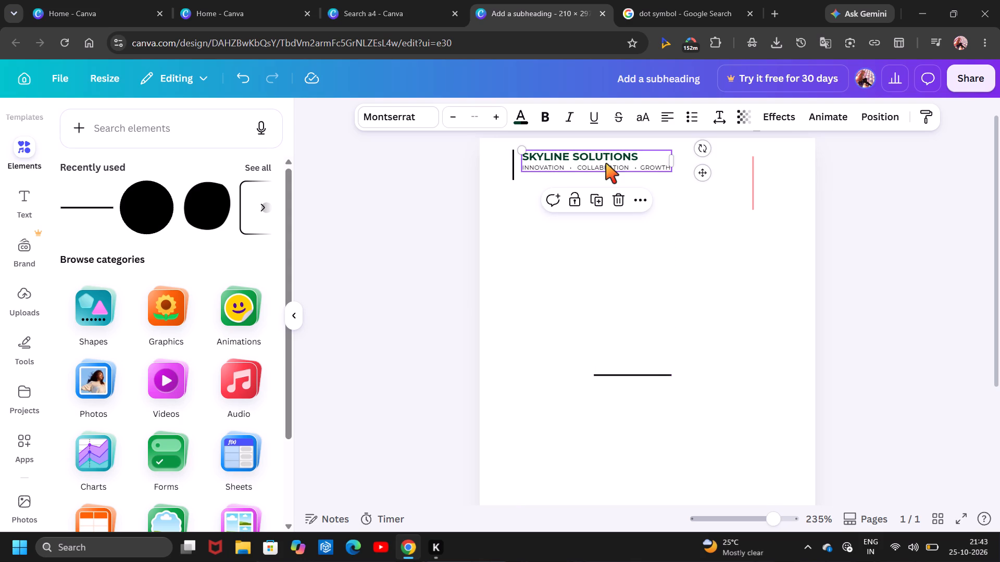
Shorten the black vertical line left of the heading from its lower end to match the height of the heading and tagline.
{"action": "left_click", "coordinate": [515, 181]}
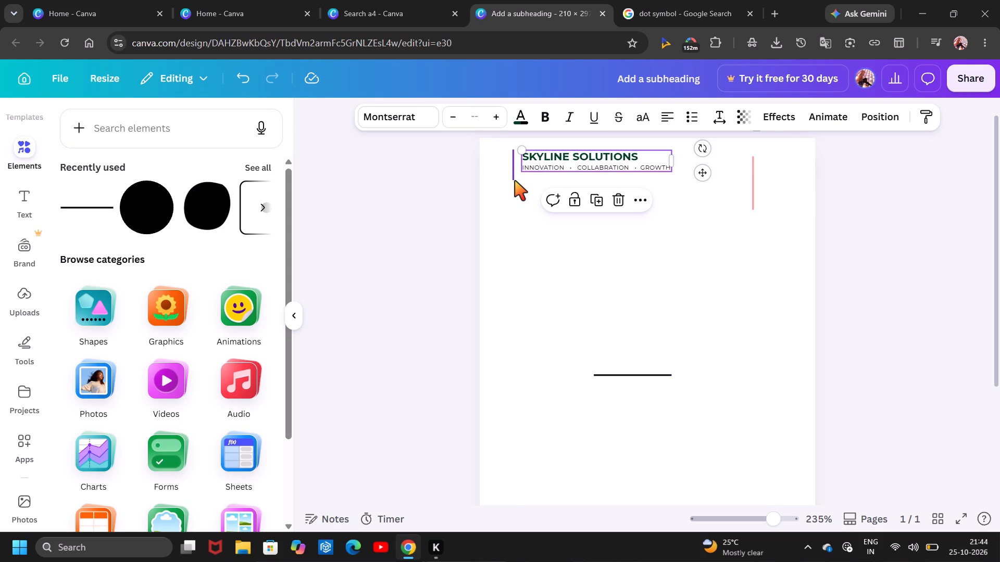
{"action": "left_click", "coordinate": [514, 175]}
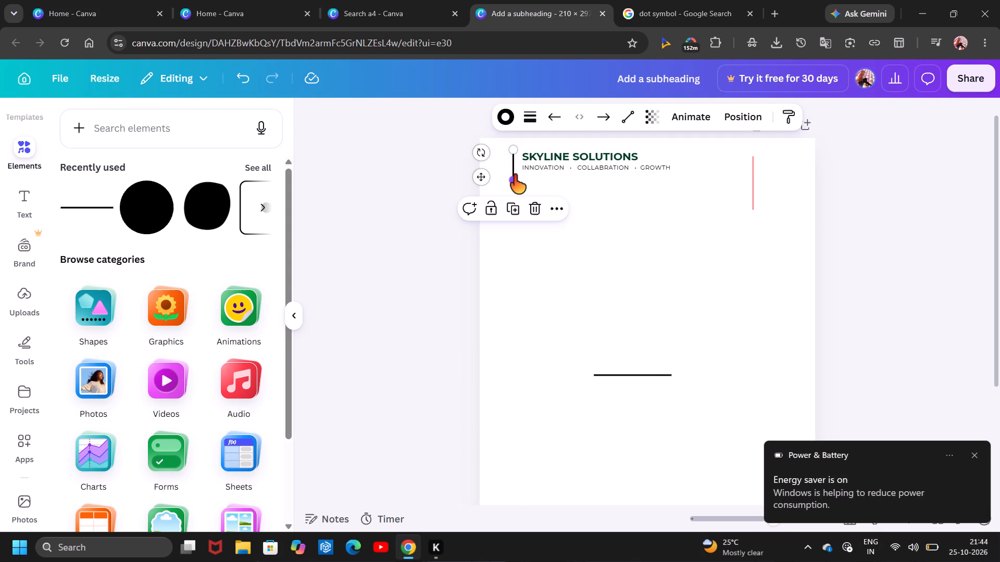
{"action": "left_click_drag", "start_coordinate": [511, 183], "coordinate": [510, 175]}
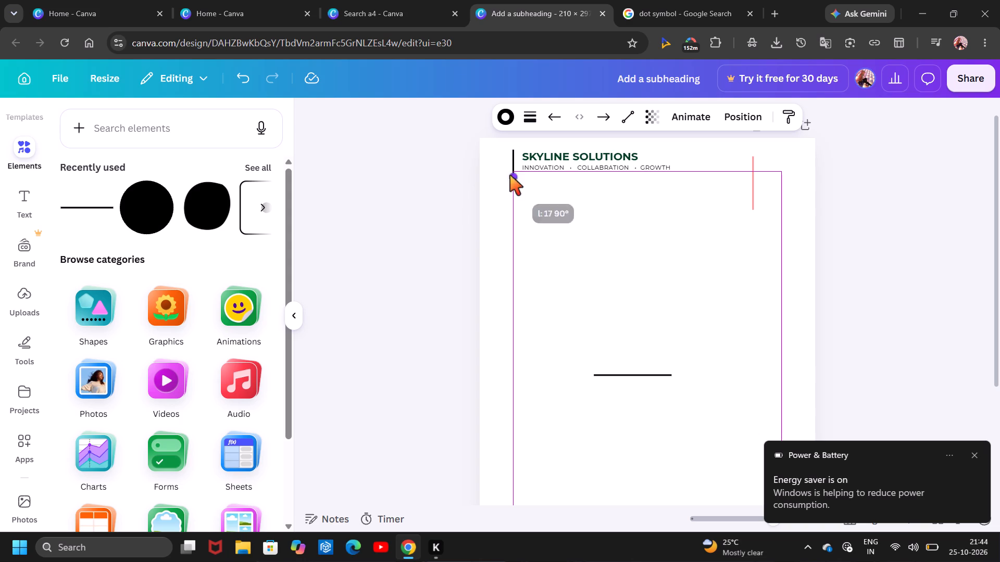
{"action": "left_click_drag", "start_coordinate": [510, 175], "coordinate": [510, 174]}
{"action": "left_click", "coordinate": [570, 219]}
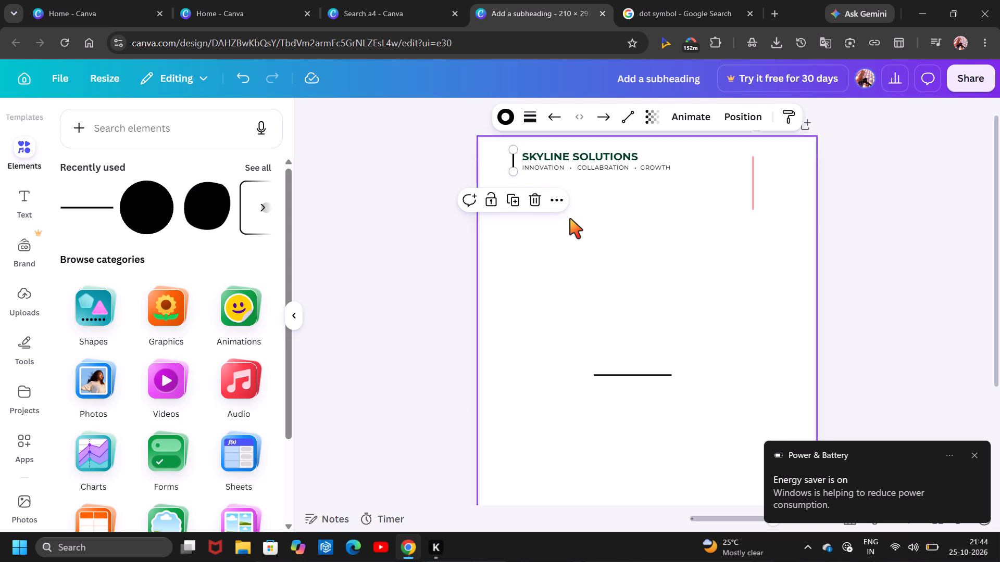
Shift the heading and tagline group slightly right, and move the black vertical line close to its left side again.
{"action": "left_click", "coordinate": [512, 164]}
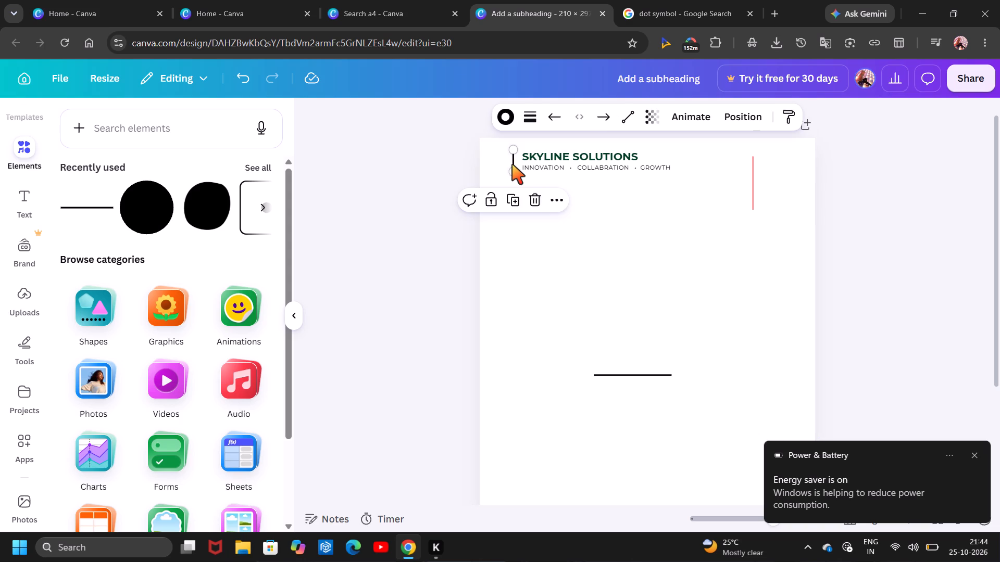
{"action": "left_click", "coordinate": [515, 162]}
{"action": "left_click", "coordinate": [512, 158]}
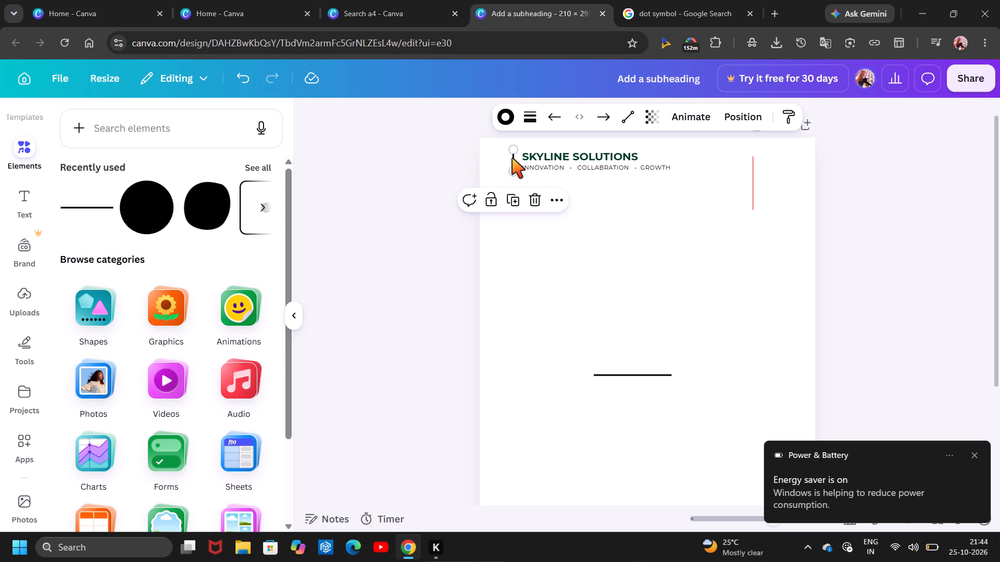
{"action": "left_click", "coordinate": [513, 158]}
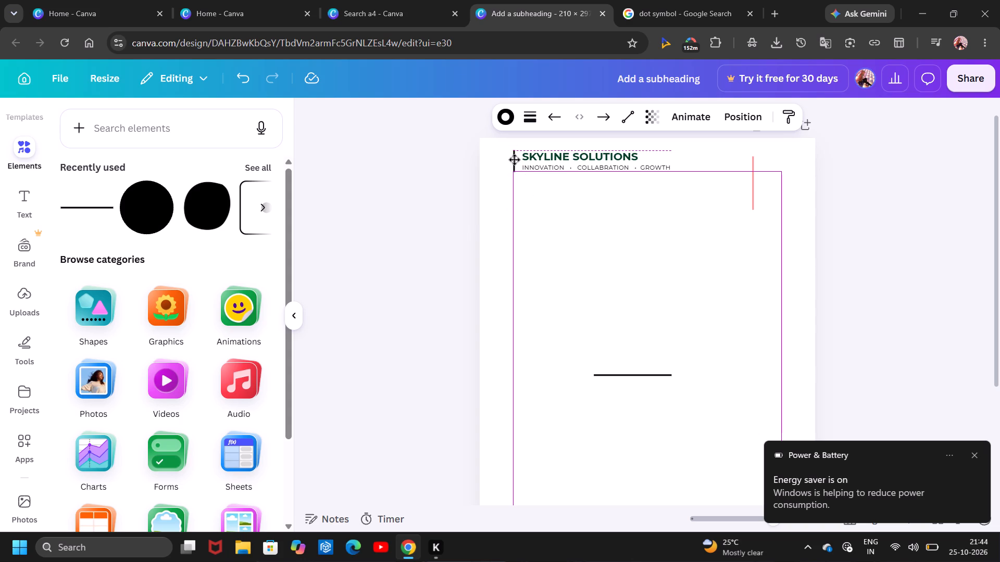
{"action": "left_click", "coordinate": [606, 214]}
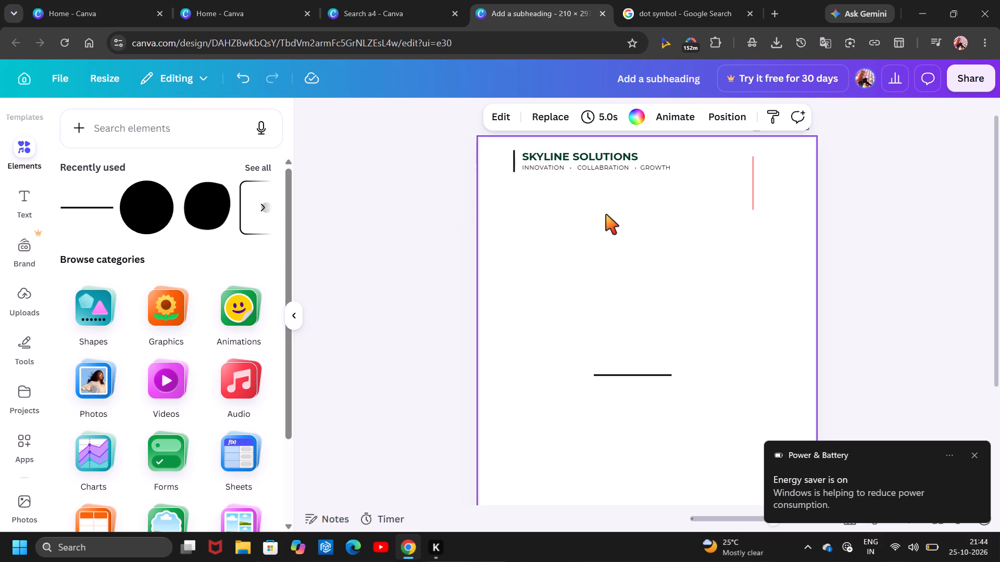
{"action": "left_click", "coordinate": [582, 164]}
{"action": "left_click_drag", "start_coordinate": [582, 164], "coordinate": [599, 162]}
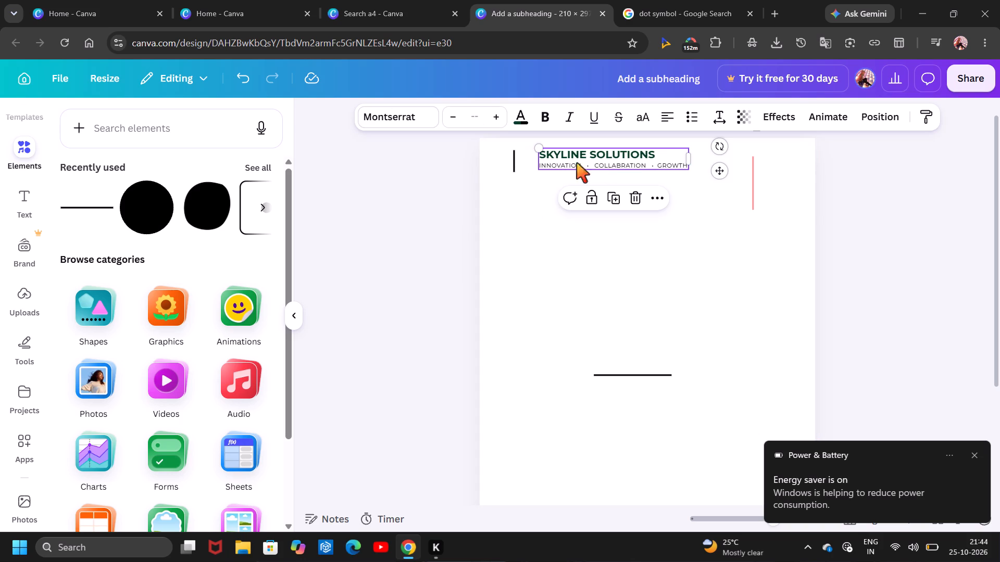
{"action": "left_click_drag", "start_coordinate": [567, 162], "coordinate": [562, 164]}
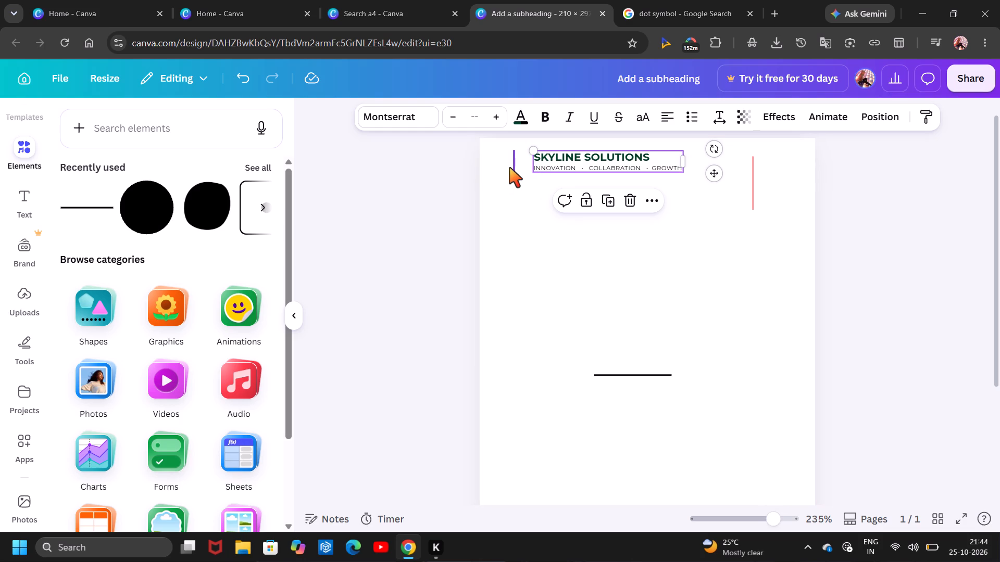
{"action": "left_click_drag", "start_coordinate": [509, 168], "coordinate": [525, 169]}
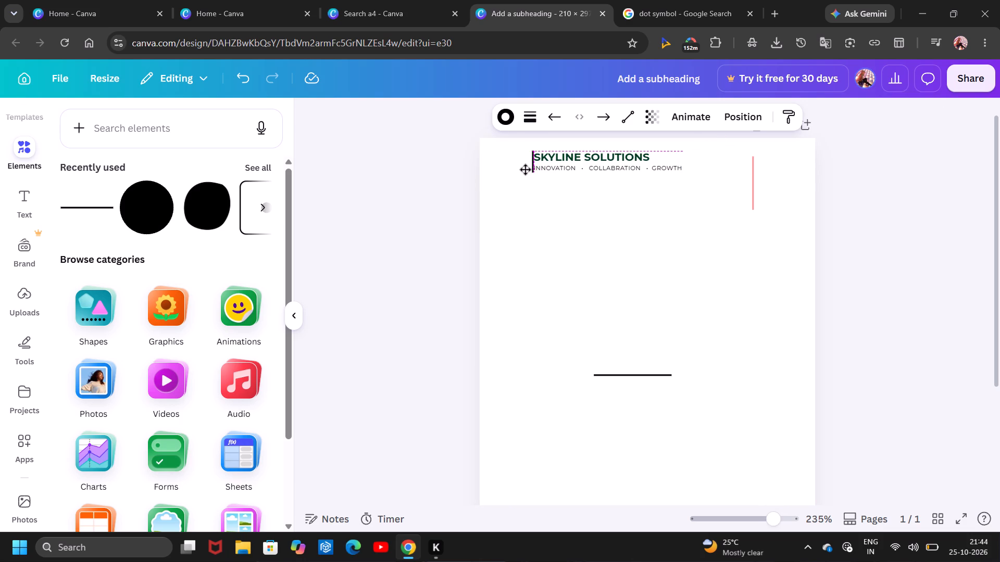
{"action": "left_click_drag", "start_coordinate": [525, 169], "coordinate": [522, 170]}
{"action": "left_click_drag", "start_coordinate": [522, 170], "coordinate": [523, 170]}
{"action": "left_click", "coordinate": [597, 219]}
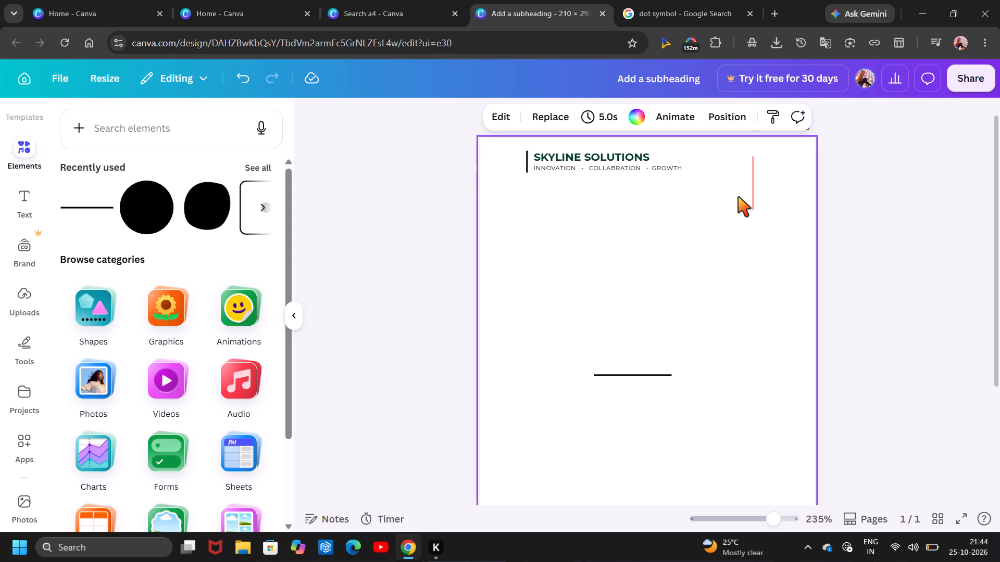
Shorten the pink vertical line near the page's upper right from its lower end to a length of about 22, keeping it vertical.
{"action": "left_click", "coordinate": [752, 201]}
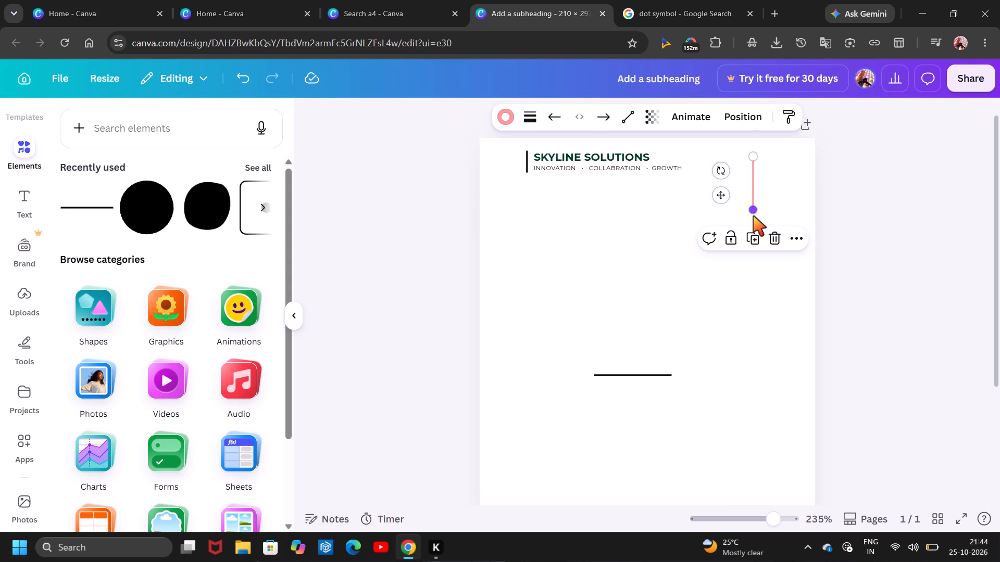
{"action": "left_click_drag", "start_coordinate": [752, 210], "coordinate": [750, 194]}
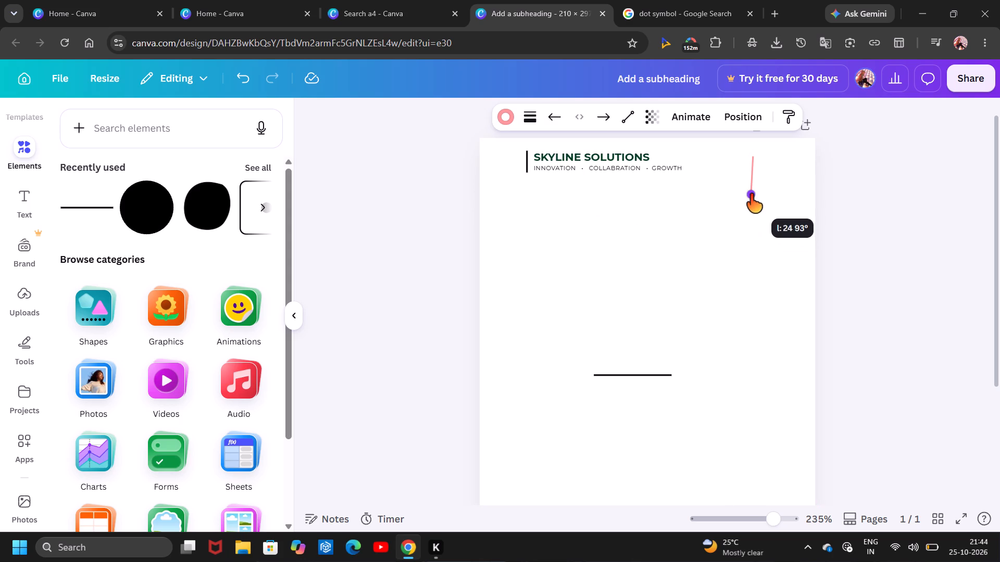
{"action": "left_click_drag", "start_coordinate": [750, 194], "coordinate": [751, 188]}
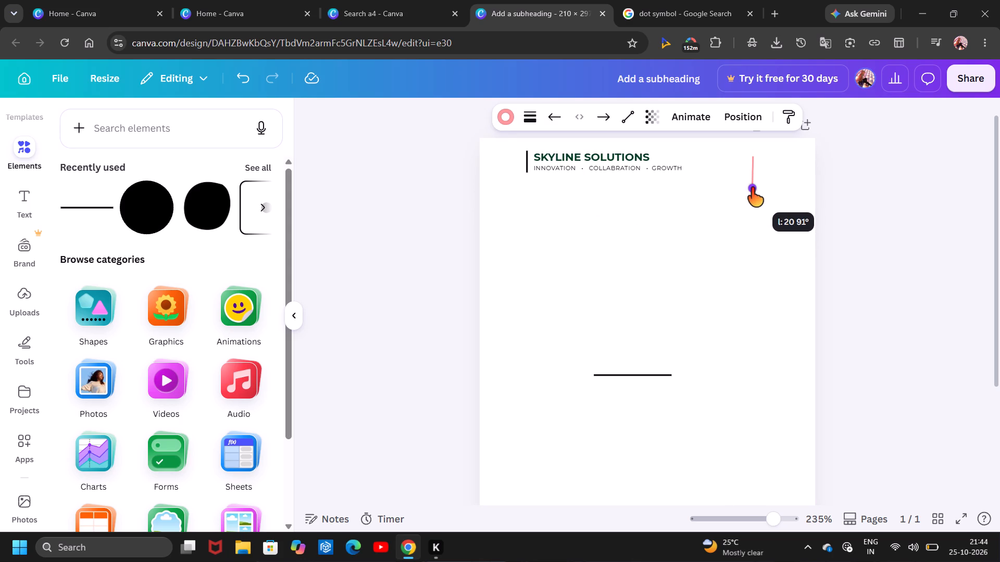
{"action": "left_click_drag", "start_coordinate": [751, 188], "coordinate": [753, 191]}
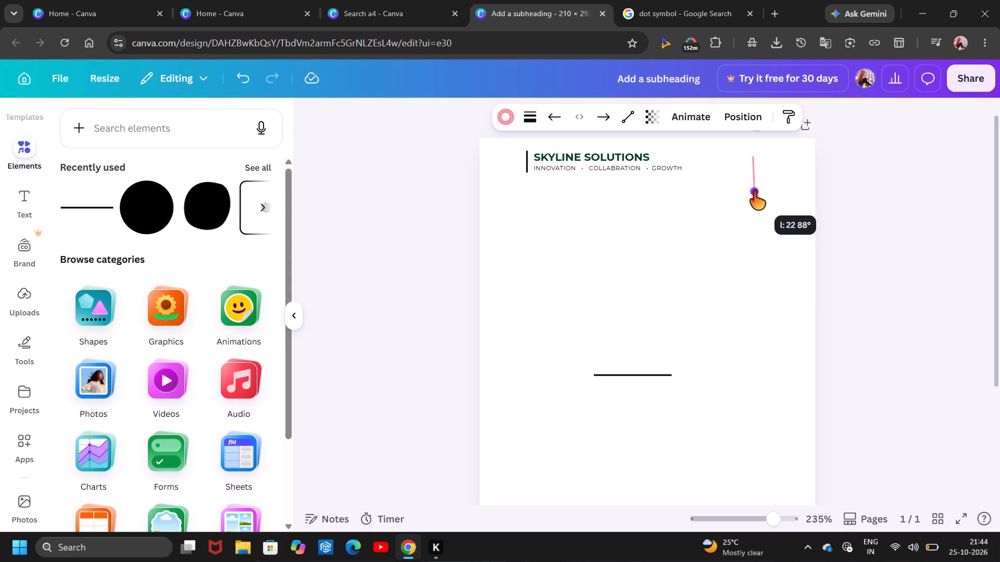
{"action": "left_click_drag", "start_coordinate": [753, 191], "coordinate": [751, 192]}
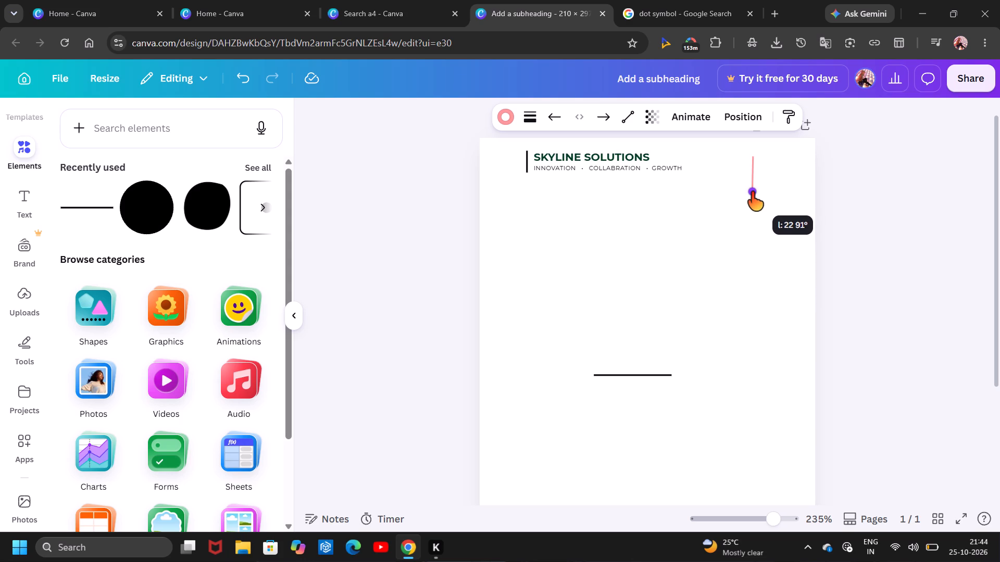
{"action": "left_click_drag", "start_coordinate": [751, 192], "coordinate": [752, 192]}
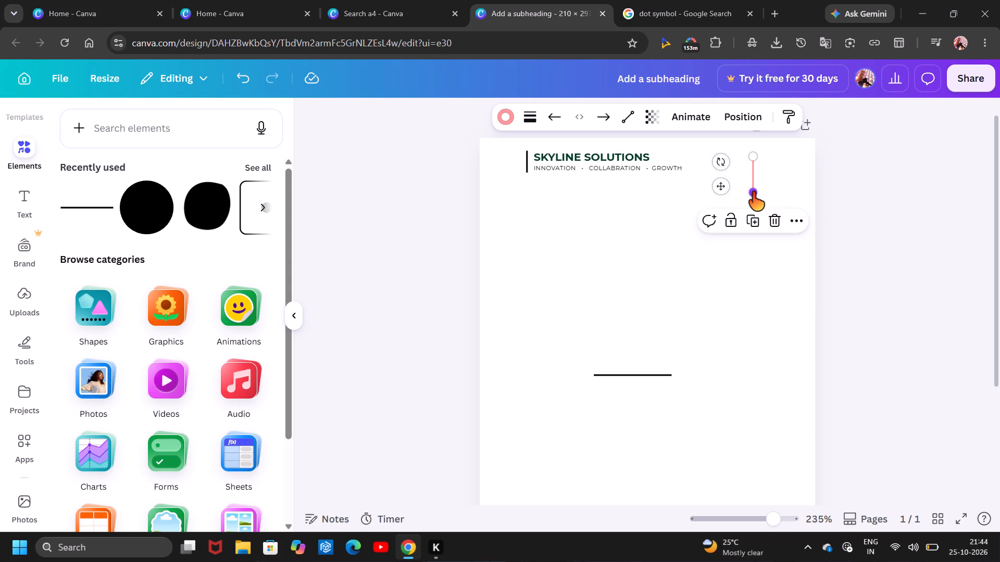
{"action": "left_click", "coordinate": [826, 197]}
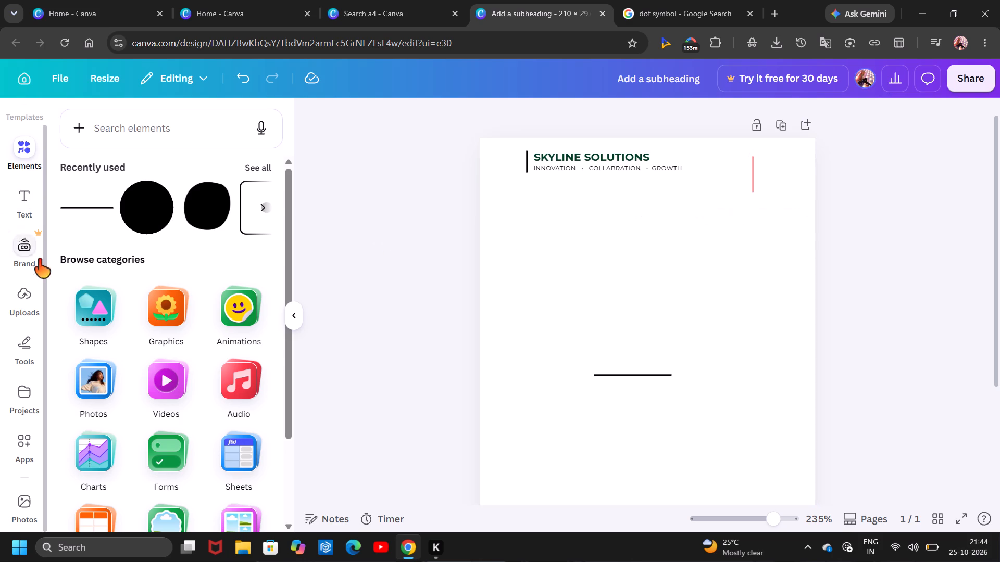
Add a body text box to the page with the first line "Better people".
{"action": "left_click", "coordinate": [20, 202]}
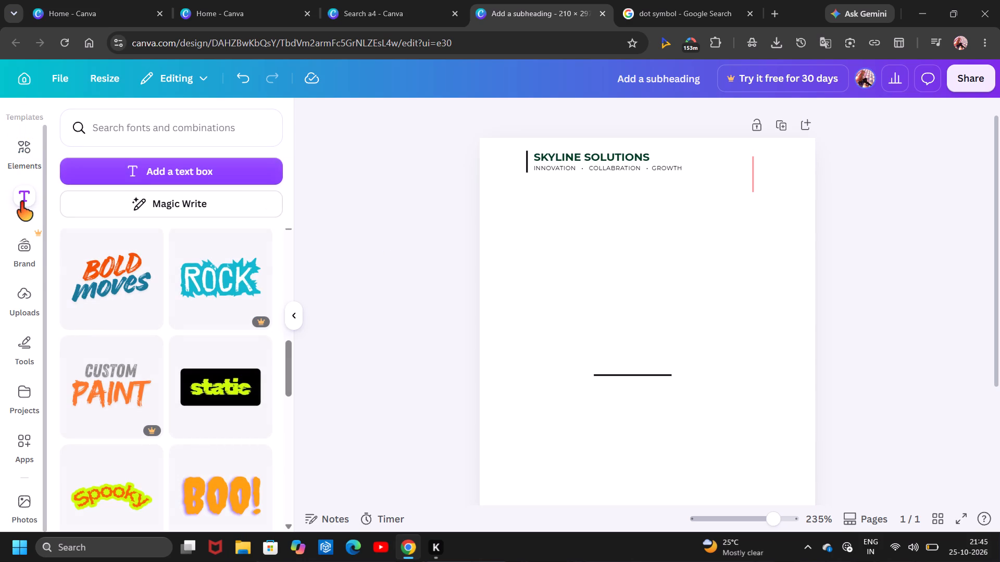
{"action": "left_click", "coordinate": [20, 202]}
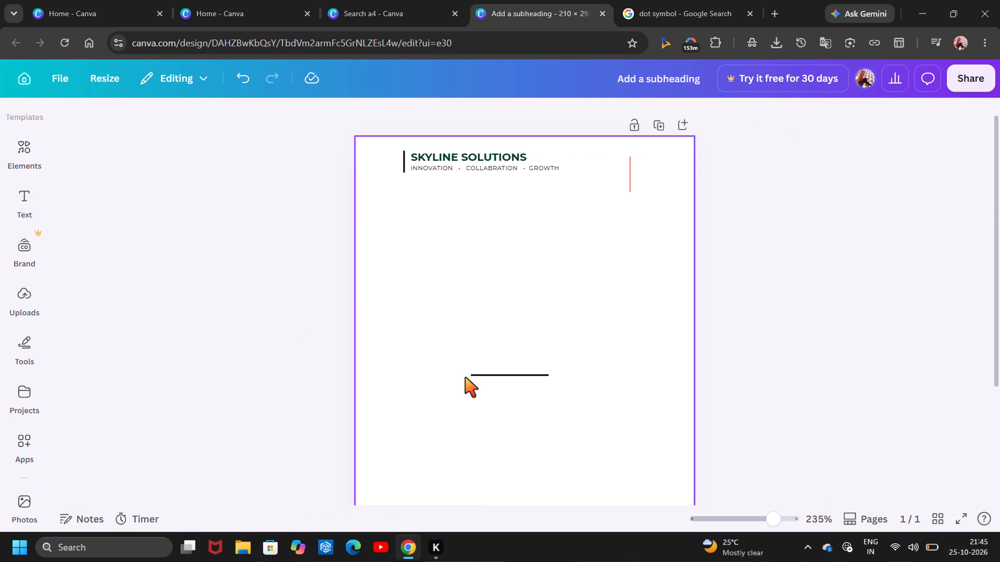
{"action": "left_click", "coordinate": [41, 204]}
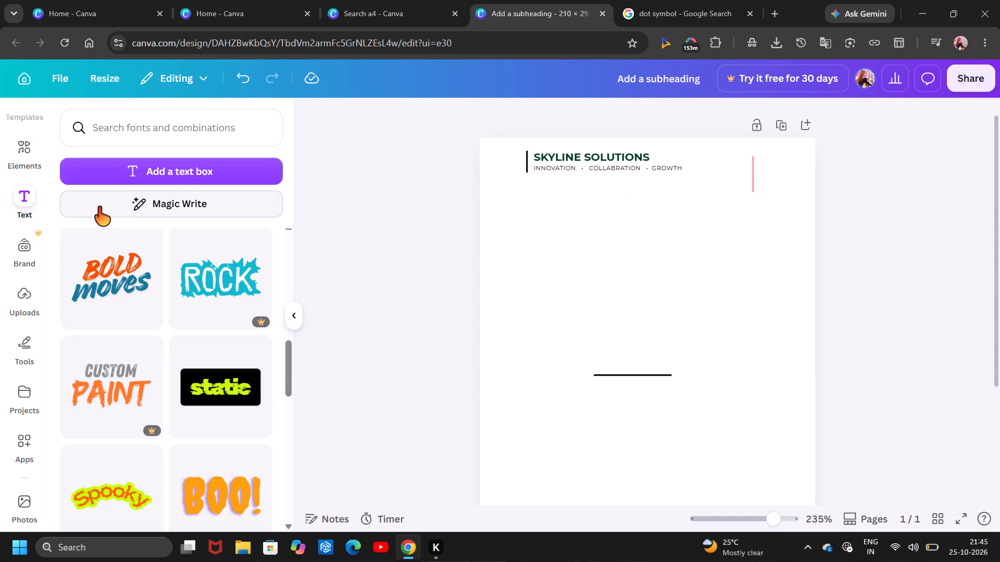
{"action": "scroll", "coordinate": [149, 411], "scroll_direction": "up", "scroll_amount": 14}
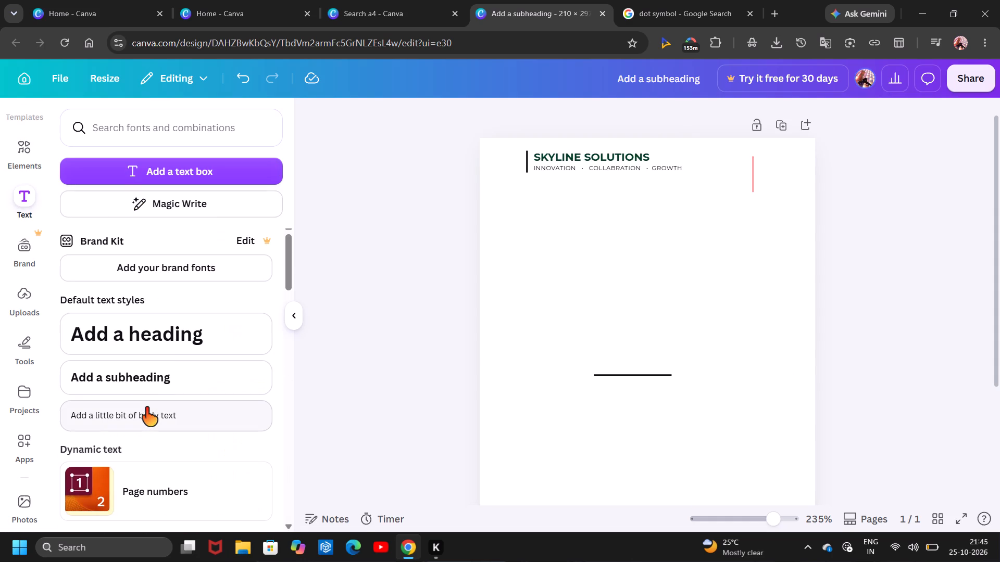
{"action": "left_click", "coordinate": [154, 416]}
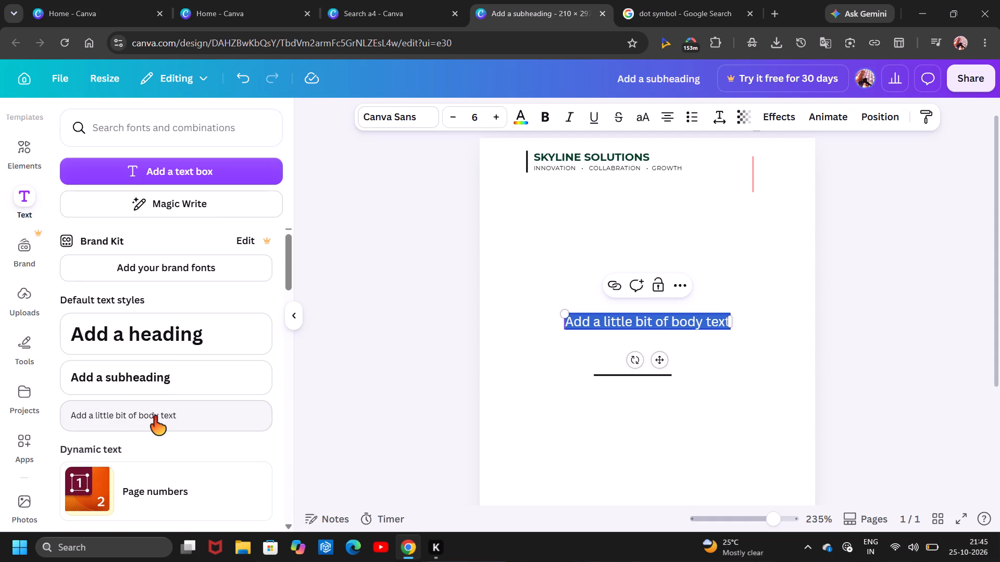
{"action": "key", "text": "BackSpace"}
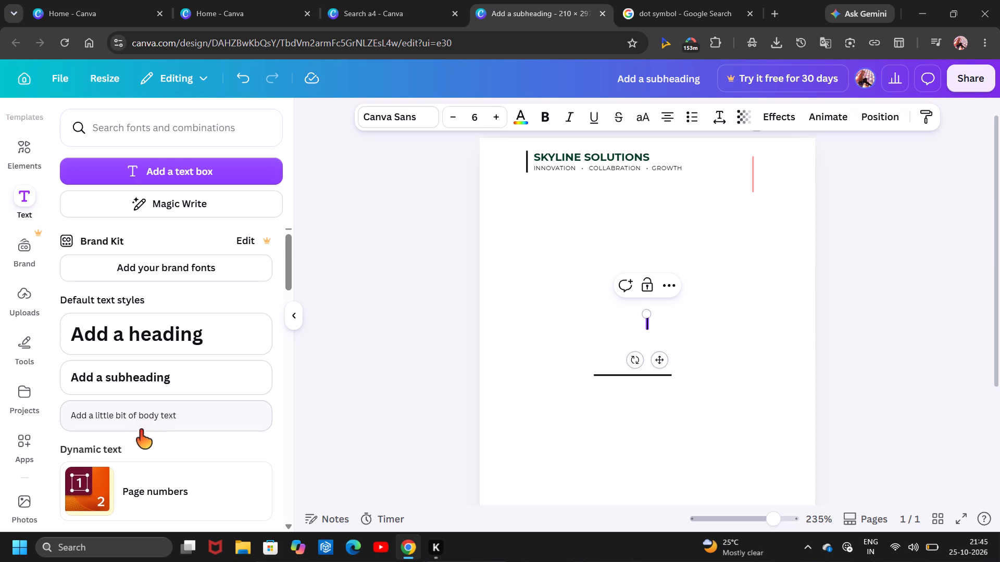
{"action": "type", "text": "bETT"}
{"action": "key", "text": "BackSpace"}
{"action": "key", "text": "BackSpace"}
{"action": "key", "text": "BackSpace"}
{"action": "key", "text": "BackSpace"}
{"action": "key", "text": "b"}
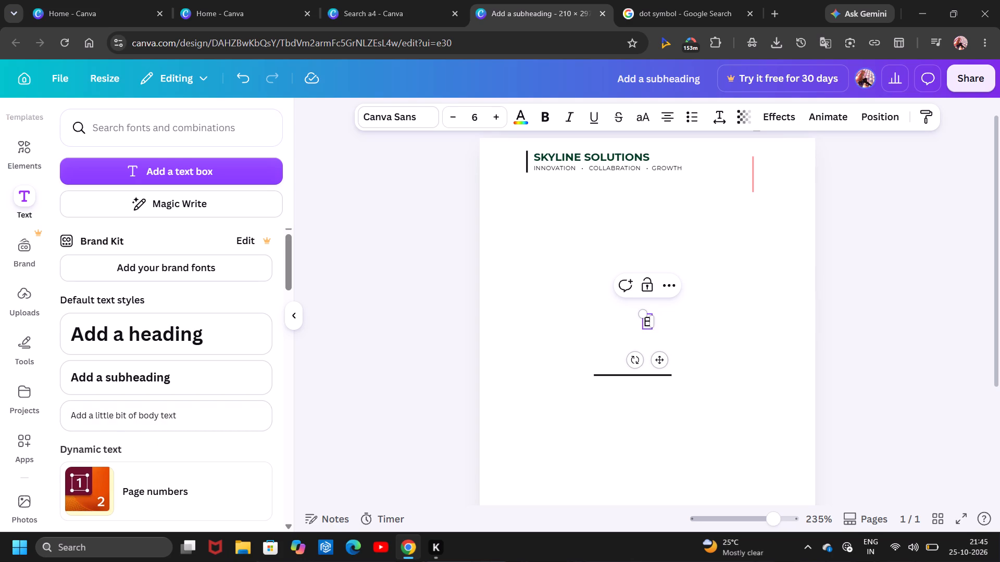
{"action": "type", "text": "etter"}
{"action": "key", "text": "space"}
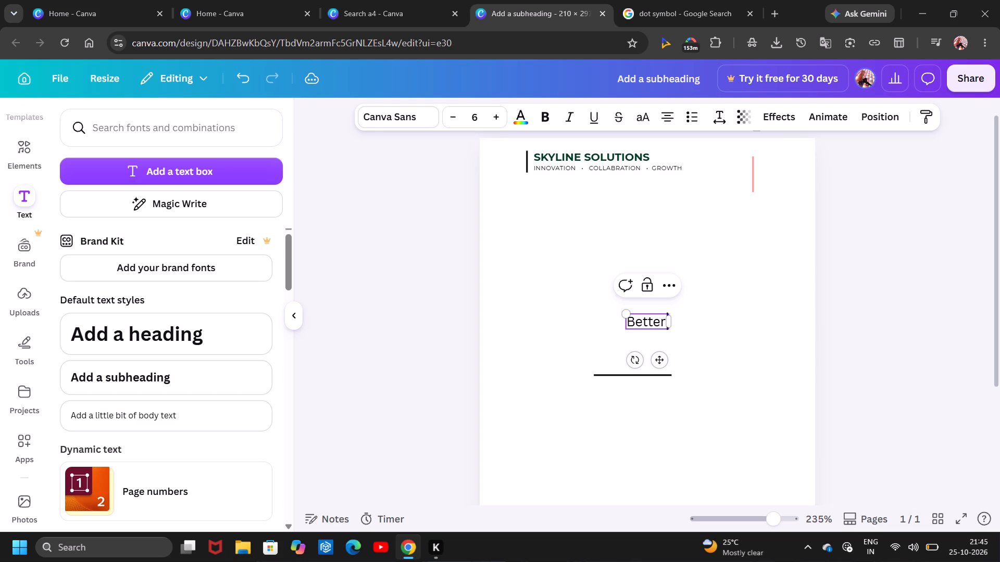
{"action": "type", "text": "people"}
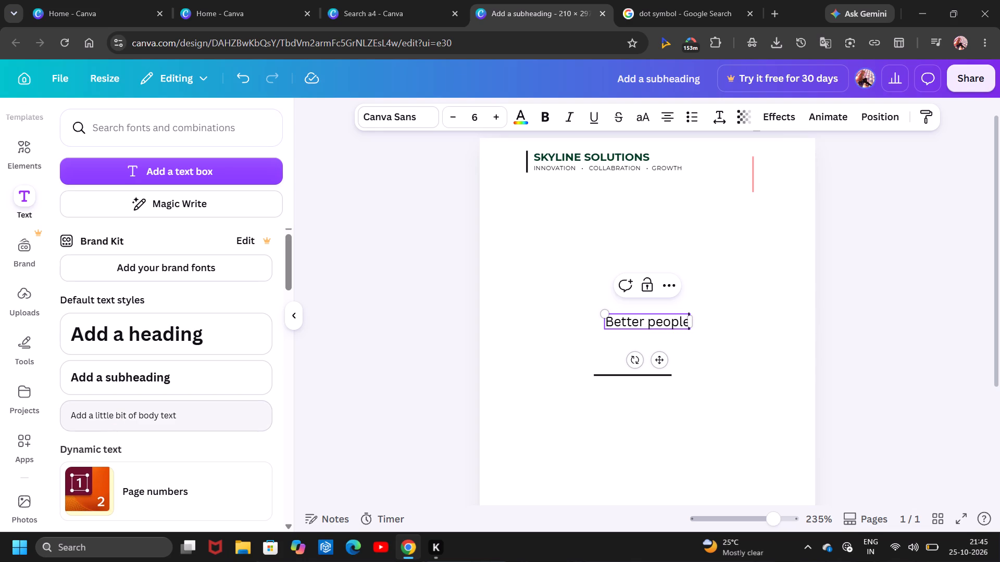
{"action": "key", "text": "space"}
Add a second line reading "Better Work" to the body text box.
{"action": "key", "text": "Return"}
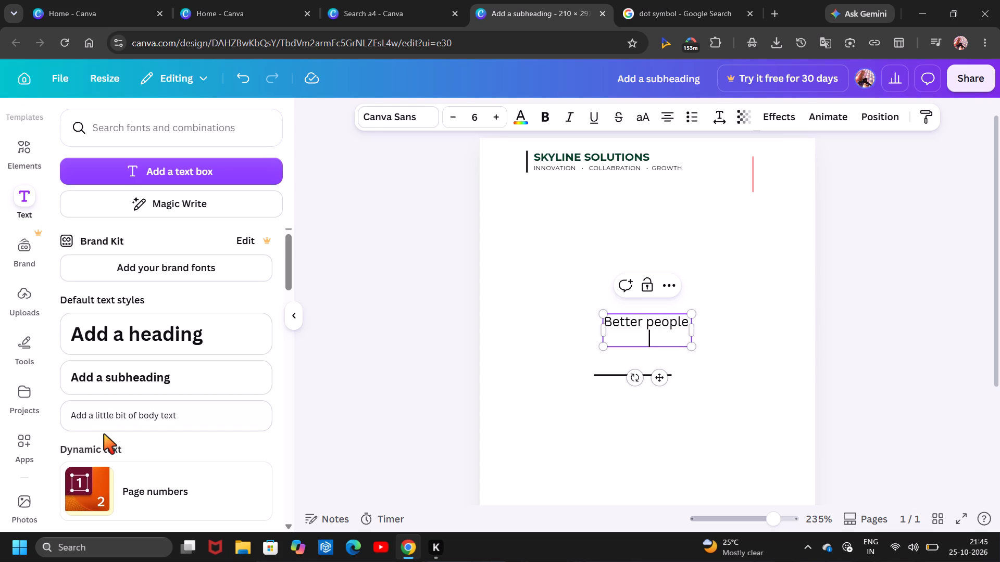
{"action": "type", "text": "Better"}
{"action": "key", "text": "space"}
{"action": "type", "text": "Work"}
{"action": "scroll", "coordinate": [84, 488], "scroll_direction": "down", "scroll_amount": 1}
{"action": "key", "text": "space"}
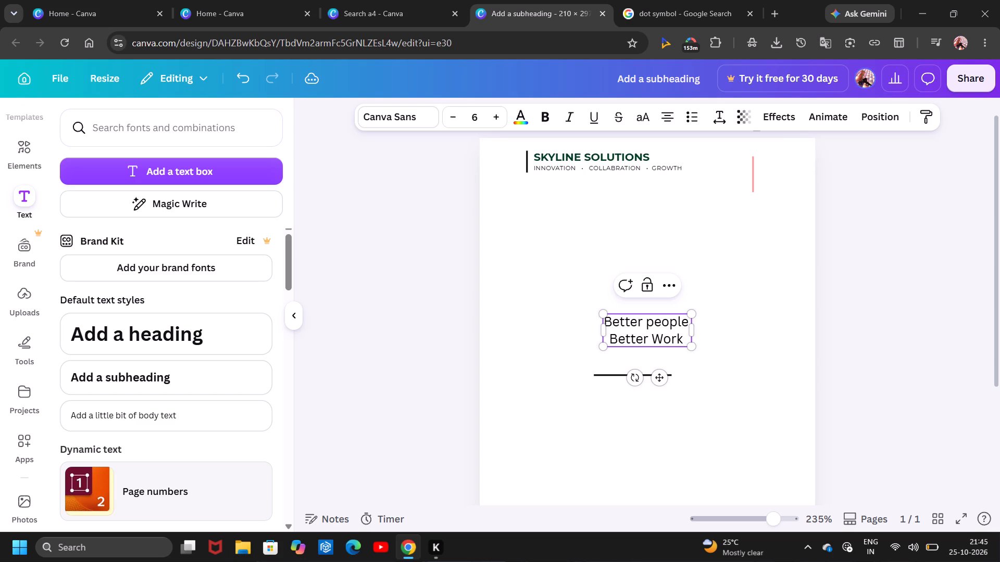
{"action": "scroll", "coordinate": [84, 488], "scroll_direction": "down", "scroll_amount": 1}
Add a third line reading "A Brighter Future." to the body text box, ending with a period.
{"action": "key", "text": "Return"}
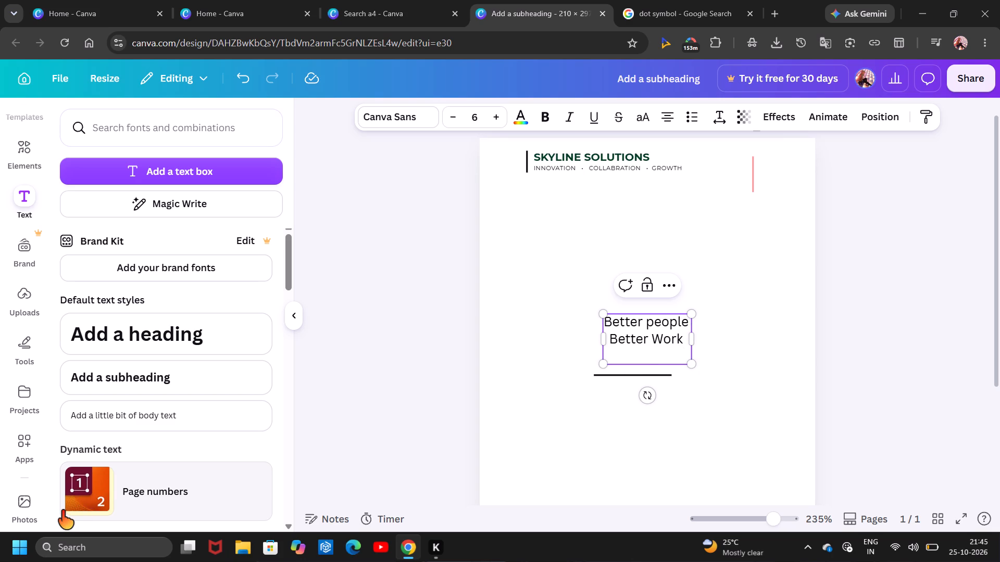
{"action": "key", "text": "shift+a"}
{"action": "scroll", "coordinate": [60, 516], "scroll_direction": "up", "scroll_amount": 1}
{"action": "key", "text": "space"}
{"action": "scroll", "coordinate": [55, 513], "scroll_direction": "up", "scroll_amount": 1}
{"action": "key", "text": "shift+b"}
{"action": "type", "text": "righter"}
{"action": "key", "text": "space"}
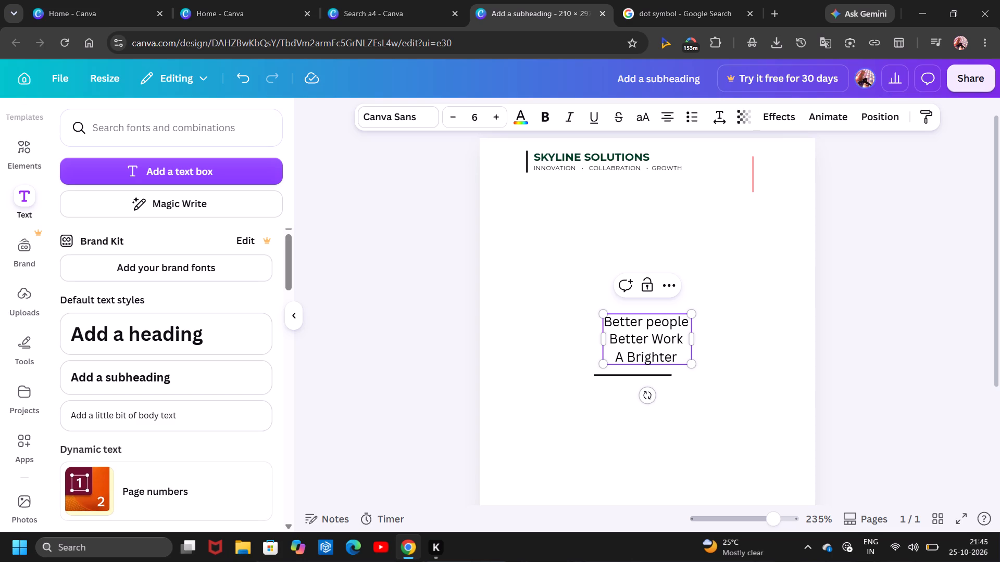
{"action": "type", "text": "Future"}
{"action": "key", "text": "space"}
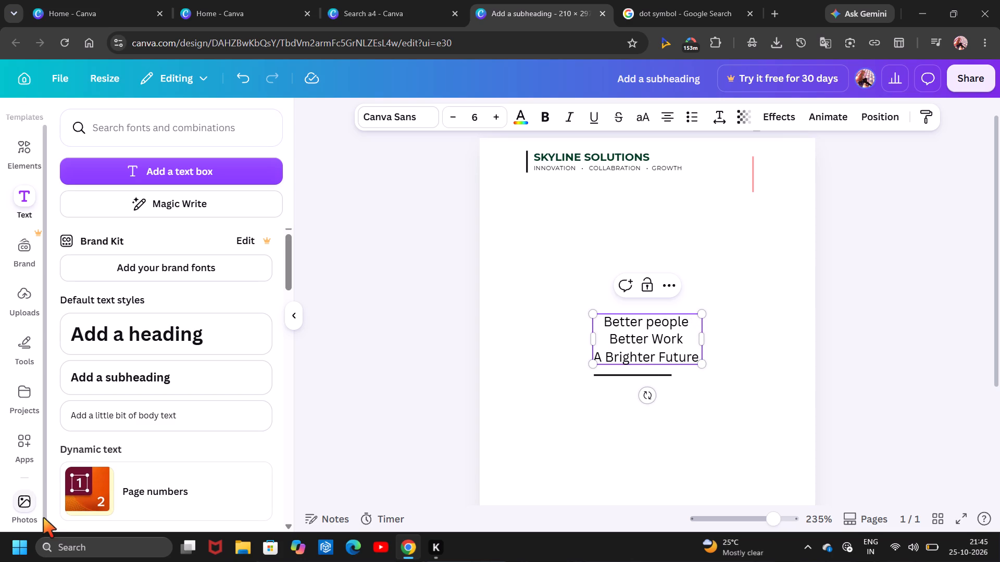
{"action": "key", "text": "BackSpace"}
{"action": "key", "text": "period"}
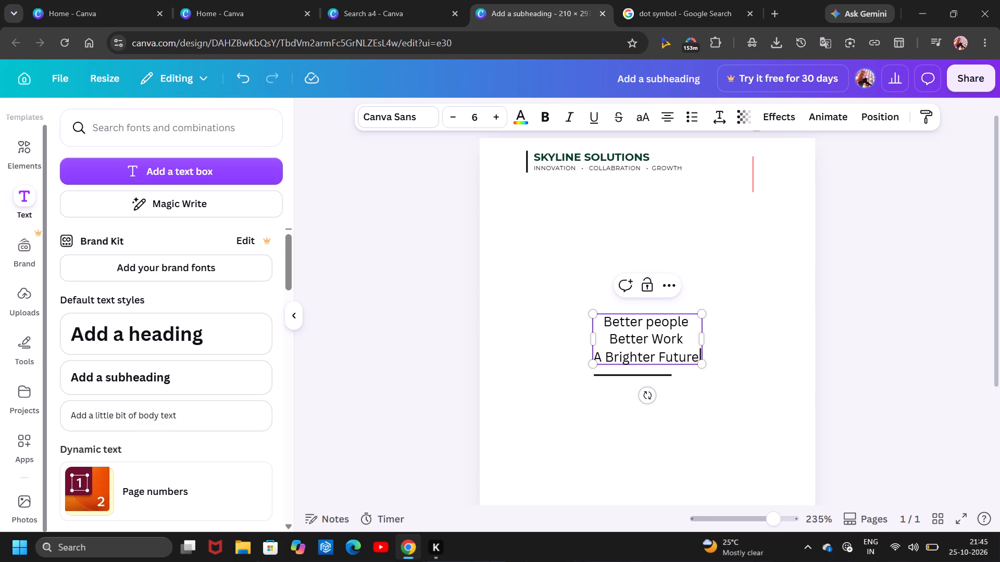
{"action": "key", "text": "BackSpace"}
{"action": "key", "text": "period"}
Left-align all three lines of the slogan text.
{"action": "scroll", "coordinate": [43, 518], "scroll_direction": "right", "scroll_amount": 1}
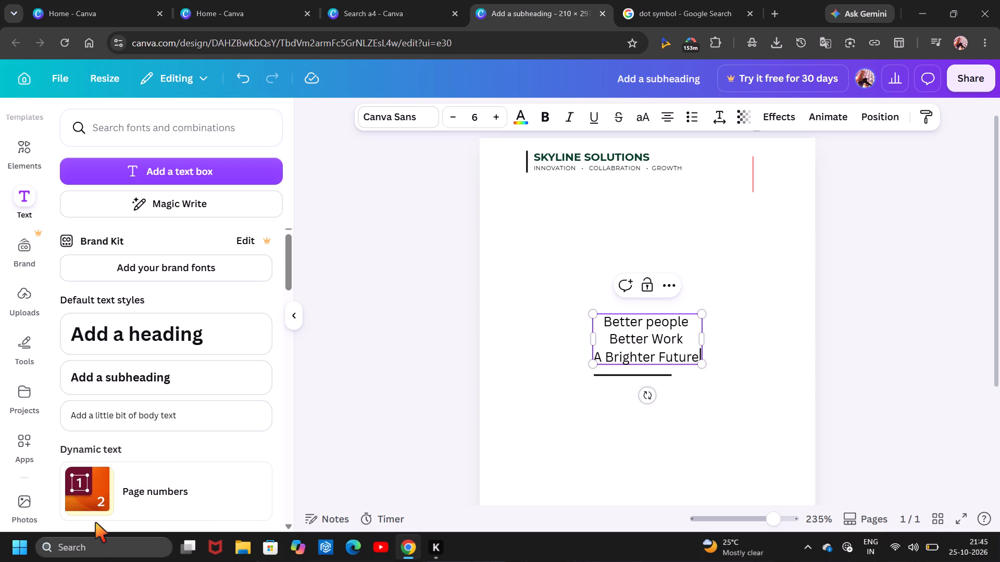
{"action": "double_click", "coordinate": [645, 330]}
{"action": "left_click_drag", "start_coordinate": [645, 330], "coordinate": [669, 373]}
{"action": "left_click", "coordinate": [617, 321]}
{"action": "left_click_drag", "start_coordinate": [617, 321], "coordinate": [659, 369]}
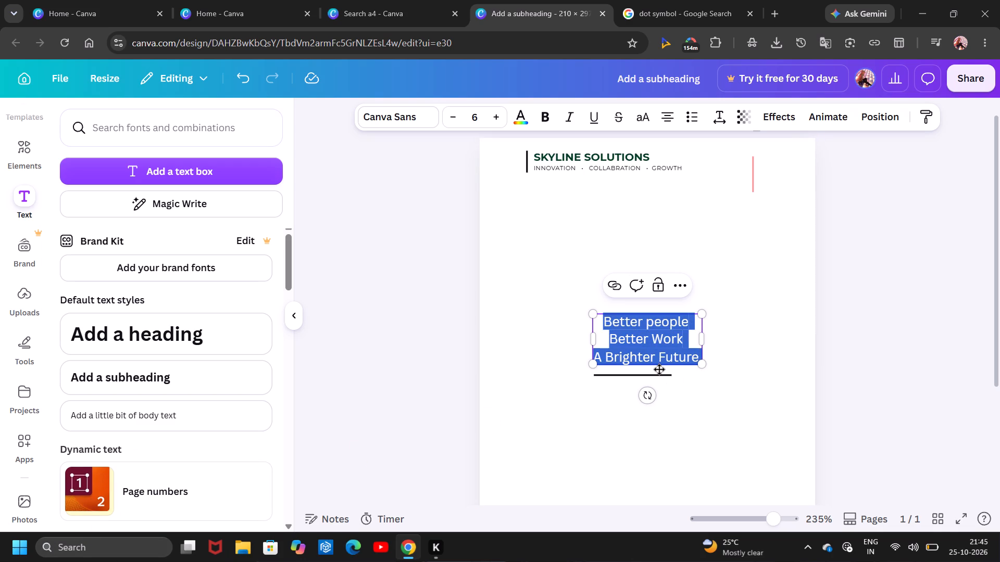
{"action": "left_click", "coordinate": [669, 111]}
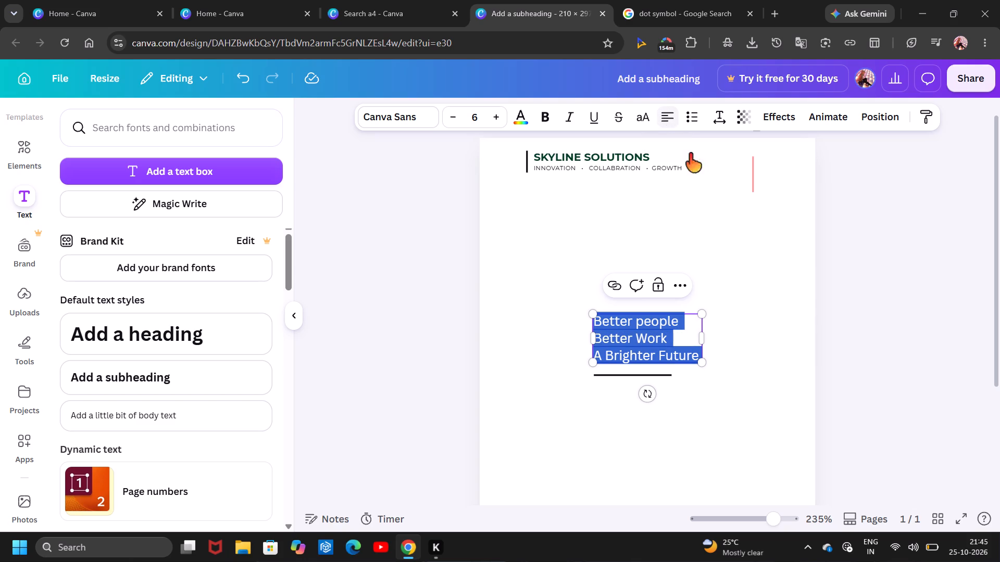
{"action": "left_click", "coordinate": [764, 383]}
Italicize the whole slogan text box and set its font size to 4.
{"action": "left_click", "coordinate": [678, 344]}
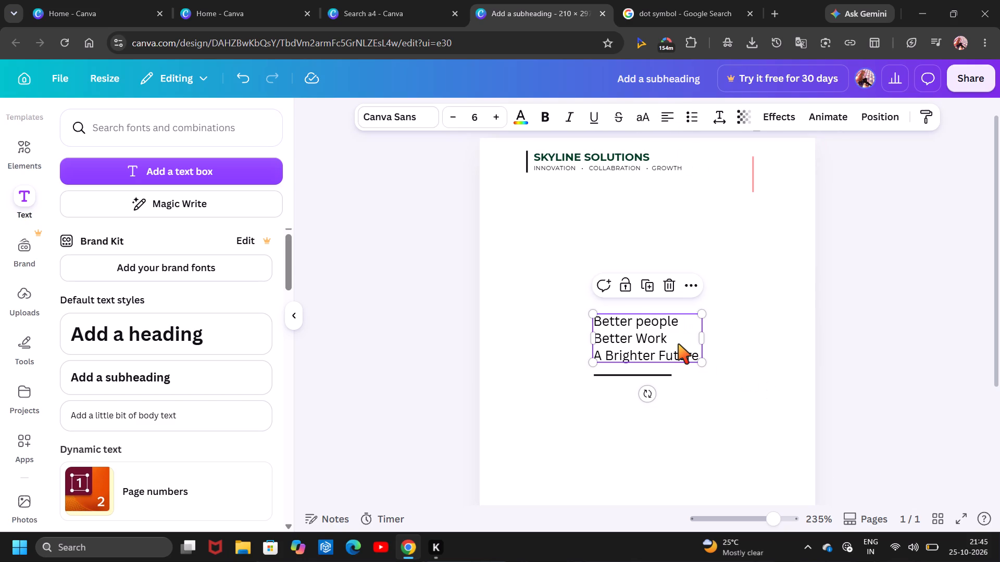
{"action": "left_click", "coordinate": [565, 121]}
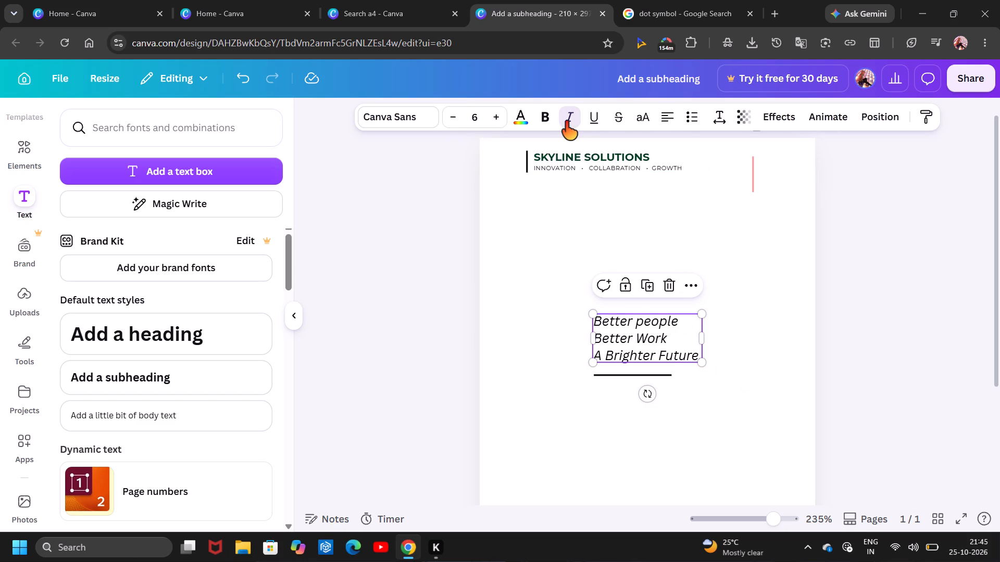
{"action": "left_click", "coordinate": [454, 118]}
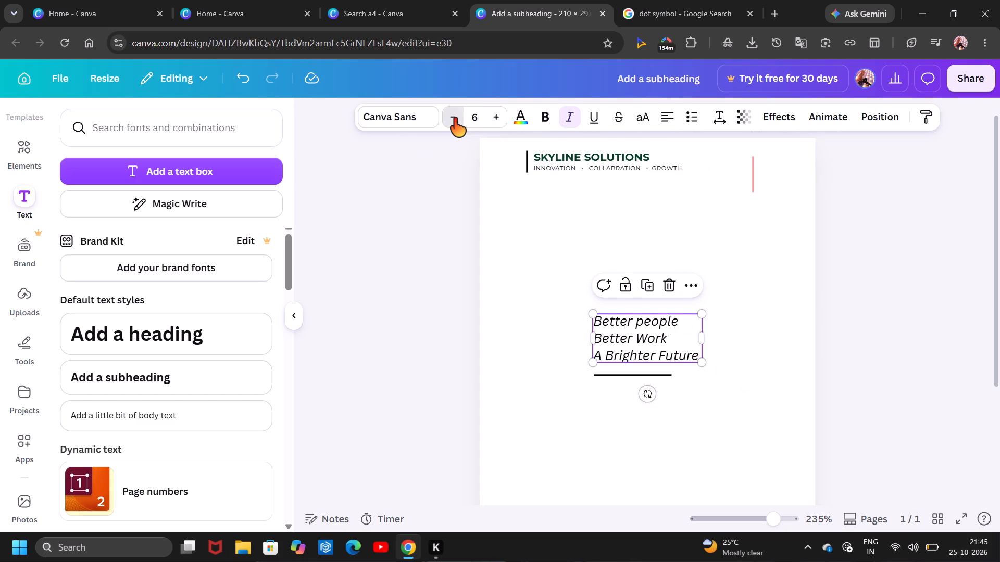
{"action": "left_click", "coordinate": [454, 118]}
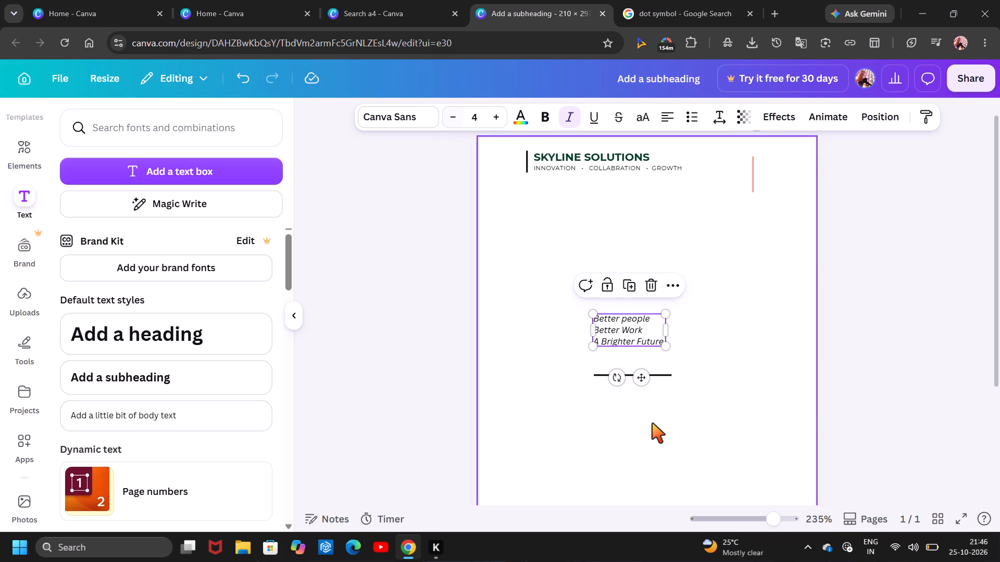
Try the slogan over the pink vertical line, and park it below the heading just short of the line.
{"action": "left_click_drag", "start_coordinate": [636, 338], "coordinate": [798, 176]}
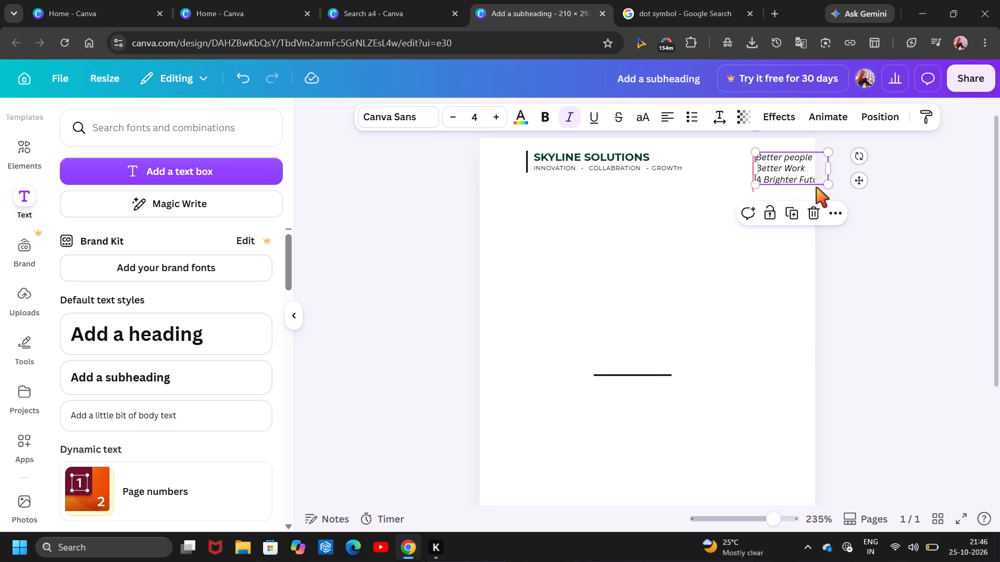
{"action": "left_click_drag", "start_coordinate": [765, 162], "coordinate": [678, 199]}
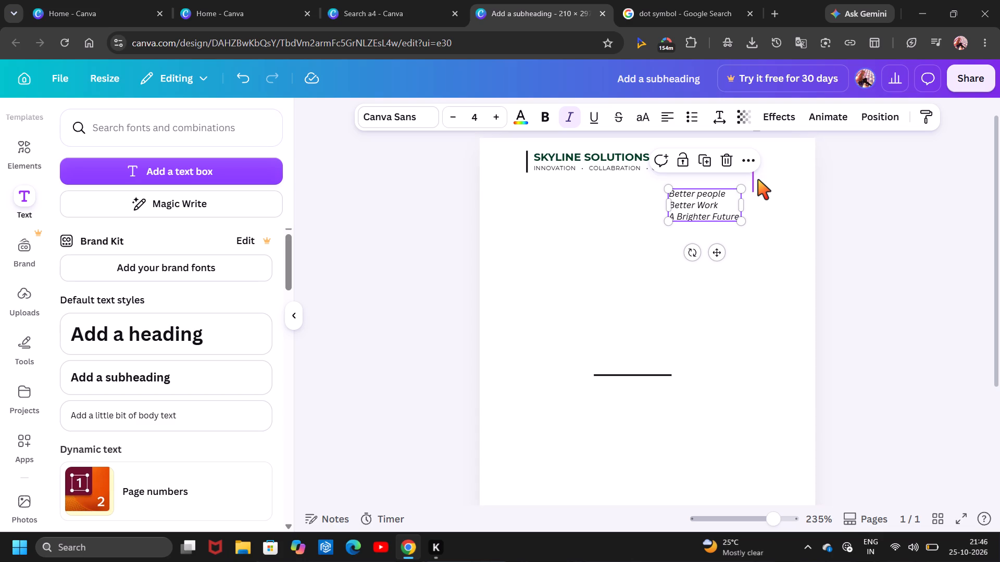
Move the pink vertical line toward the tagline to make room for the slogan beside it.
{"action": "left_click", "coordinate": [751, 180]}
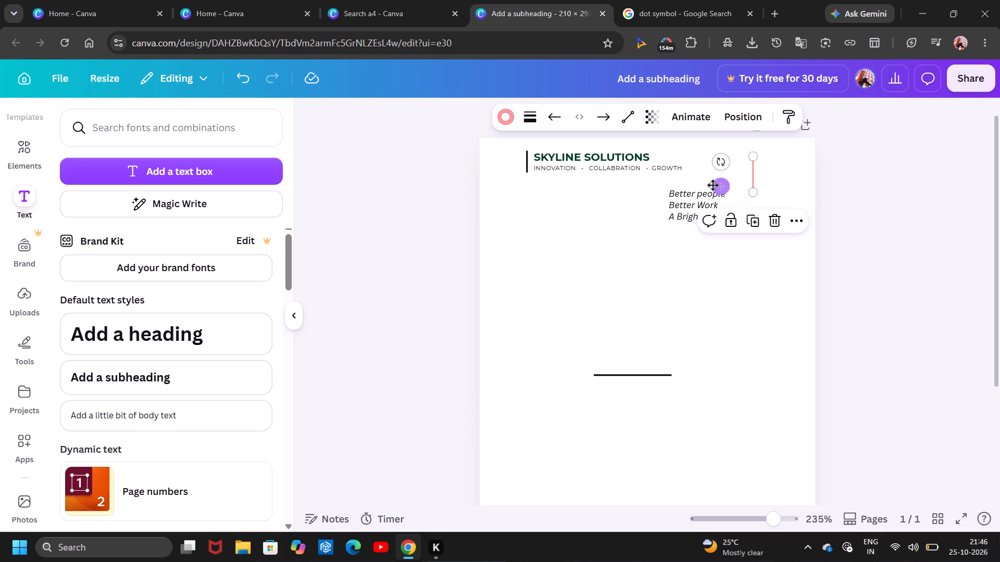
{"action": "left_click_drag", "start_coordinate": [721, 191], "coordinate": [697, 190]}
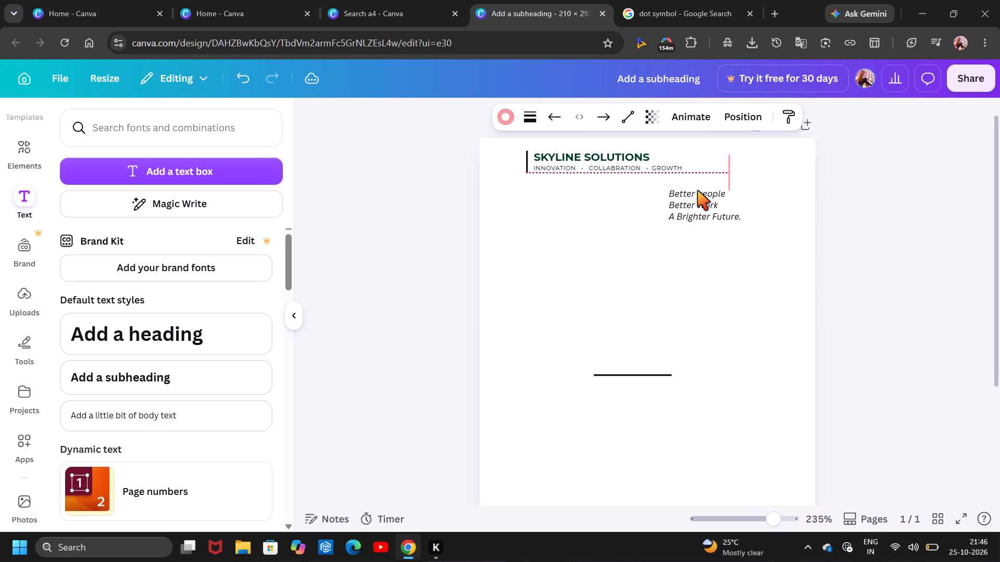
{"action": "left_click_drag", "start_coordinate": [697, 190], "coordinate": [698, 189]}
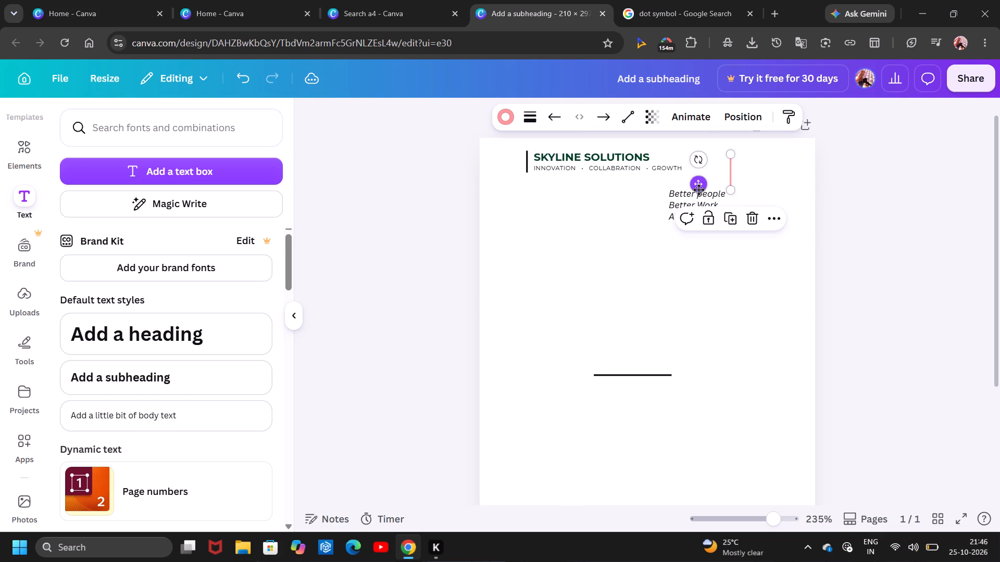
Place the slogan just to the right of the pink vertical line and scale it down to font size 3.5.
{"action": "left_click", "coordinate": [695, 200]}
{"action": "left_click_drag", "start_coordinate": [695, 200], "coordinate": [762, 168]}
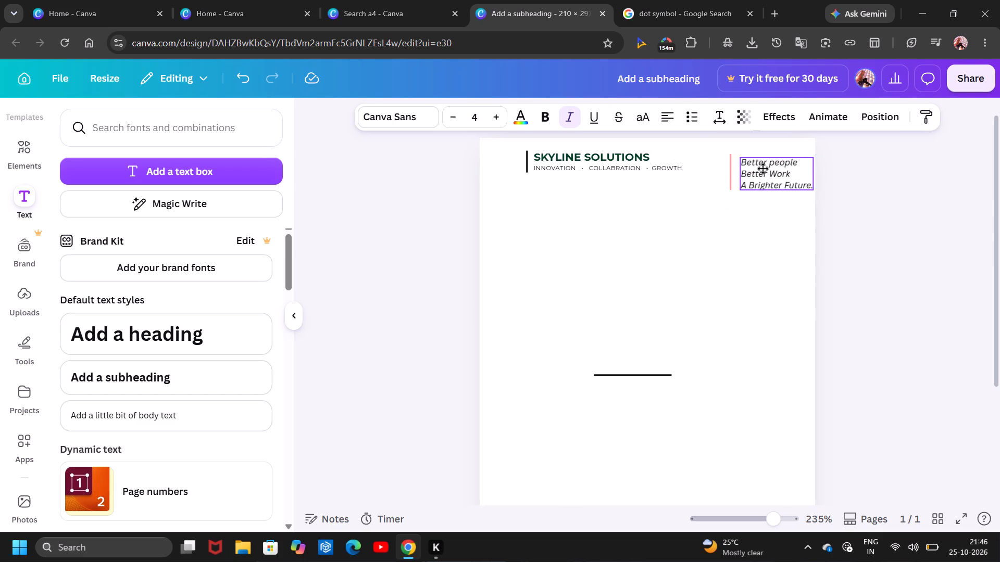
{"action": "left_click_drag", "start_coordinate": [762, 168], "coordinate": [762, 167]}
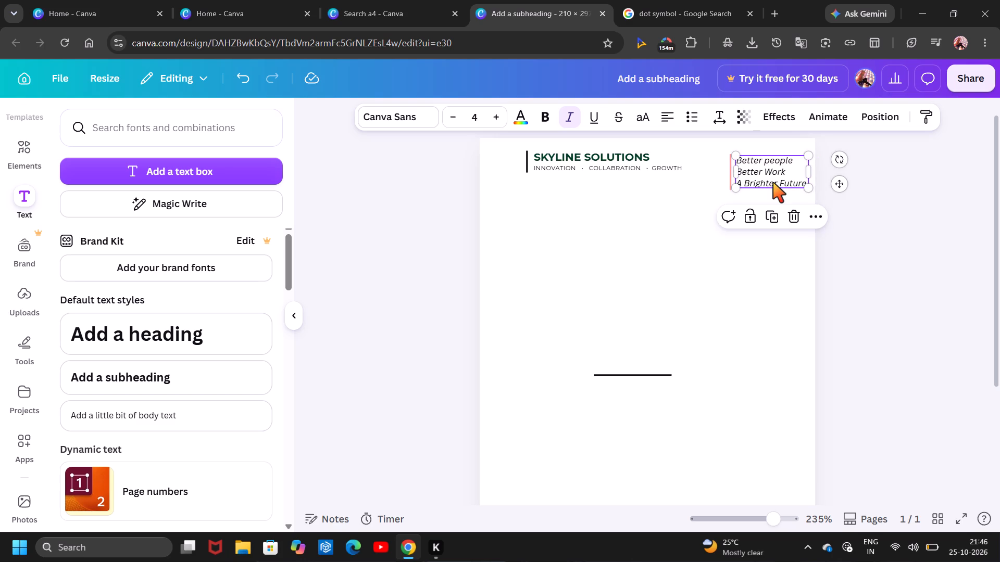
{"action": "left_click_drag", "start_coordinate": [810, 189], "coordinate": [801, 186]}
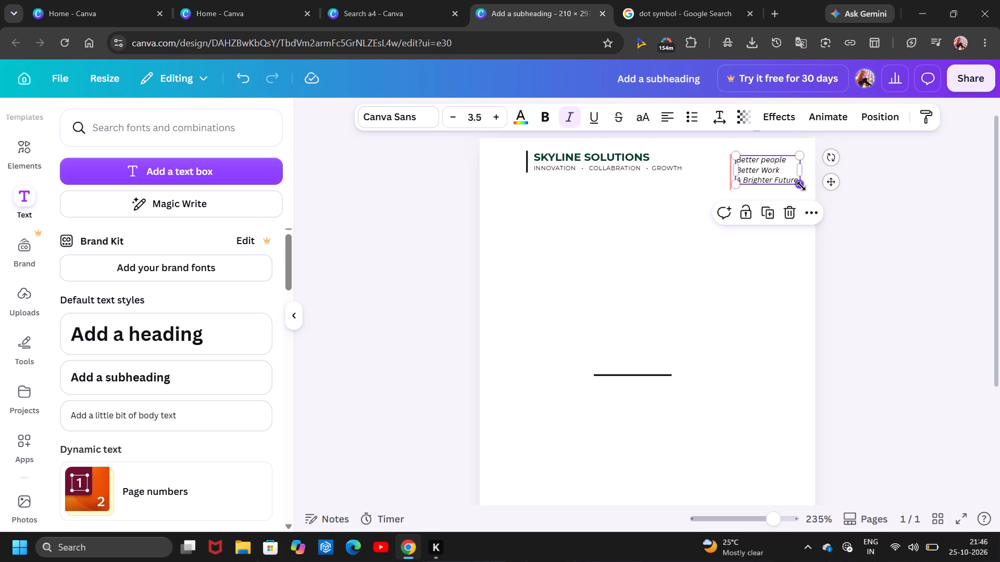
{"action": "left_click", "coordinate": [759, 163]}
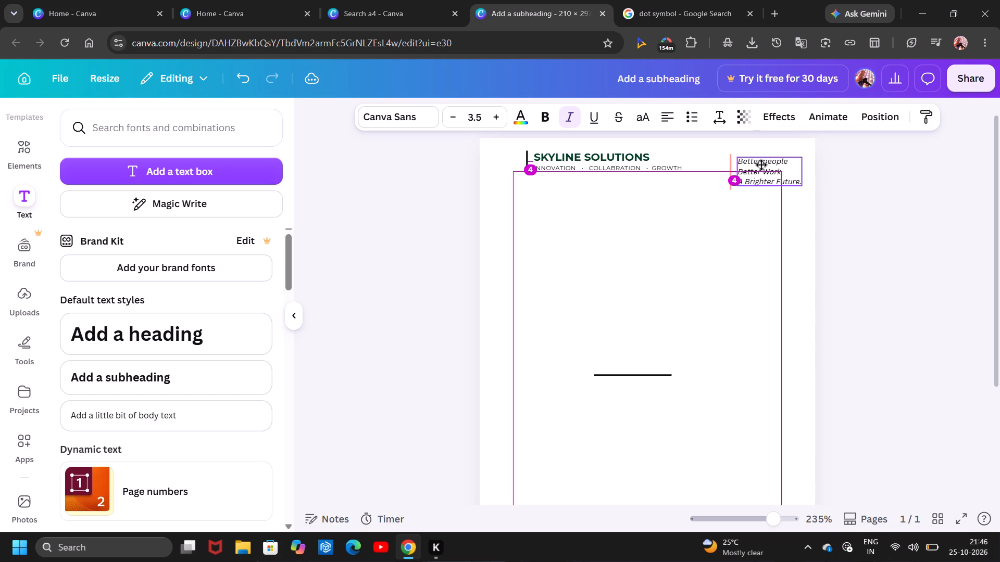
{"action": "left_click", "coordinate": [909, 186]}
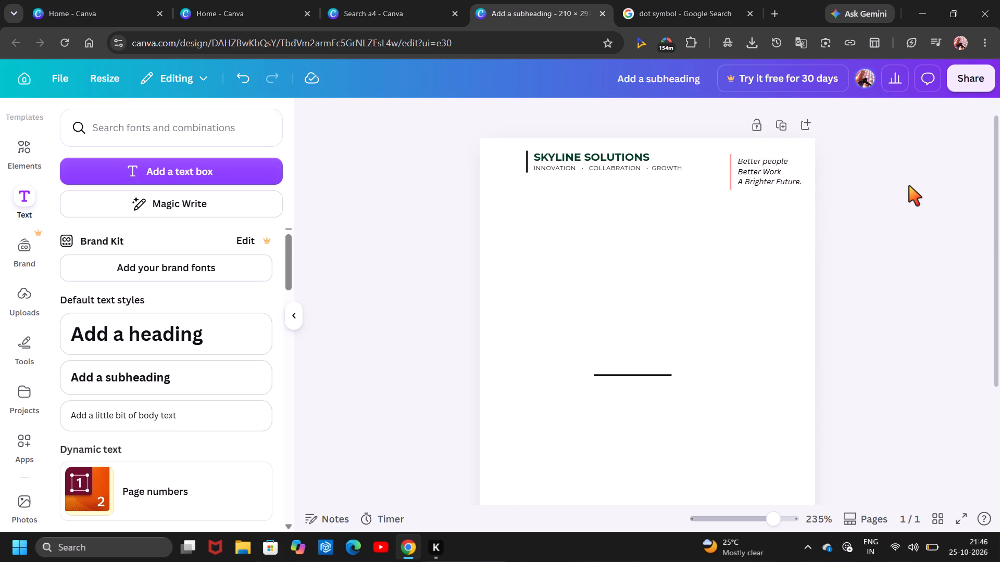
Shift the pink vertical line slightly away from the slogan and center it vertically beside the three lines.
{"action": "left_click", "coordinate": [732, 181]}
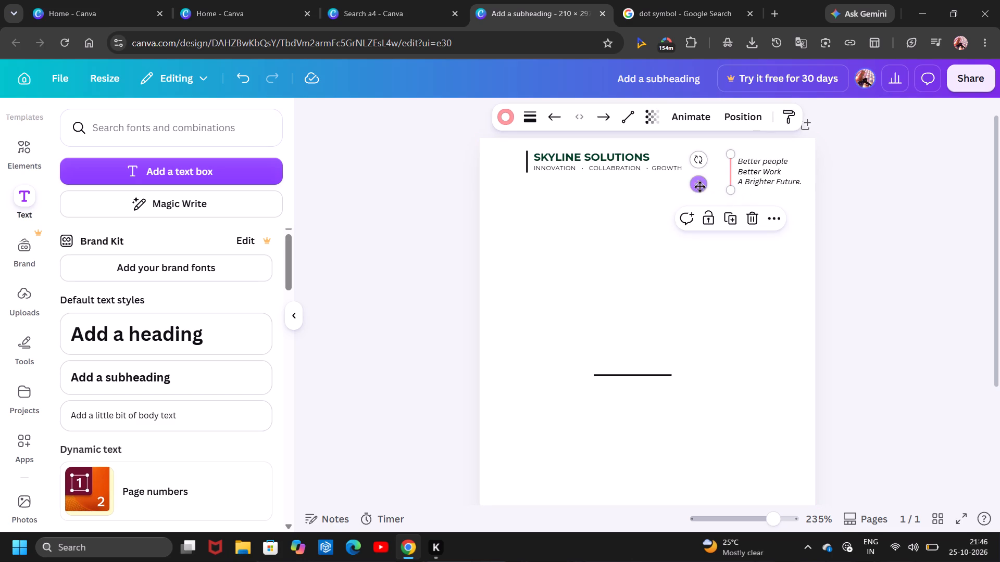
{"action": "left_click_drag", "start_coordinate": [697, 184], "coordinate": [694, 184]}
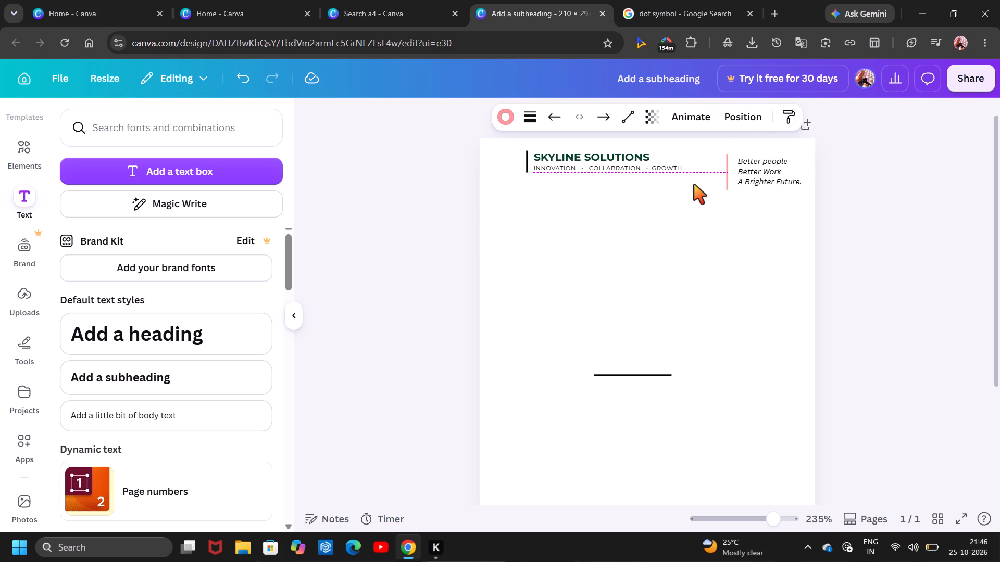
{"action": "left_click_drag", "start_coordinate": [694, 184], "coordinate": [691, 183]}
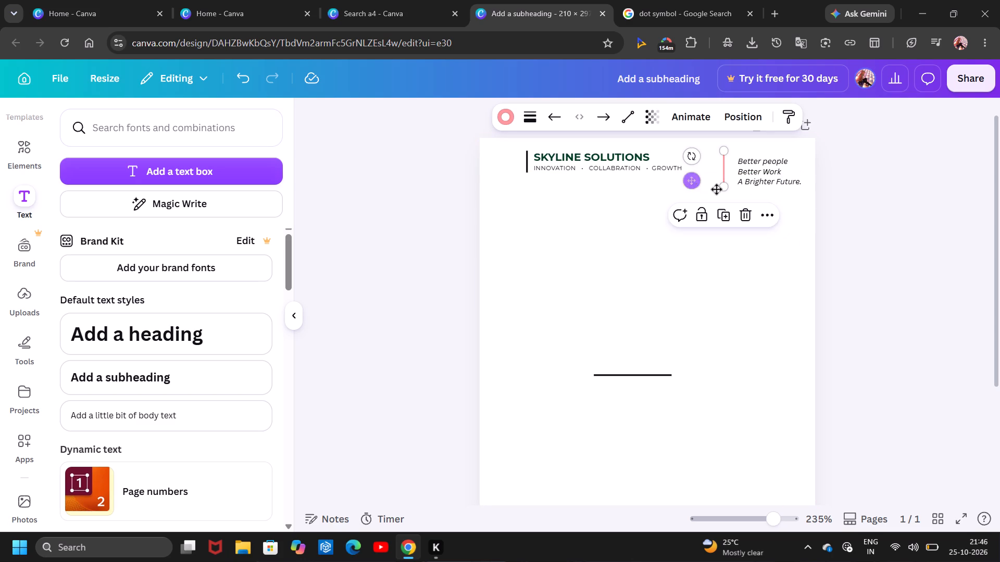
{"action": "left_click", "coordinate": [831, 295]}
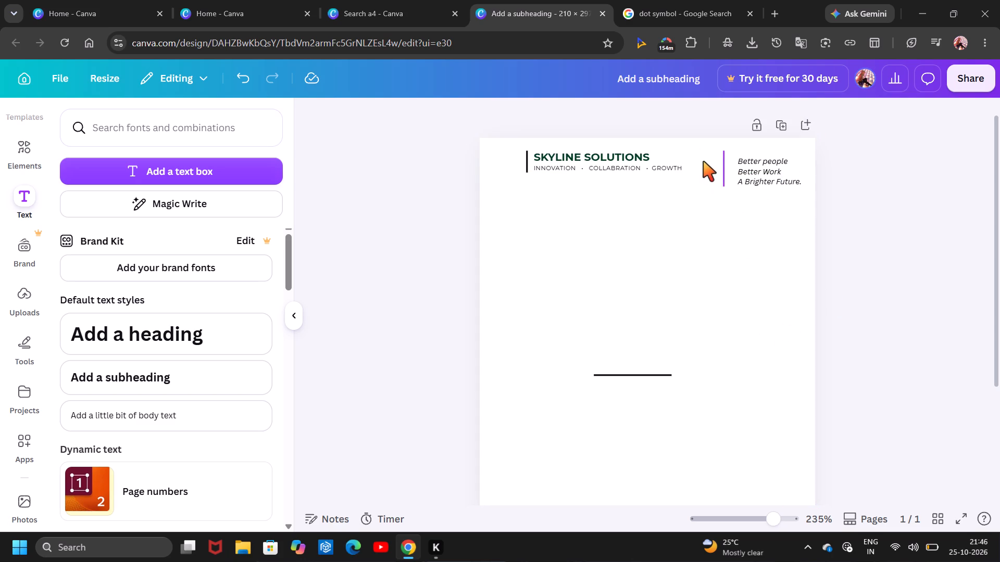
{"action": "left_click", "coordinate": [723, 180]}
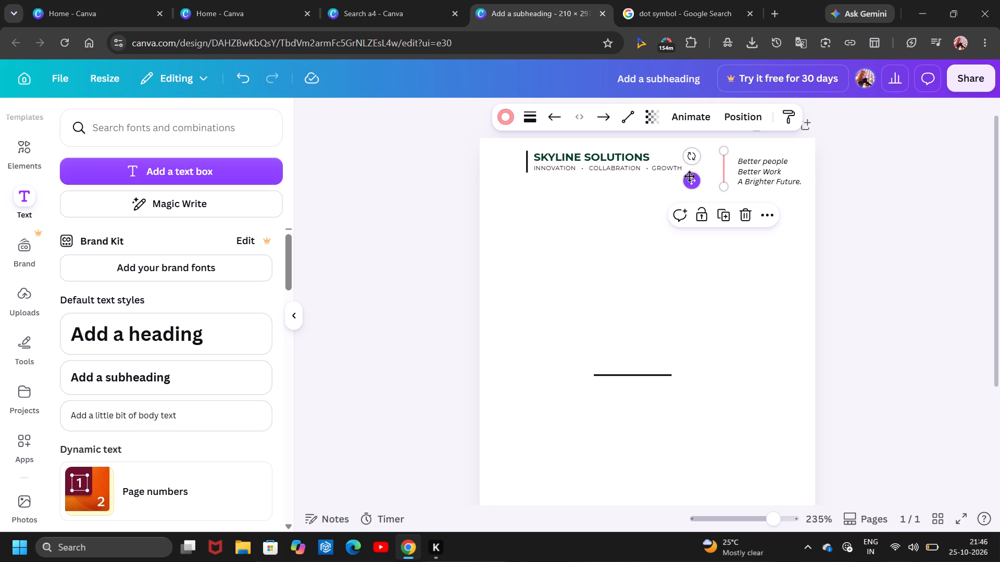
{"action": "left_click", "coordinate": [689, 176]}
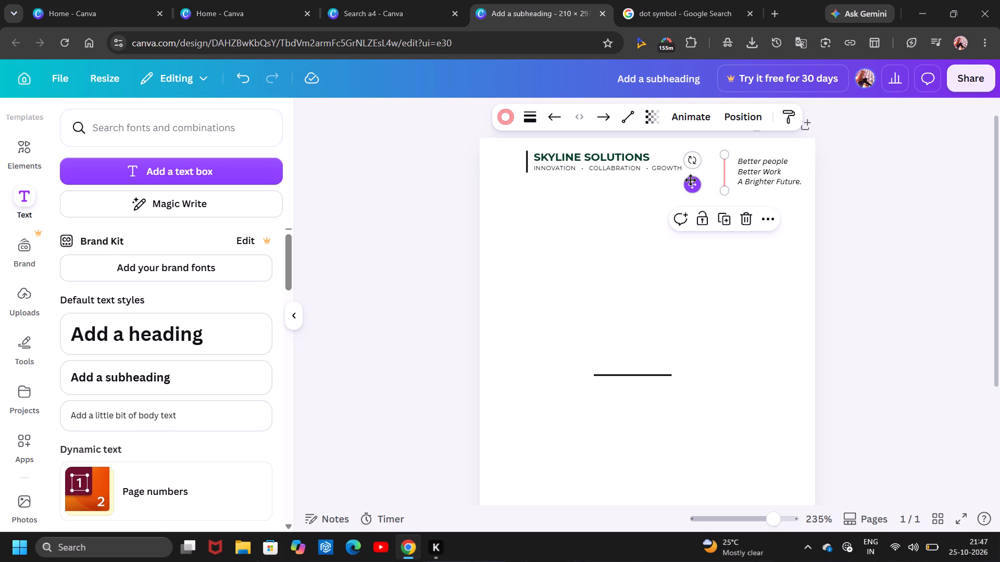
{"action": "left_click", "coordinate": [596, 325]}
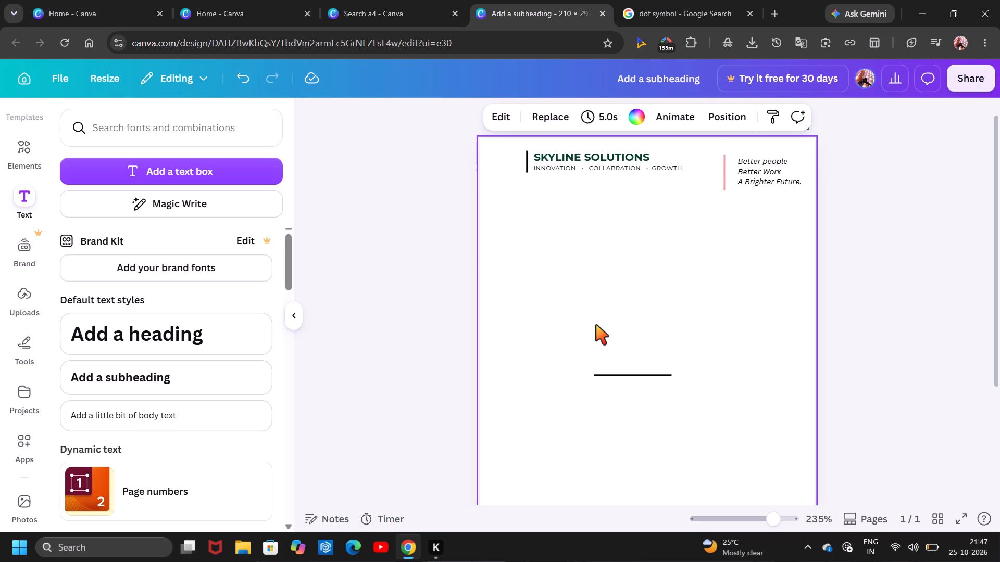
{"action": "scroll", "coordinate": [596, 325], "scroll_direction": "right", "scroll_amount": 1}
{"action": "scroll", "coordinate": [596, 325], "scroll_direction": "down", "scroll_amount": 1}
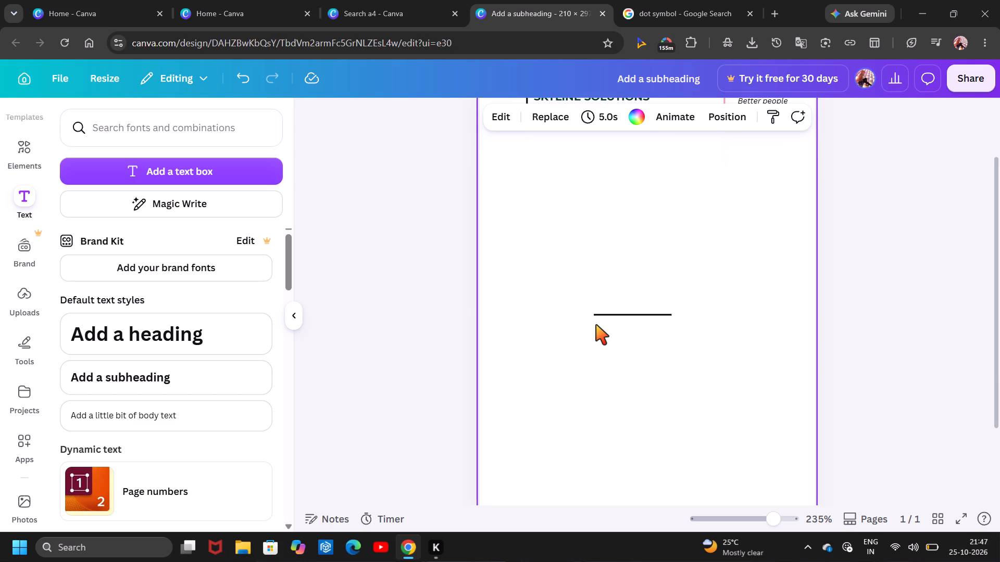
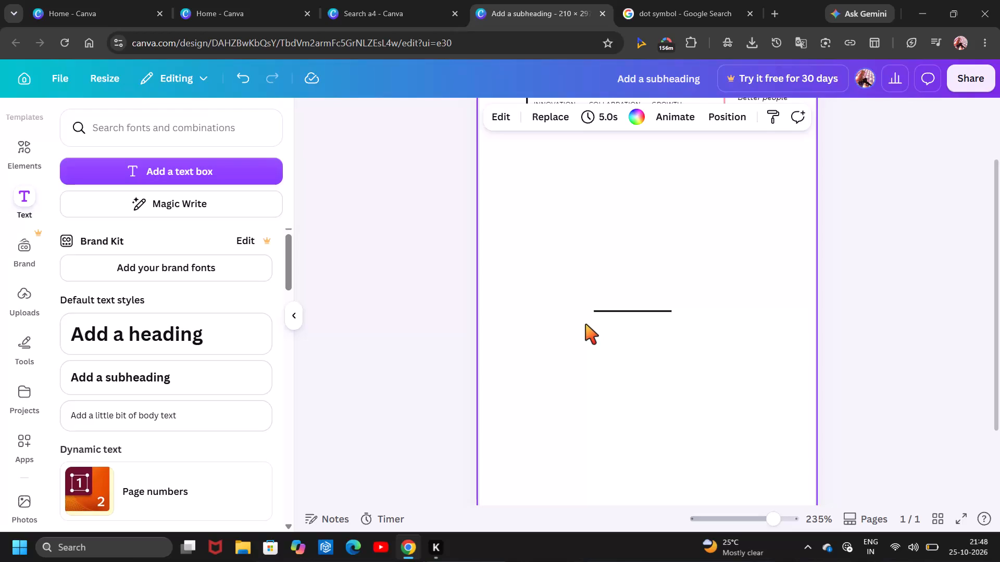
Browse the recently used shapes and the complete list of shape categories for an element suited to the letterhead.
{"action": "left_click", "coordinate": [26, 163]}
{"action": "scroll", "coordinate": [156, 293], "scroll_direction": "up", "scroll_amount": 1}
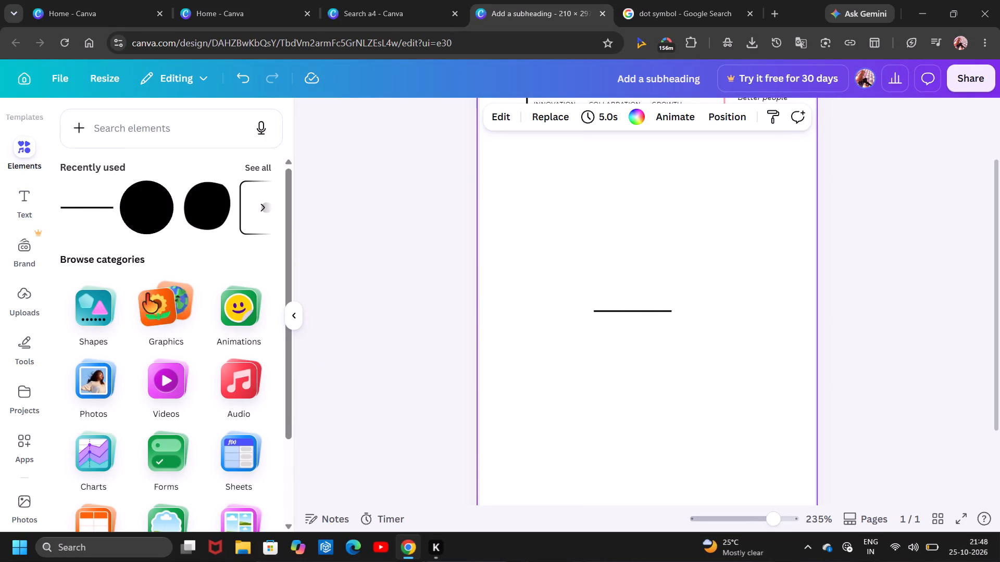
{"action": "left_click", "coordinate": [73, 320]}
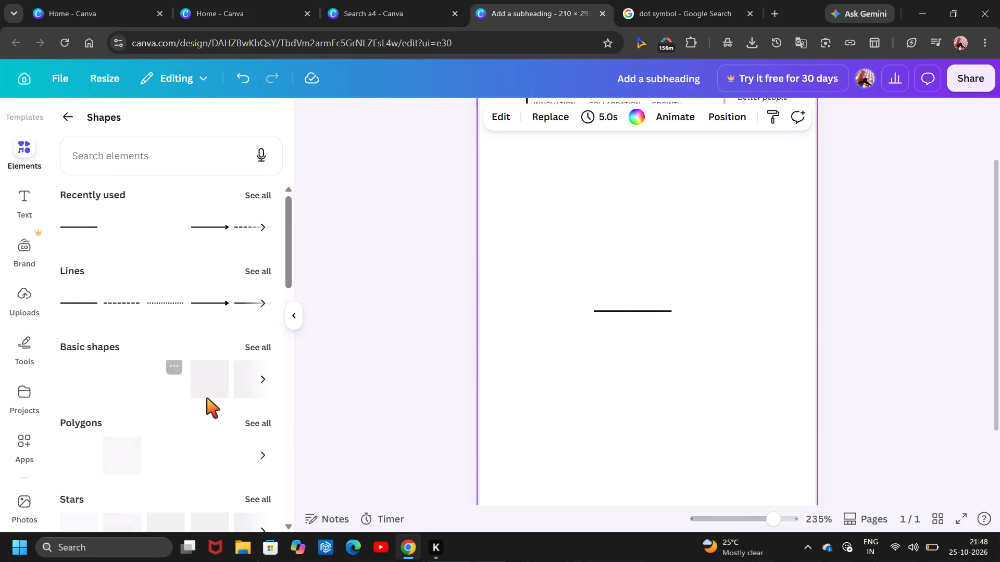
{"action": "left_click", "coordinate": [262, 196]}
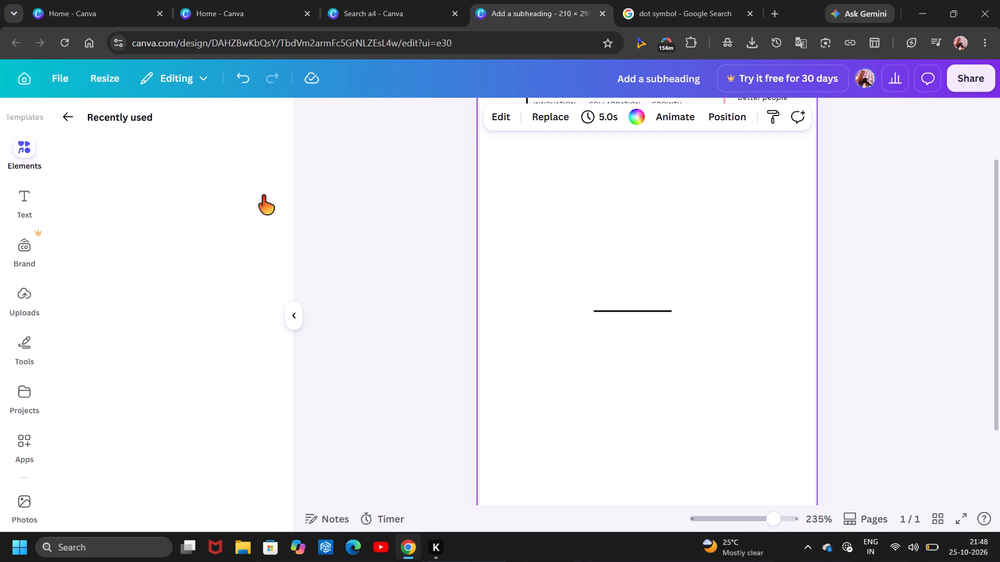
{"action": "scroll", "coordinate": [162, 436], "scroll_direction": "down", "scroll_amount": 4}
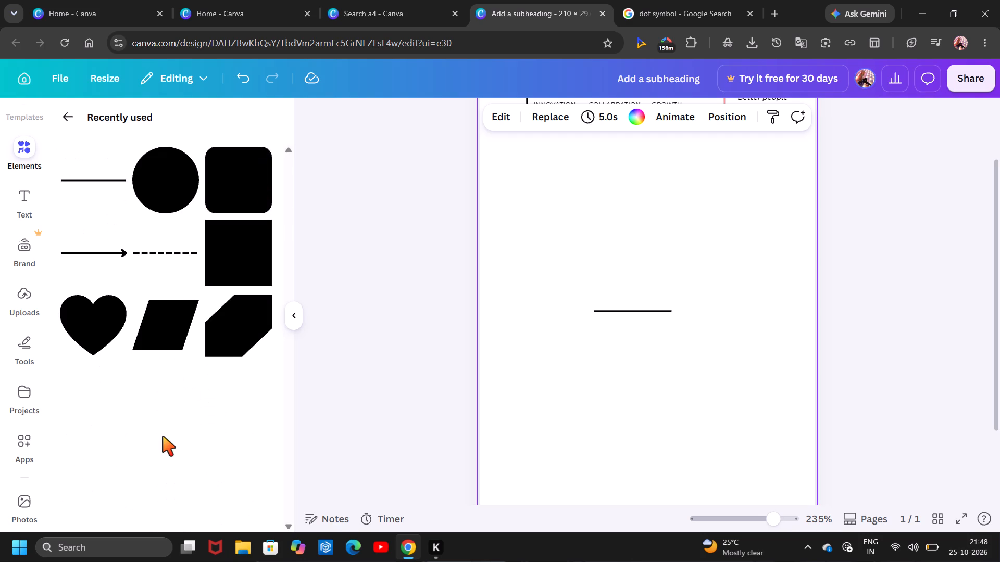
{"action": "scroll", "coordinate": [162, 436], "scroll_direction": "up", "scroll_amount": 2}
{"action": "left_click", "coordinate": [67, 117]}
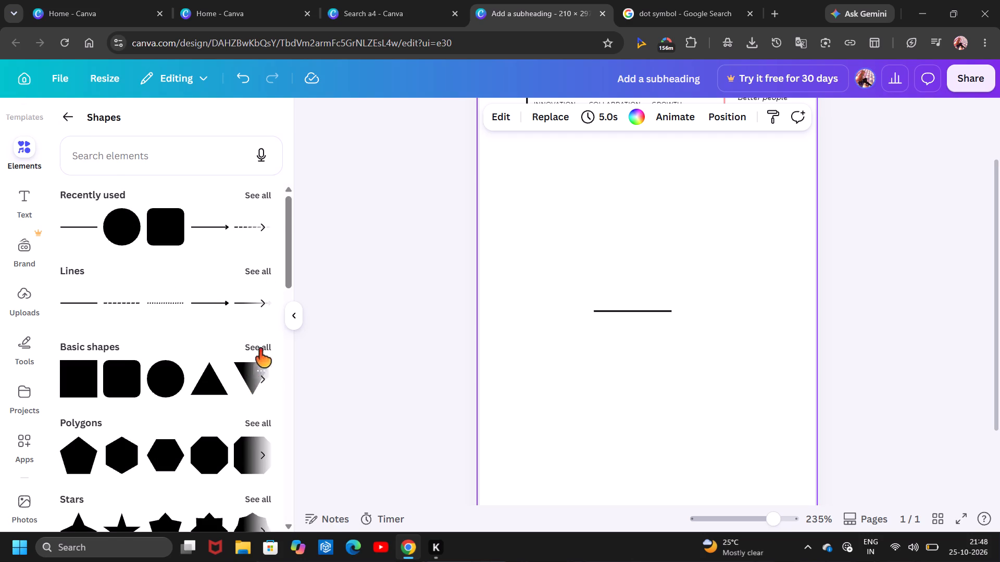
{"action": "scroll", "coordinate": [236, 413], "scroll_direction": "down", "scroll_amount": 6}
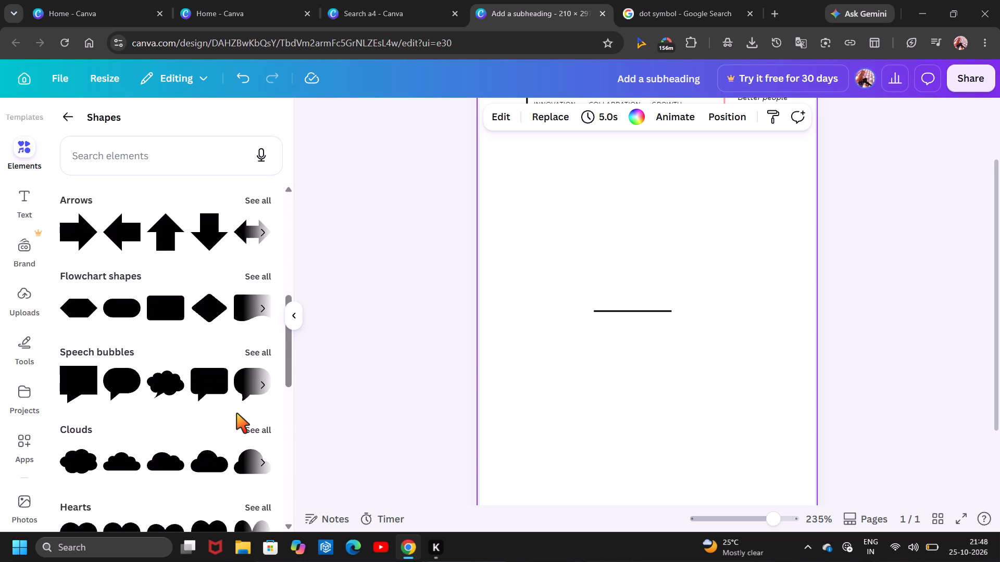
{"action": "scroll", "coordinate": [236, 413], "scroll_direction": "down", "scroll_amount": 10}
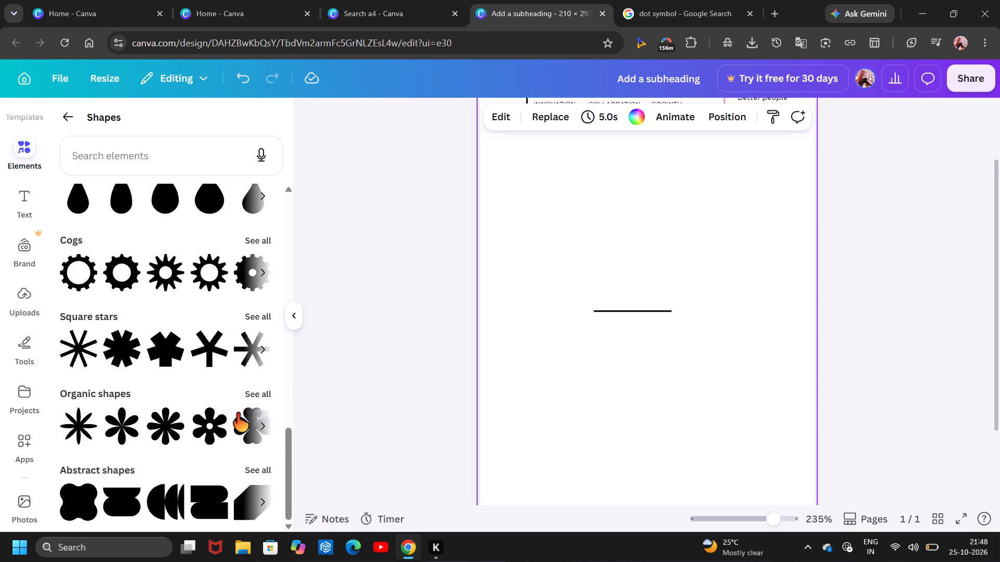
{"action": "scroll", "coordinate": [236, 413], "scroll_direction": "up", "scroll_amount": 9}
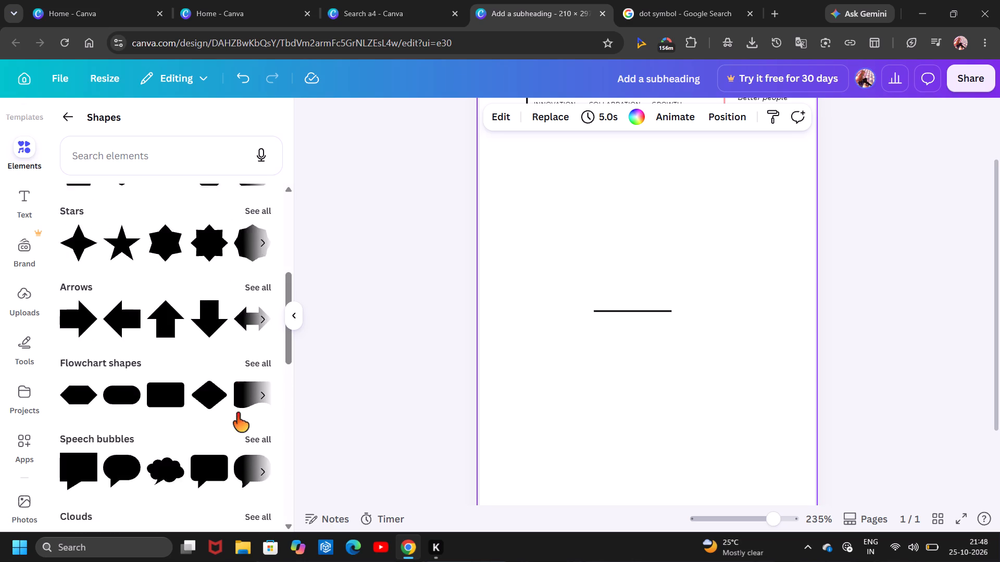
{"action": "scroll", "coordinate": [236, 413], "scroll_direction": "up", "scroll_amount": 2}
Look through the full basic shapes collection and the shape categories from polygons to banners.
{"action": "left_click", "coordinate": [267, 346]}
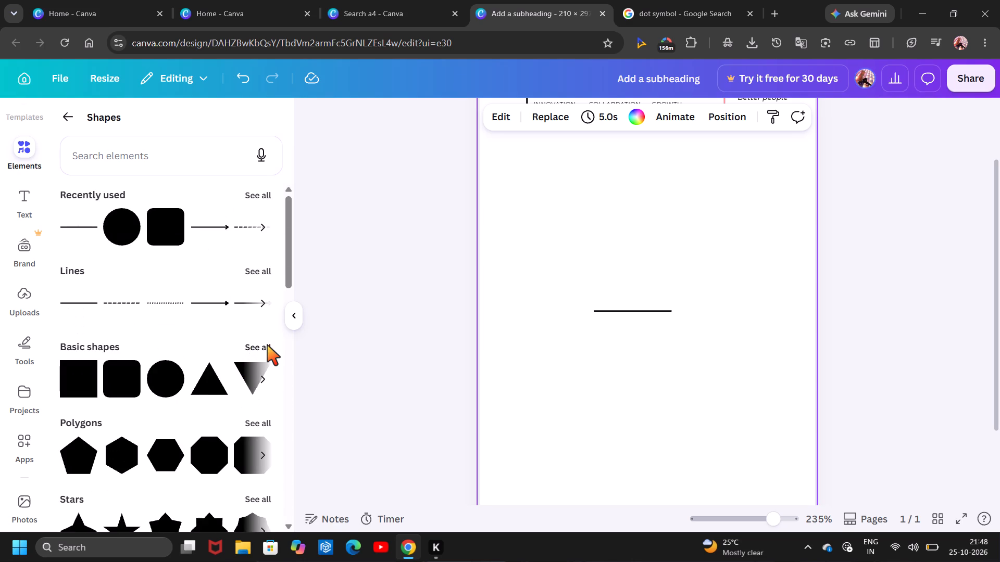
{"action": "scroll", "coordinate": [267, 346], "scroll_direction": "down", "scroll_amount": 3}
{"action": "scroll", "coordinate": [267, 346], "scroll_direction": "up", "scroll_amount": 6}
{"action": "scroll", "coordinate": [267, 346], "scroll_direction": "down", "scroll_amount": 8}
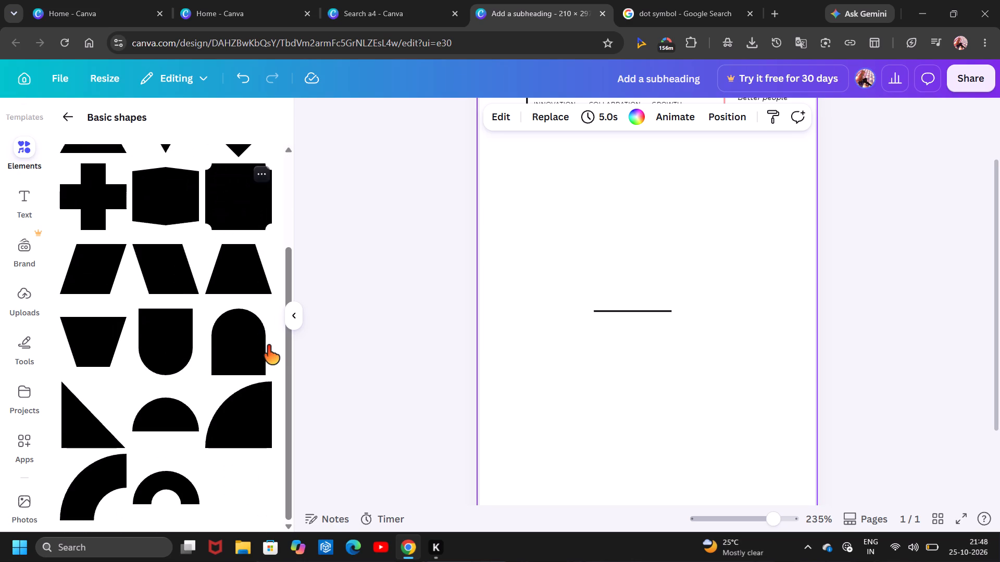
{"action": "scroll", "coordinate": [267, 346], "scroll_direction": "down", "scroll_amount": 3}
{"action": "scroll", "coordinate": [267, 346], "scroll_direction": "up", "scroll_amount": 3}
{"action": "left_click", "coordinate": [65, 117]}
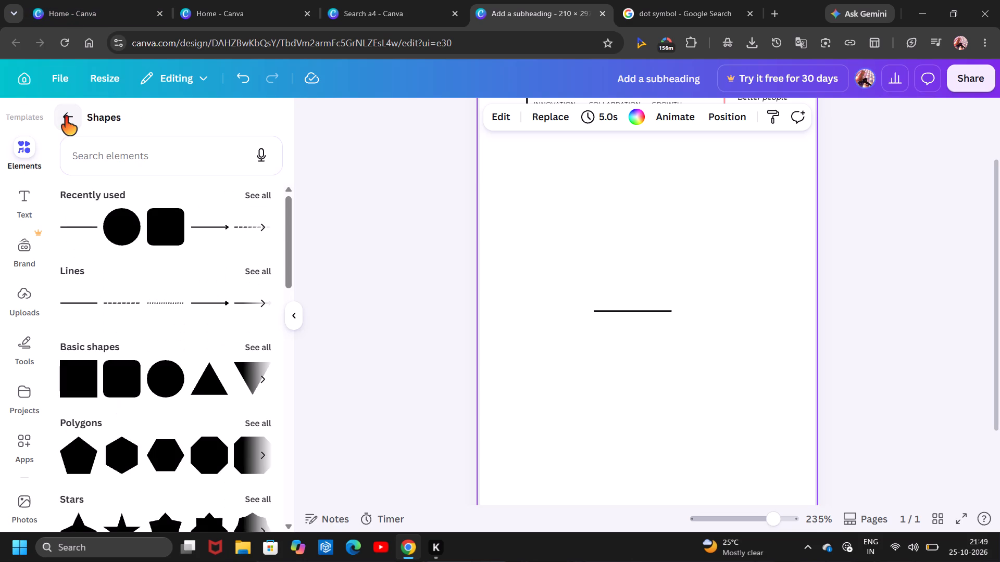
{"action": "scroll", "coordinate": [184, 324], "scroll_direction": "down", "scroll_amount": 2}
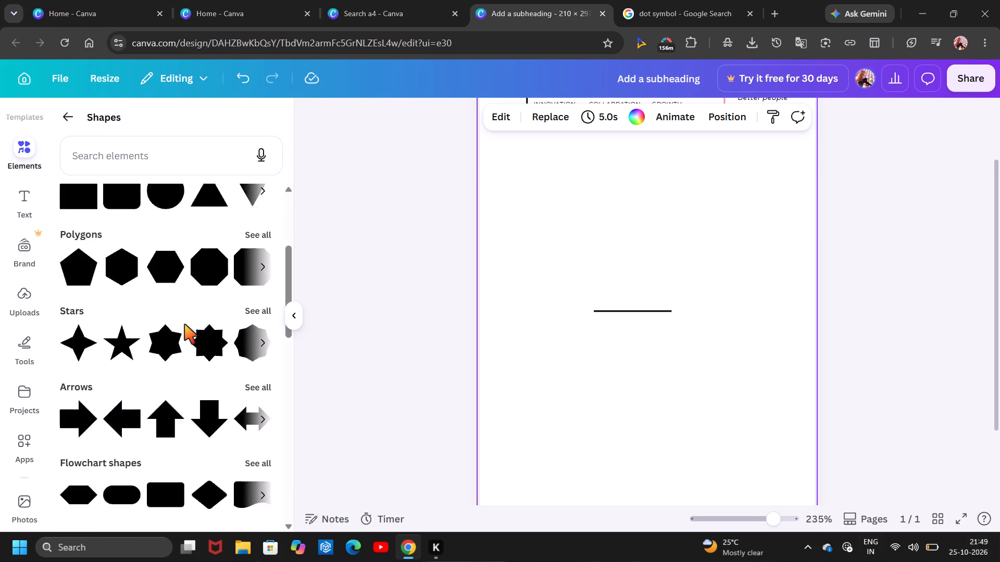
{"action": "scroll", "coordinate": [184, 324], "scroll_direction": "down", "scroll_amount": 3}
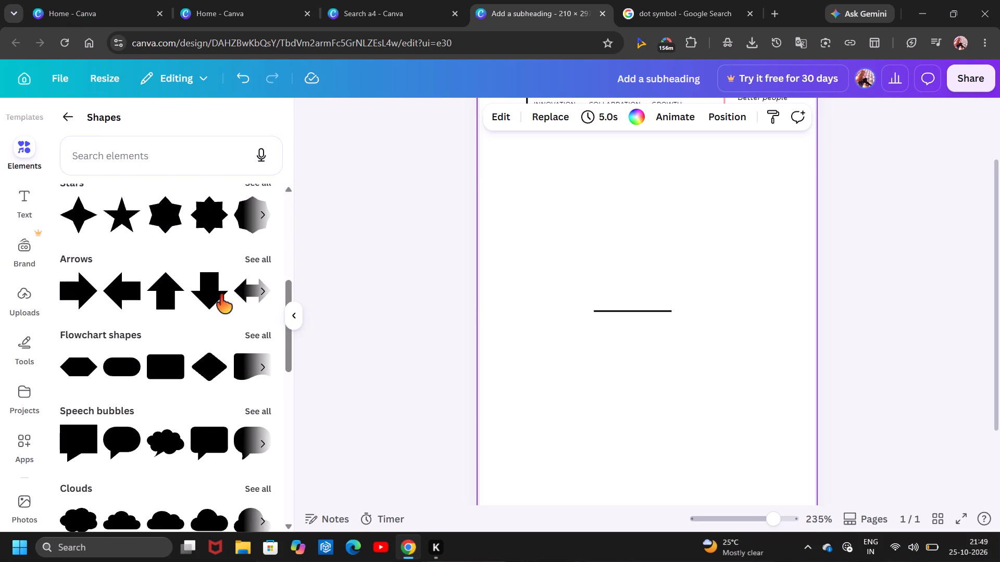
{"action": "scroll", "coordinate": [253, 263], "scroll_direction": "down", "scroll_amount": 4}
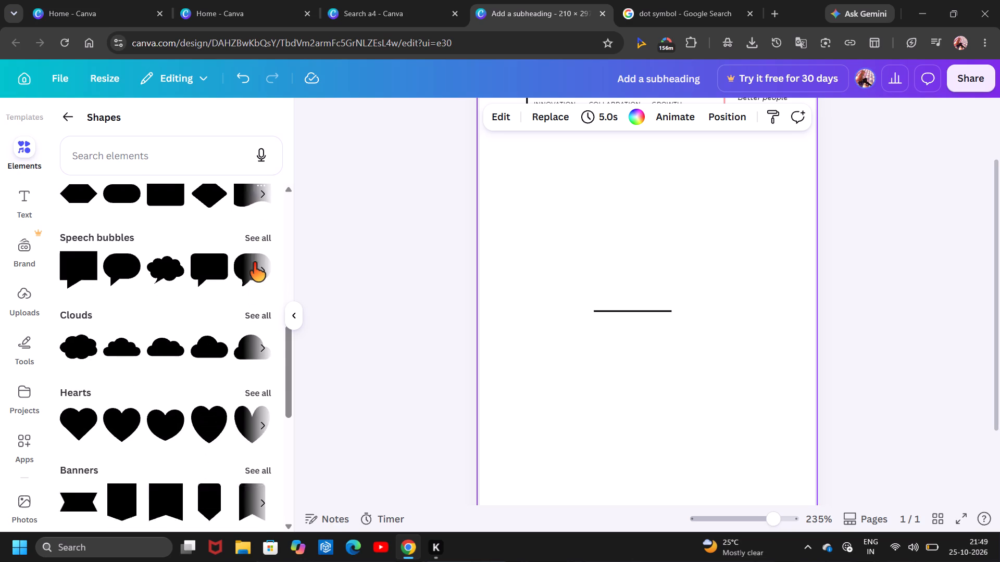
{"action": "scroll", "coordinate": [253, 263], "scroll_direction": "down", "scroll_amount": 2}
Add the horizontal ribbon banner shape with notched ends and place it above the short black line in mid-page.
{"action": "left_click", "coordinate": [255, 322]}
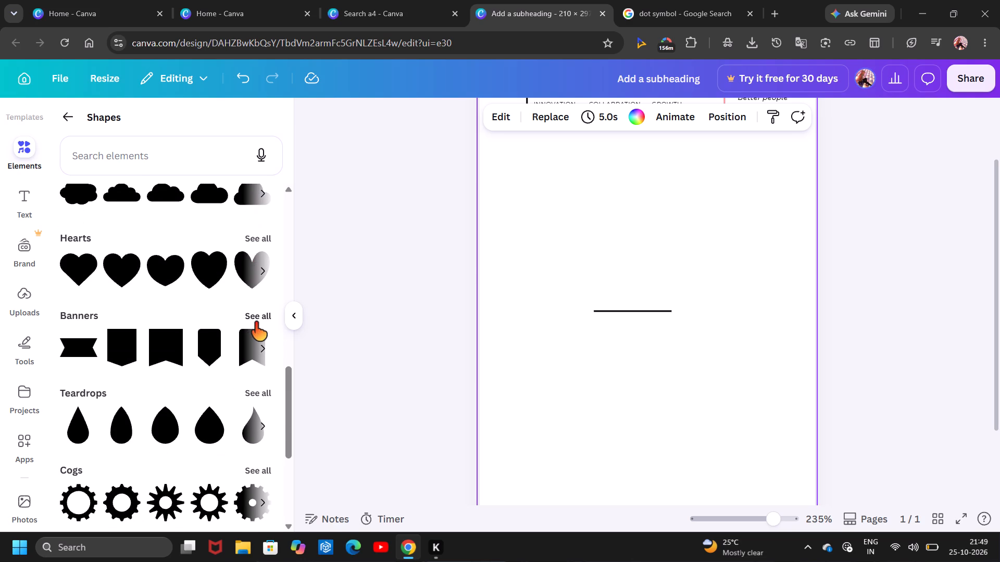
{"action": "scroll", "coordinate": [255, 322], "scroll_direction": "down", "scroll_amount": 1}
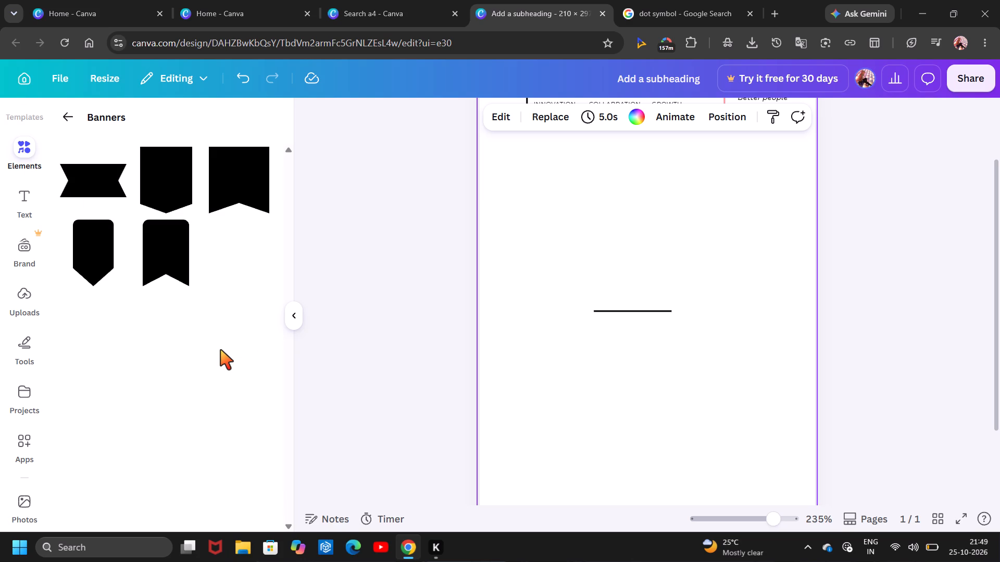
{"action": "scroll", "coordinate": [220, 350], "scroll_direction": "down", "scroll_amount": 1}
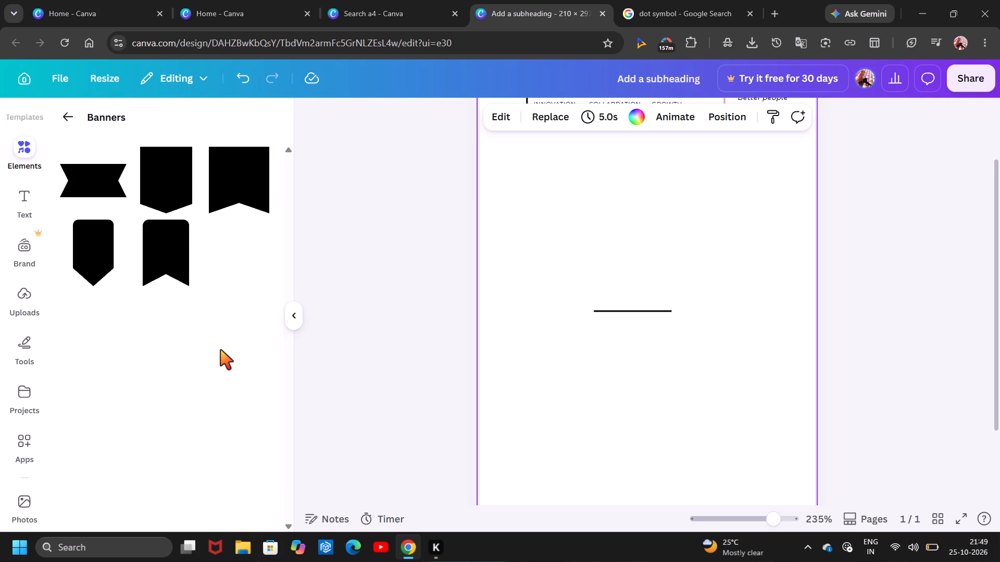
{"action": "right_click", "coordinate": [220, 350]}
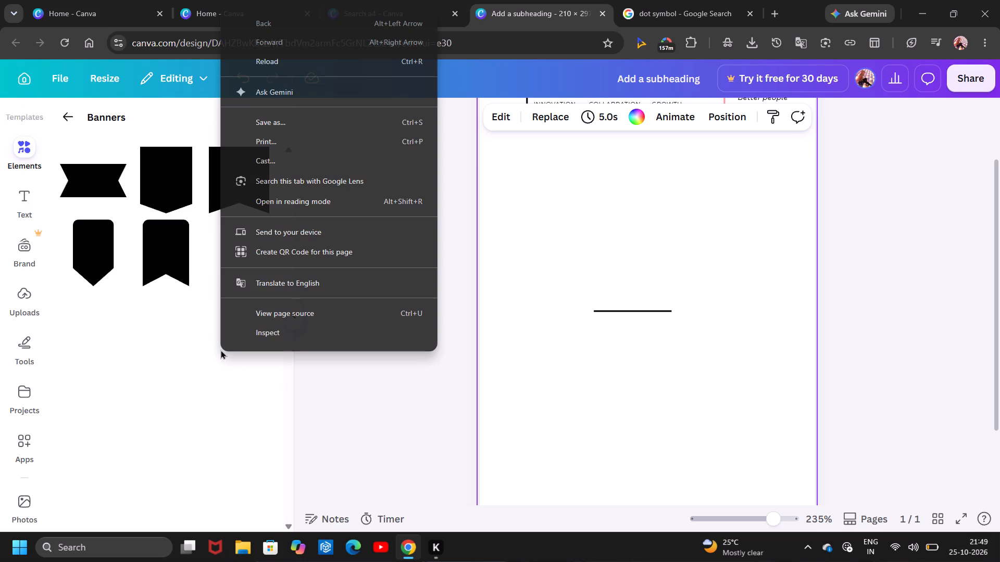
{"action": "left_click", "coordinate": [225, 439]}
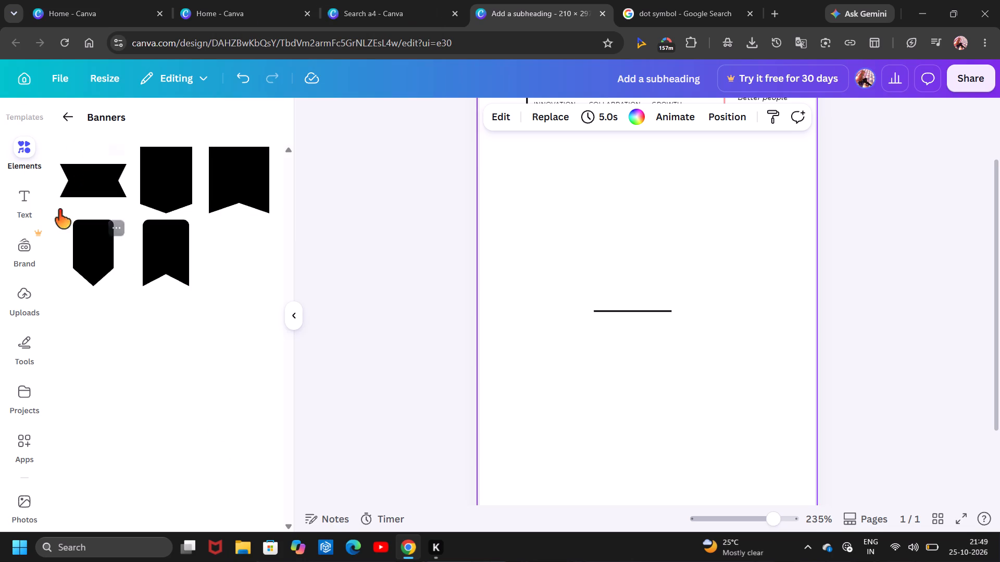
{"action": "left_click", "coordinate": [84, 169]}
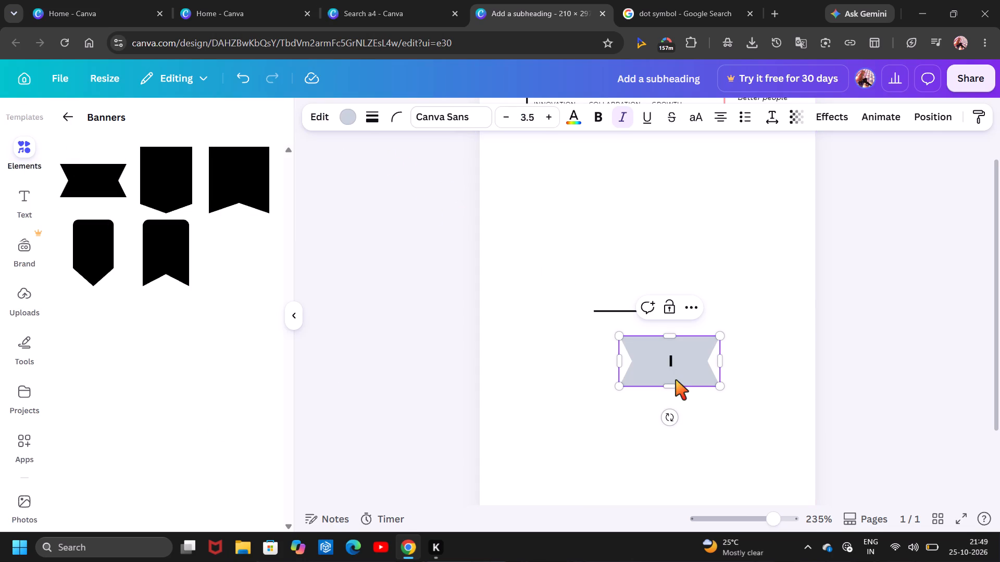
{"action": "left_click_drag", "start_coordinate": [676, 380], "coordinate": [676, 364]}
{"action": "left_click_drag", "start_coordinate": [676, 364], "coordinate": [647, 246]}
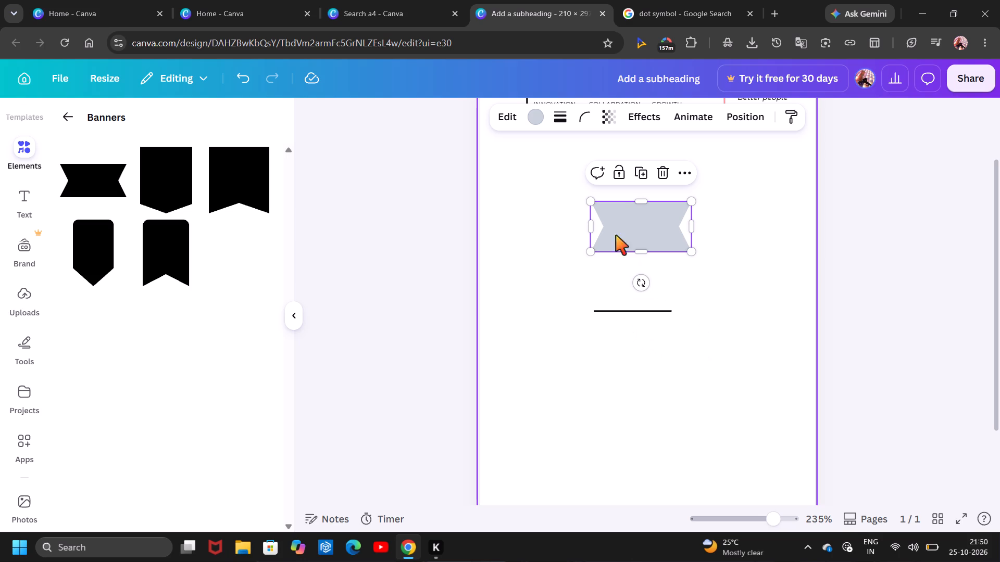
Switch to the Google results tab and replace the dot symbol query with a search for "banners".
{"action": "left_click", "coordinate": [690, 0]}
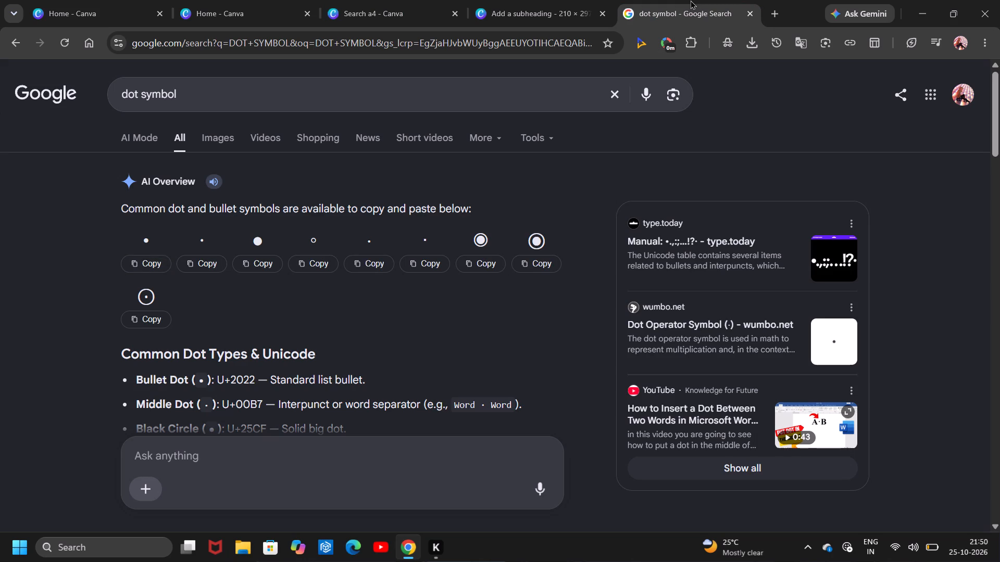
{"action": "left_click", "coordinate": [409, 87]}
{"action": "key", "text": "BackSpace"}
{"action": "key", "text": "BackSpace"}
{"action": "key", "text": "BackSpace"}
{"action": "key", "text": "BackSpace"}
{"action": "key", "text": "BackSpace"}
{"action": "key", "text": "BackSpace"}
{"action": "key", "text": "BackSpace"}
{"action": "key", "text": "BackSpace"}
{"action": "key", "text": "BackSpace"}
{"action": "key", "text": "BackSpace"}
{"action": "key", "text": "BackSpace"}
{"action": "key", "text": "BackSpace"}
{"action": "key", "text": "BackSpace"}
{"action": "key", "text": "BackSpace"}
{"action": "key", "text": "BackSpace"}
{"action": "key", "text": "BackSpace"}
{"action": "key", "text": "BackSpace"}
{"action": "key", "text": "BackSpace"}
{"action": "key", "text": "BackSpace"}
{"action": "key", "text": "BackSpace"}
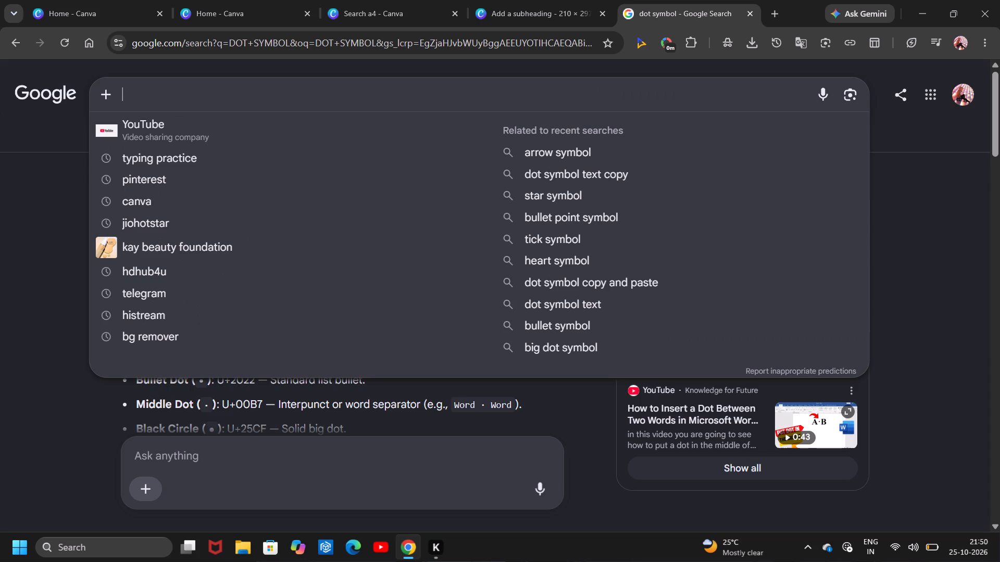
{"action": "key", "text": "n"}
{"action": "key", "text": "BackSpace"}
{"action": "type", "text": "banner"}
{"action": "key", "text": "space"}
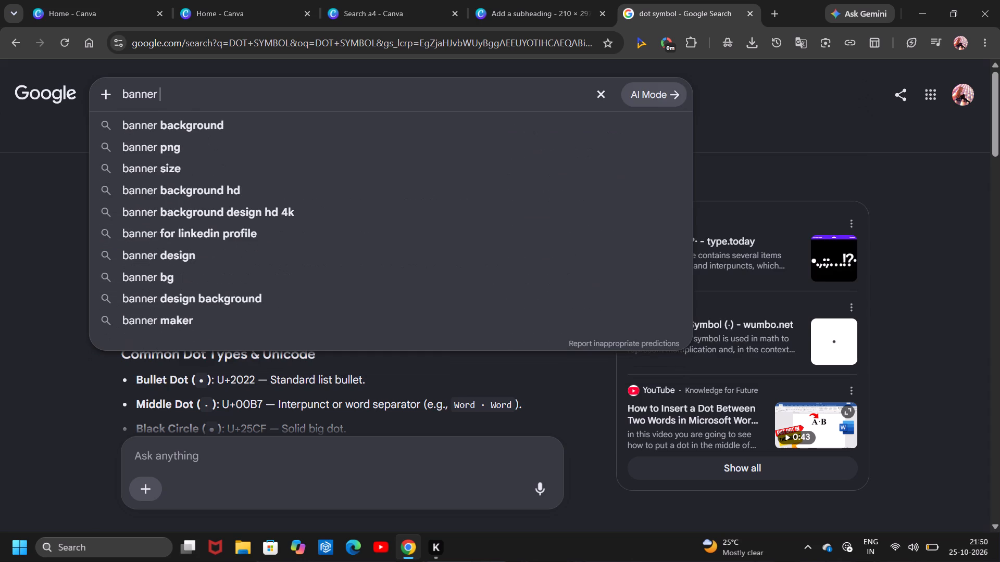
{"action": "type", "text": "for"}
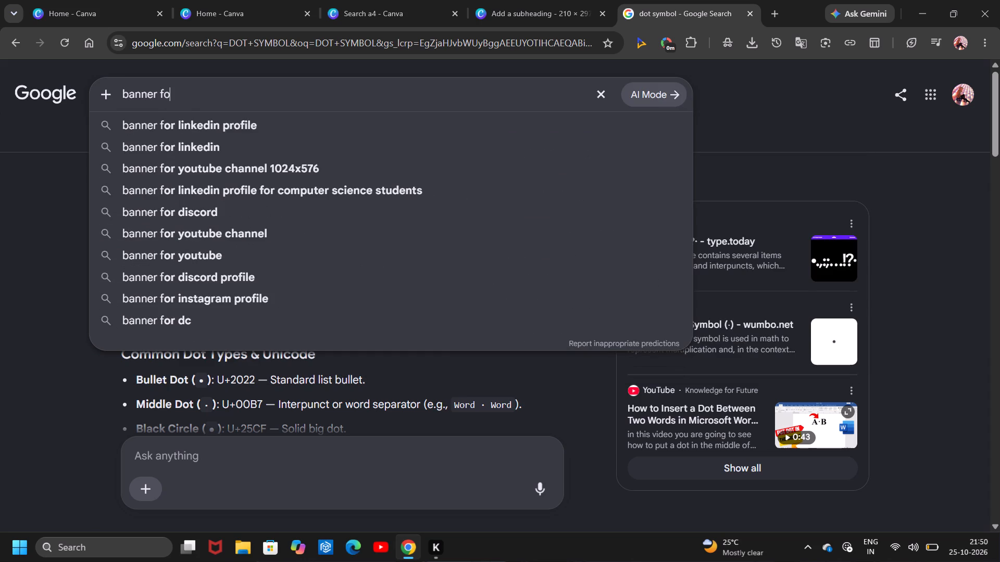
{"action": "key", "text": "space"}
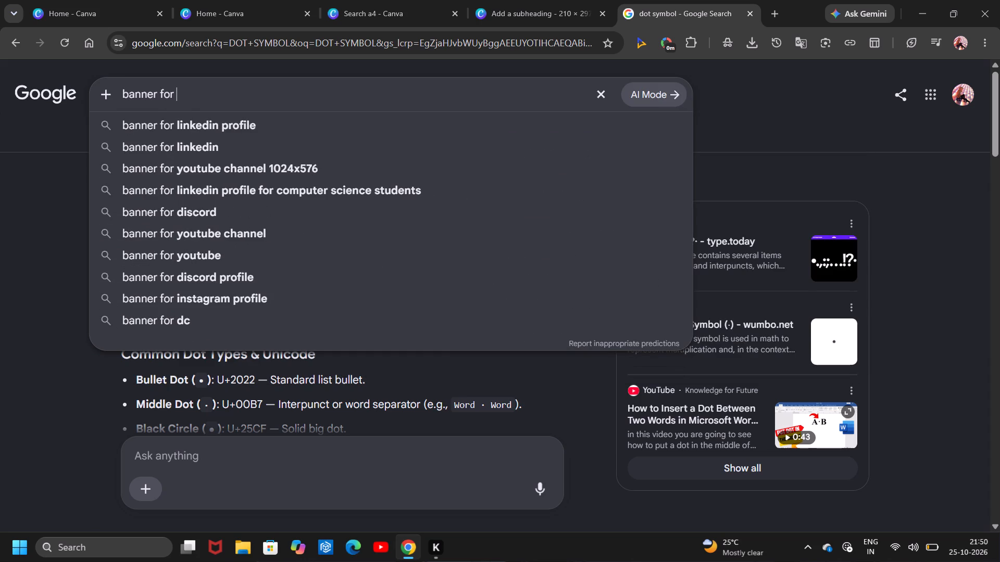
{"action": "key", "text": "BackSpace"}
{"action": "key", "text": "BackSpace"}
{"action": "key", "text": "BackSpace"}
{"action": "key", "text": "BackSpace"}
{"action": "key", "text": "BackSpace"}
{"action": "key", "text": "s"}
{"action": "key", "text": "Return"}
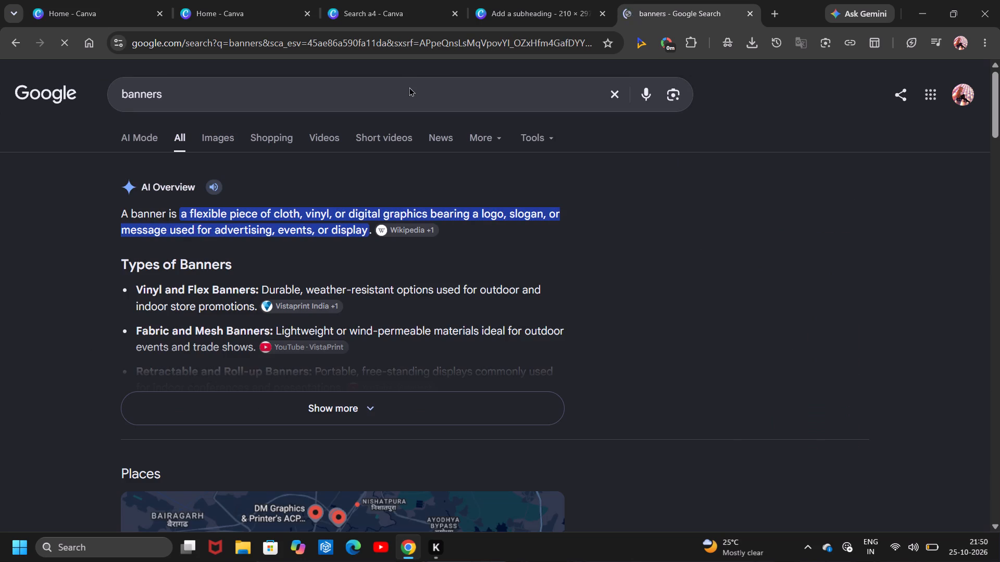
Examine the image results for banners as design reference.
{"action": "scroll", "coordinate": [409, 87], "scroll_direction": "right", "scroll_amount": 1}
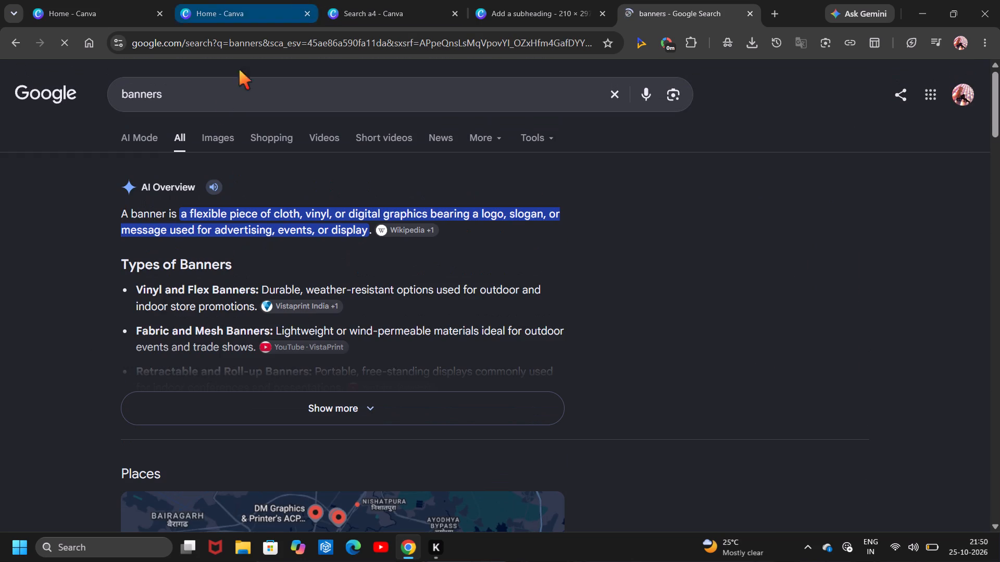
{"action": "left_click", "coordinate": [219, 128]}
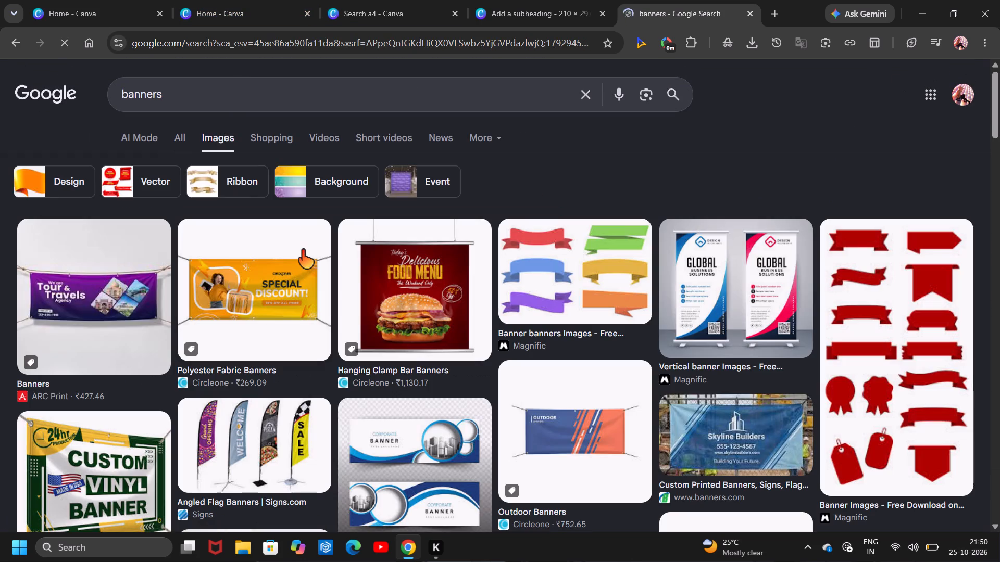
{"action": "scroll", "coordinate": [302, 250], "scroll_direction": "down", "scroll_amount": 3}
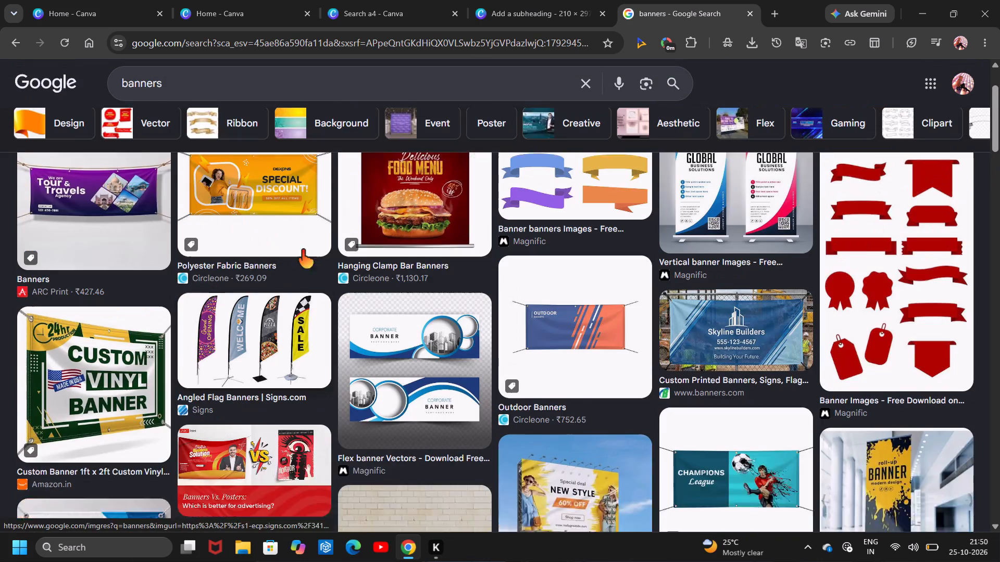
{"action": "scroll", "coordinate": [302, 250], "scroll_direction": "down", "scroll_amount": 4}
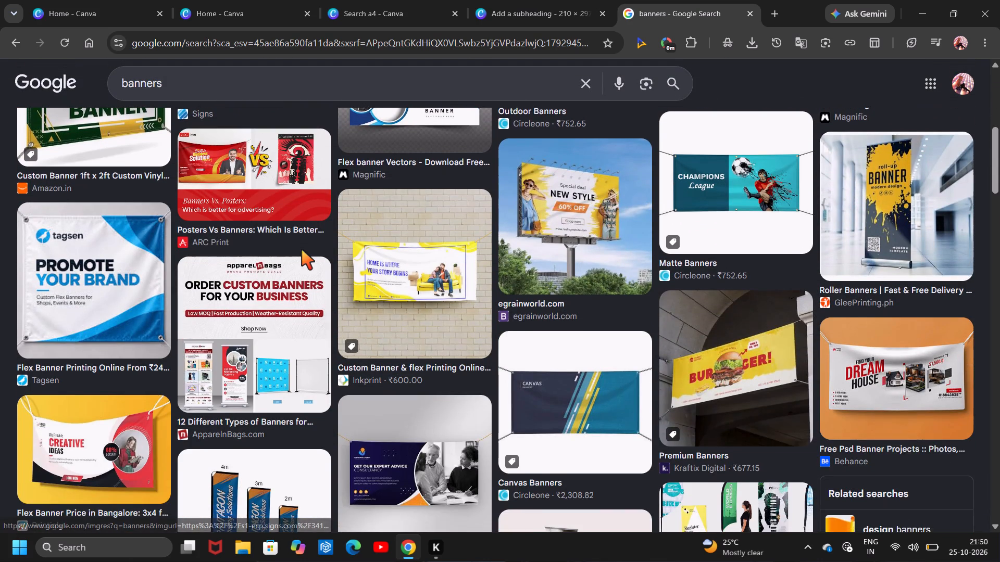
{"action": "scroll", "coordinate": [302, 250], "scroll_direction": "down", "scroll_amount": 3}
{"action": "scroll", "coordinate": [302, 250], "scroll_direction": "up", "scroll_amount": 2}
Return to the Canva letterhead design and search the graphics elements for "banners".
{"action": "left_click", "coordinate": [540, 0]}
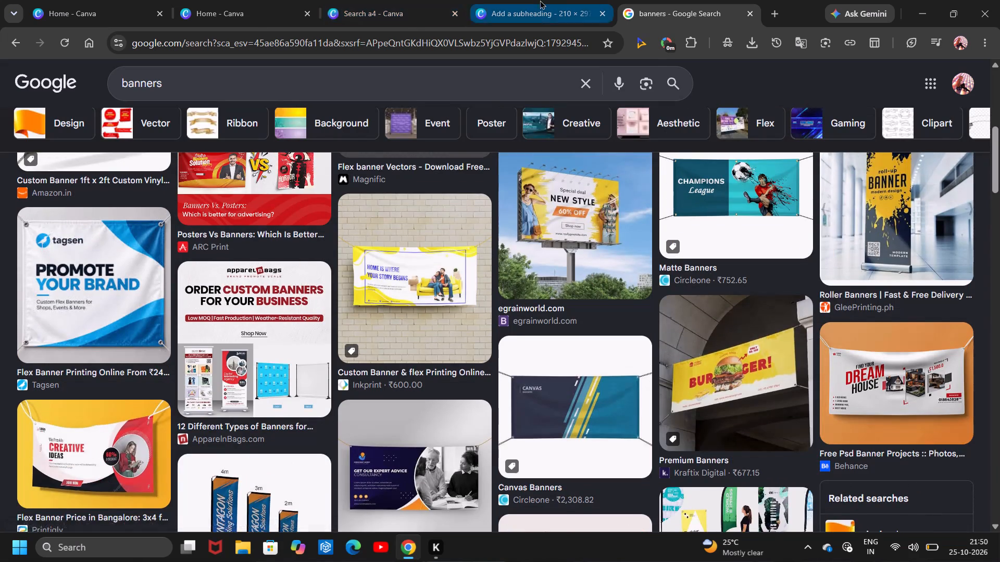
{"action": "left_click", "coordinate": [75, 116]}
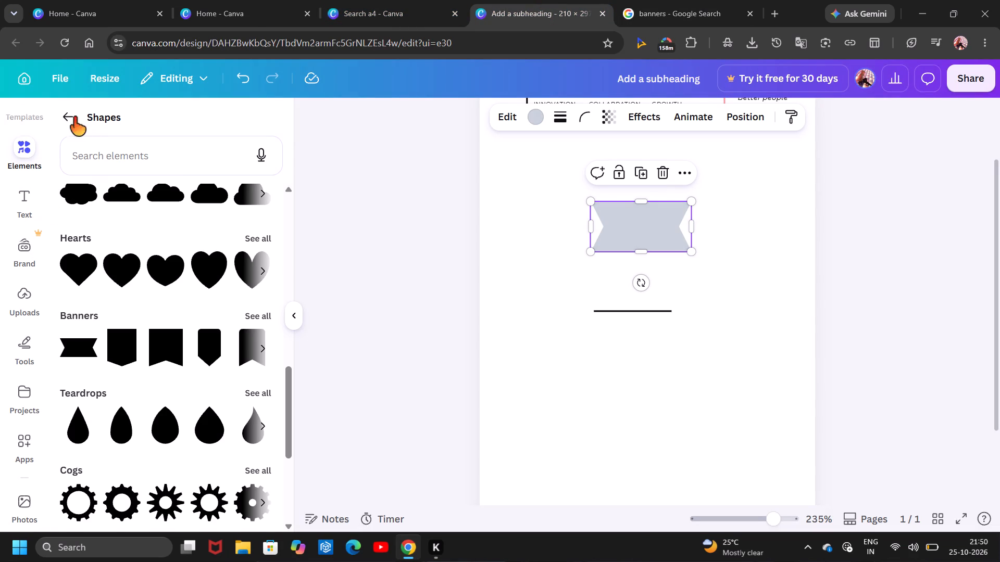
{"action": "left_click", "coordinate": [57, 109]}
{"action": "left_click", "coordinate": [145, 316]}
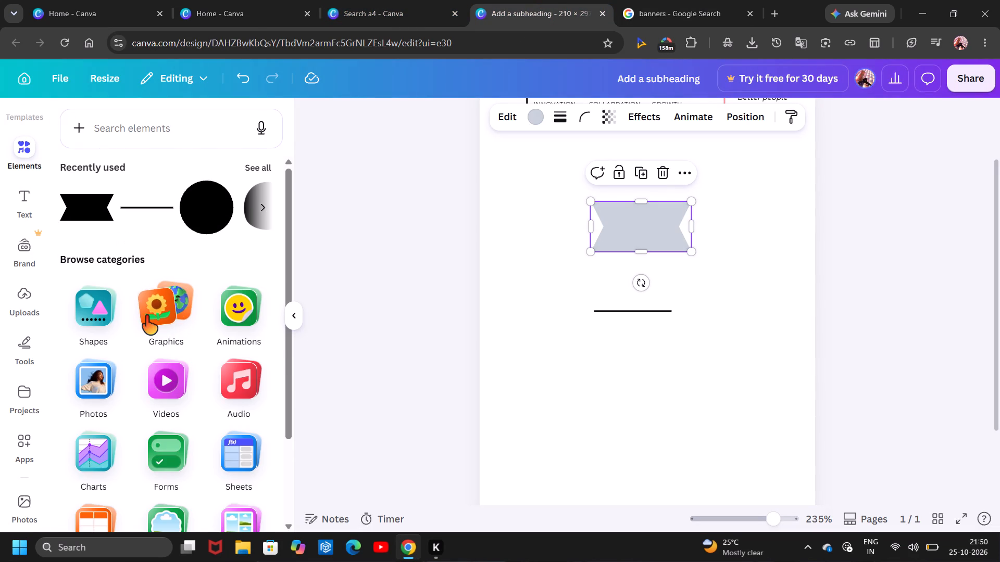
{"action": "left_click", "coordinate": [160, 157]}
{"action": "type", "text": "banners"}
{"action": "key", "text": "Return"}
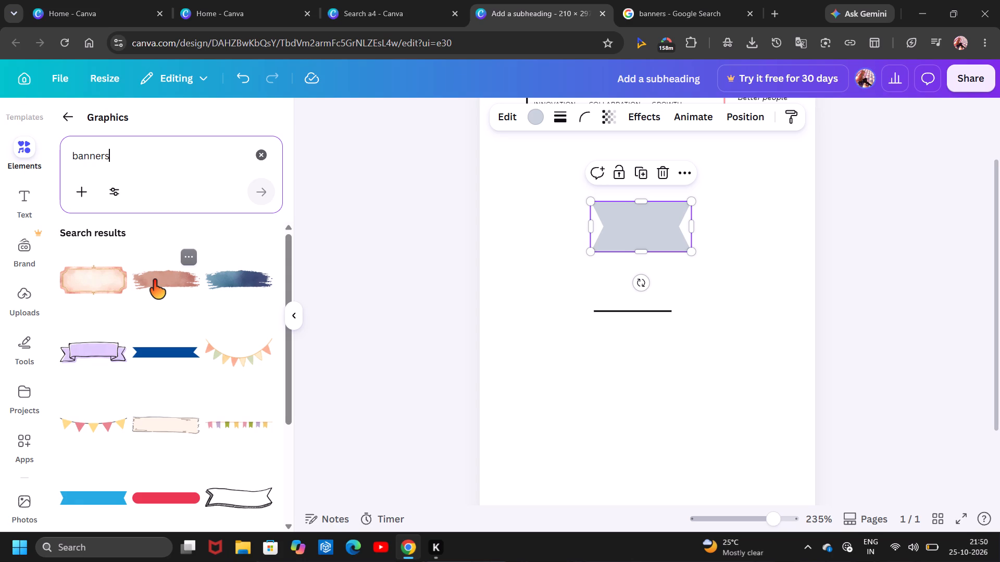
Replace the grey notched ribbon shape with the terracotta brush-stroke banner graphic from the search results.
{"action": "left_click", "coordinate": [153, 280]}
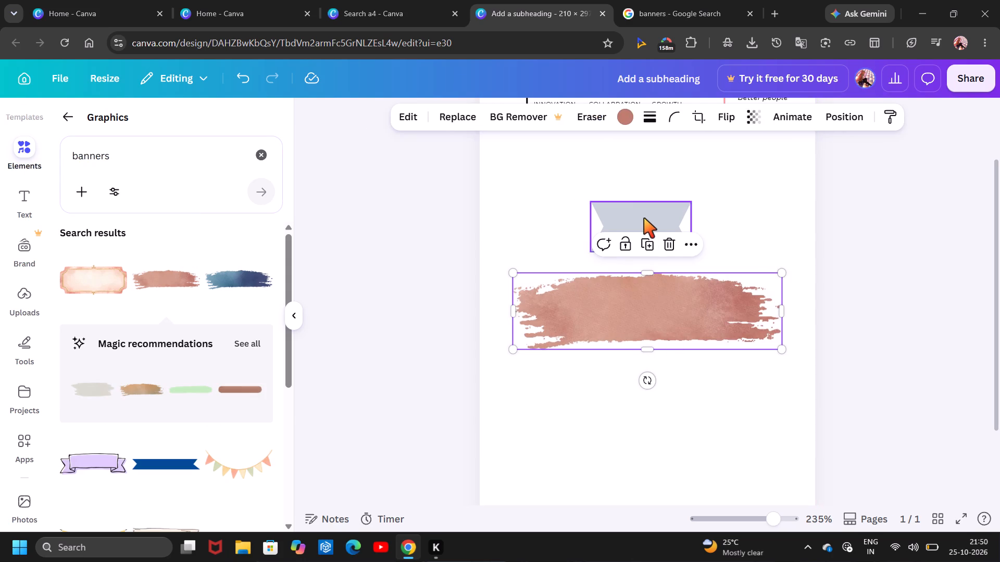
{"action": "left_click", "coordinate": [644, 218]}
{"action": "left_click", "coordinate": [662, 172]}
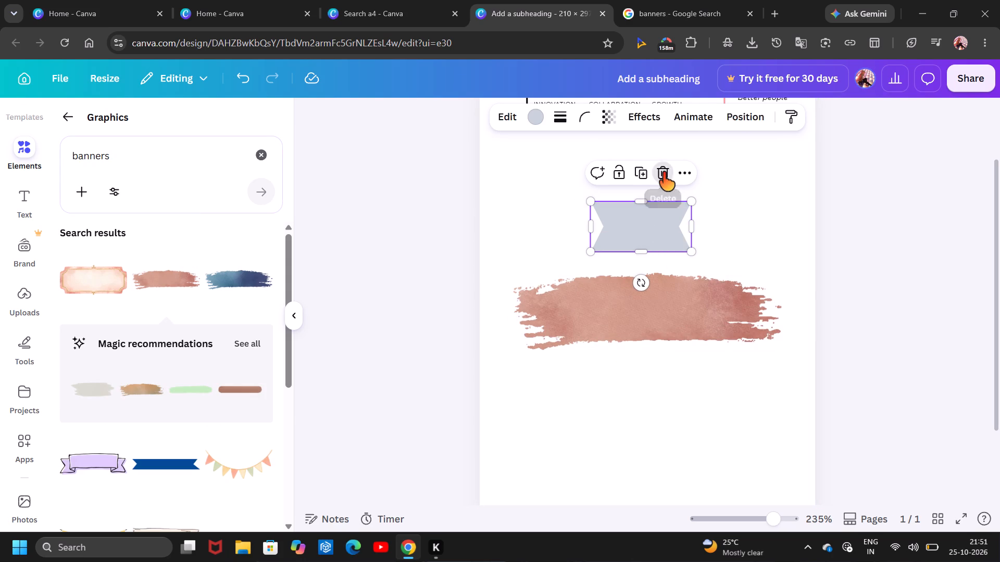
Shrink the brush-stroke banner and place it just below the SKYLINE SOLUTIONS heading and tagline.
{"action": "scroll", "coordinate": [714, 336], "scroll_direction": "up", "scroll_amount": 2}
{"action": "left_click_drag", "start_coordinate": [657, 397], "coordinate": [651, 296]}
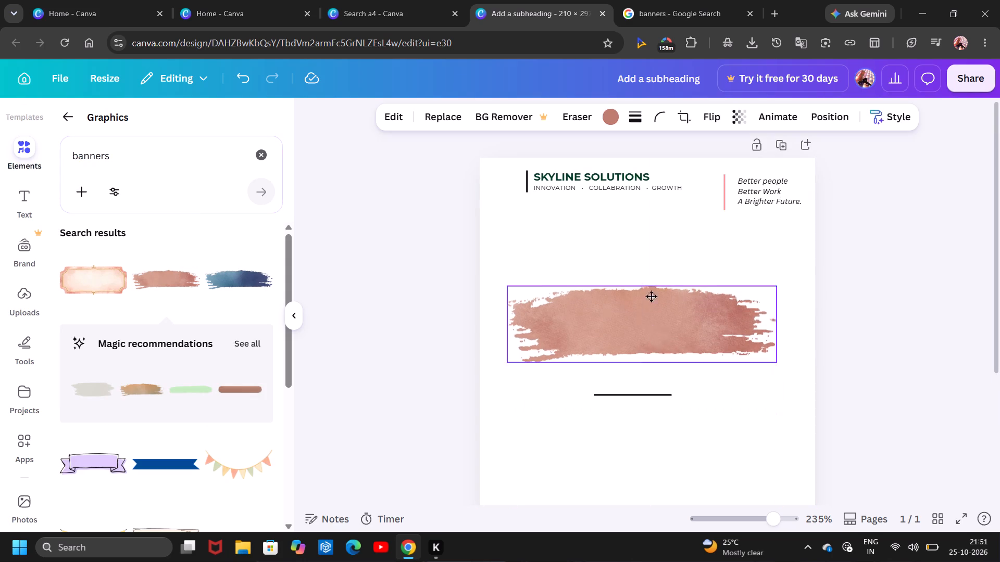
{"action": "left_click_drag", "start_coordinate": [651, 296], "coordinate": [651, 289]}
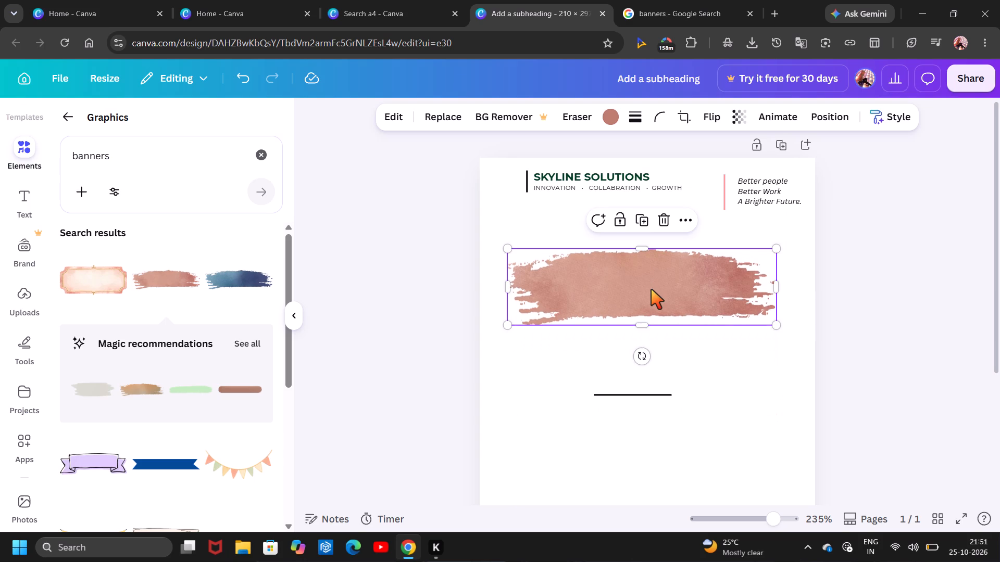
{"action": "left_click_drag", "start_coordinate": [771, 327], "coordinate": [679, 292]}
{"action": "left_click_drag", "start_coordinate": [586, 275], "coordinate": [622, 252]}
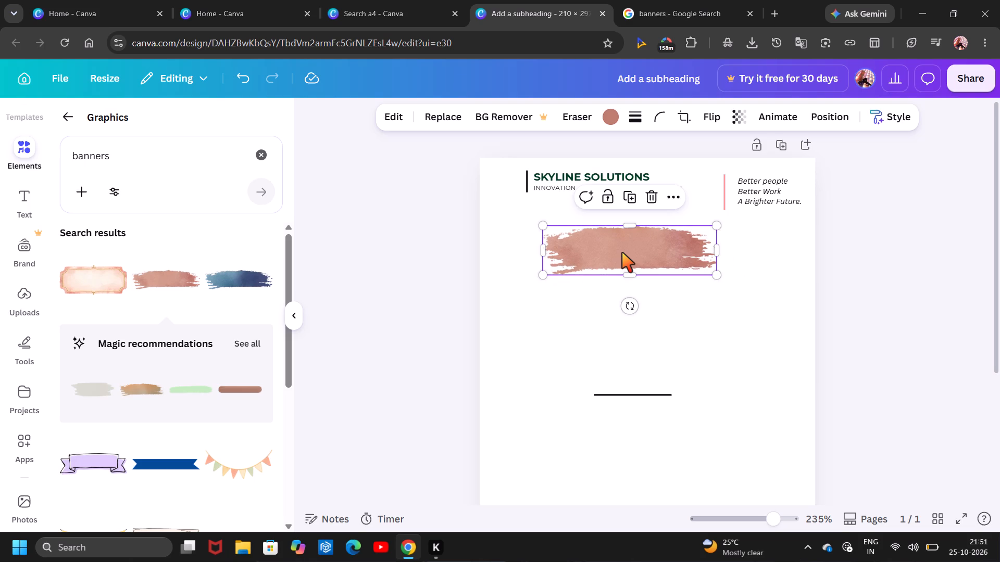
{"action": "left_click", "coordinate": [622, 252]}
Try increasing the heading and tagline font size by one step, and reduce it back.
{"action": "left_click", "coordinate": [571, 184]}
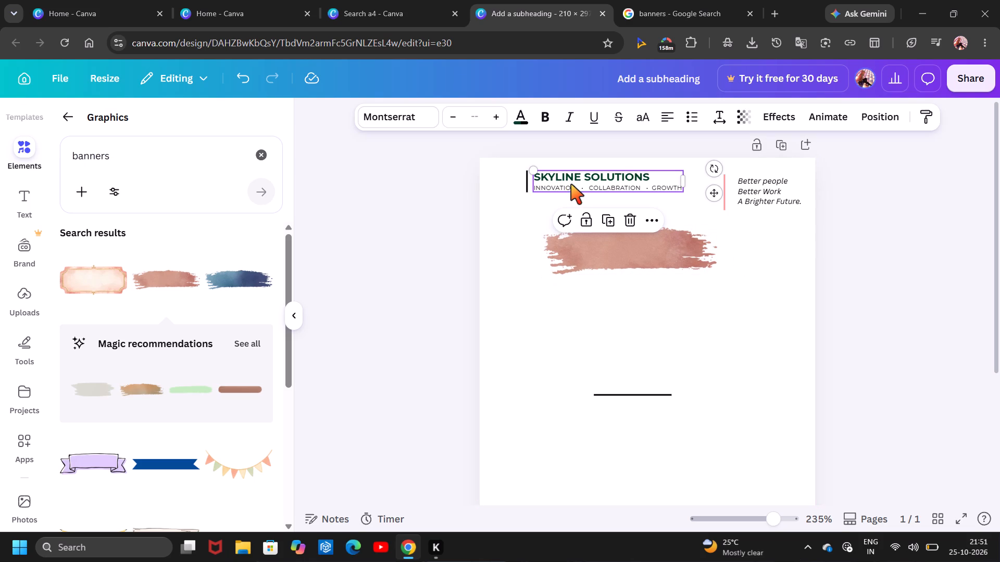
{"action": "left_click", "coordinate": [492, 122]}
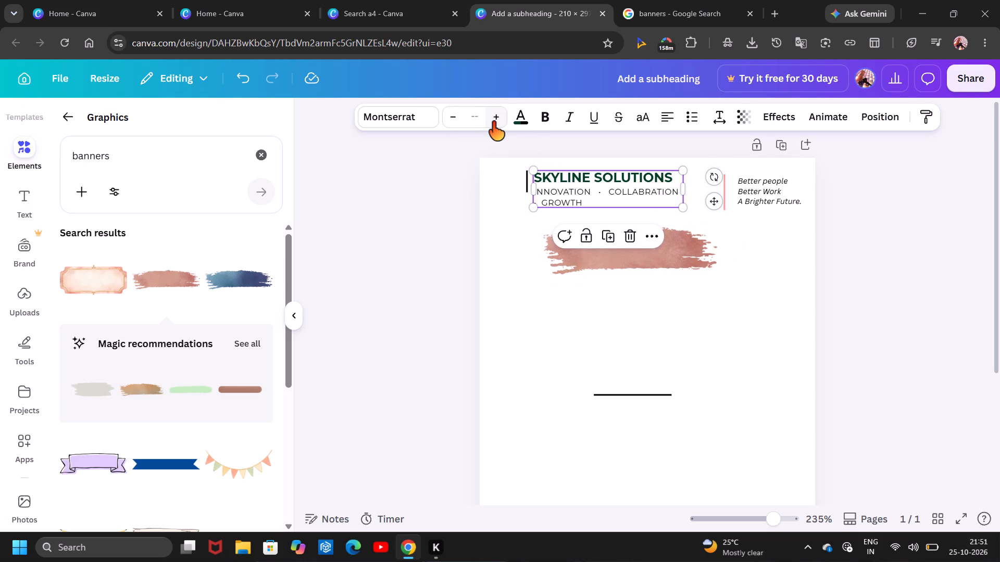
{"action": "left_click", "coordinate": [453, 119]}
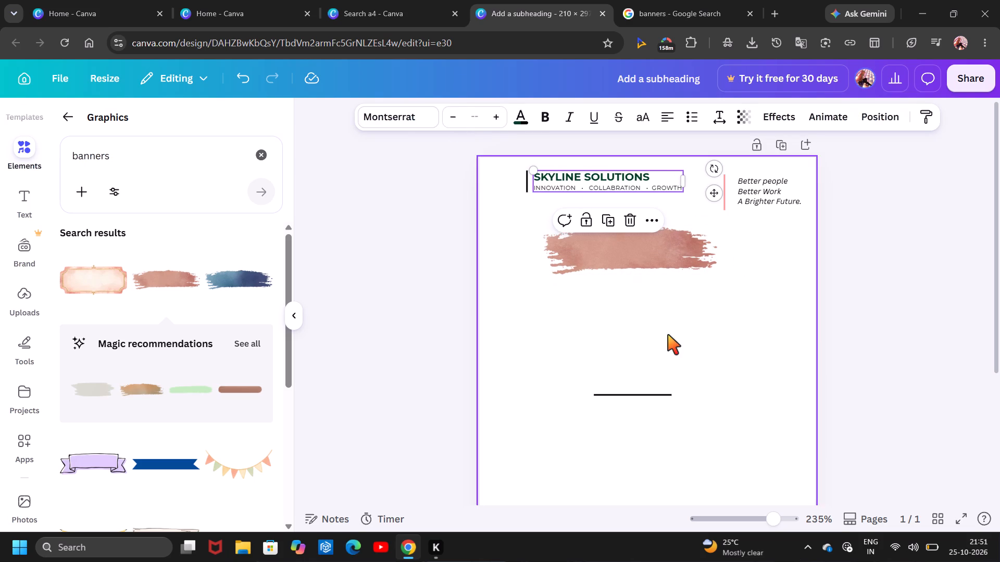
Enlarge the heading and tagline text box slightly and reposition it just right of the vertical black line.
{"action": "left_click", "coordinate": [671, 193]}
{"action": "left_click", "coordinate": [666, 183]}
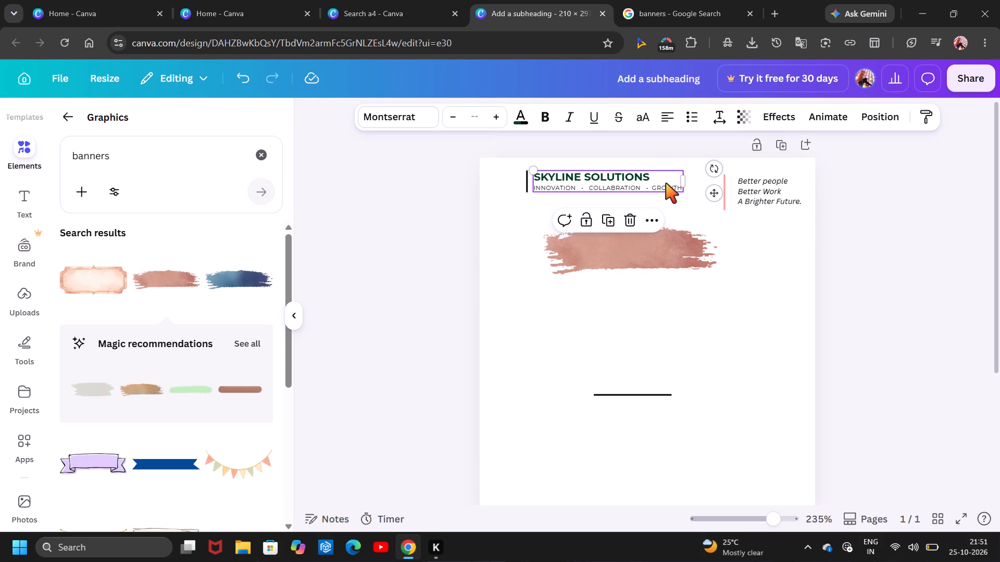
{"action": "left_click_drag", "start_coordinate": [533, 166], "coordinate": [524, 158]}
{"action": "left_click_drag", "start_coordinate": [618, 178], "coordinate": [620, 179]}
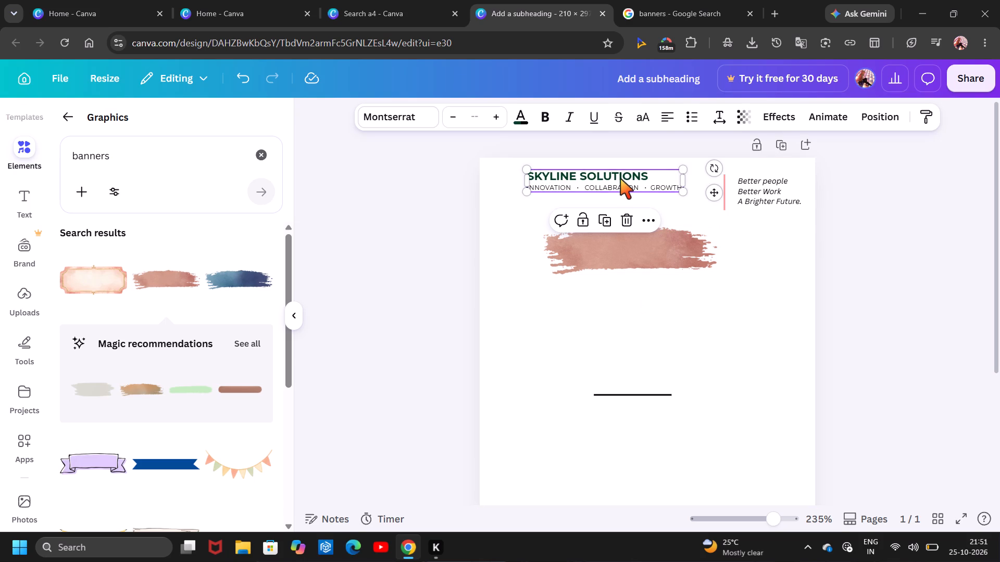
{"action": "left_click_drag", "start_coordinate": [620, 179], "coordinate": [626, 178]}
{"action": "left_click", "coordinate": [729, 355]}
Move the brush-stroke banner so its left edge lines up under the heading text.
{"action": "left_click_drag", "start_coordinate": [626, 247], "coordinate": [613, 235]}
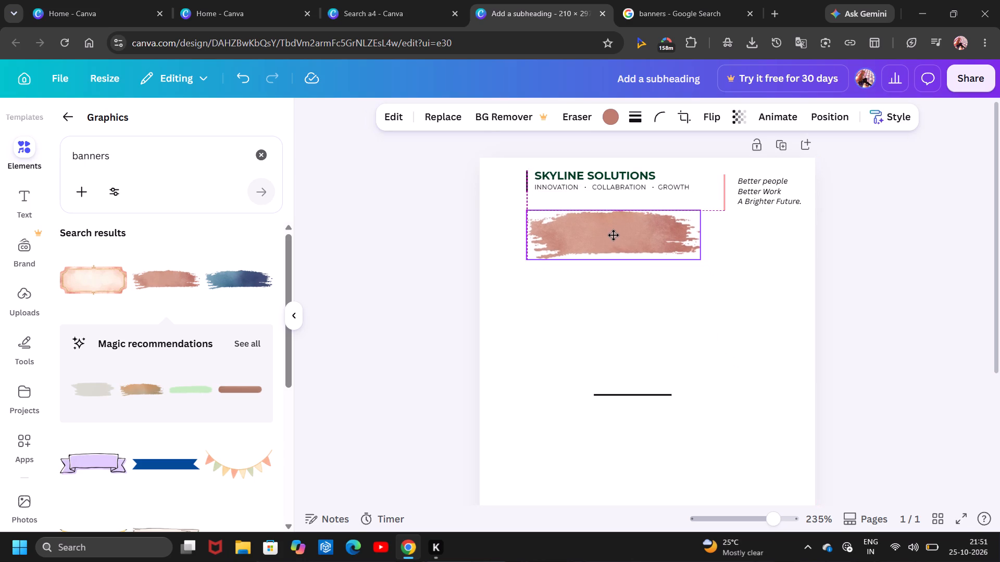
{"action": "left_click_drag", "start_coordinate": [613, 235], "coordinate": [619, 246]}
Raise the pink vertical line and the italic slogan to align with the top of the black line, with the slogan closer to the pink line.
{"action": "left_click", "coordinate": [730, 196]}
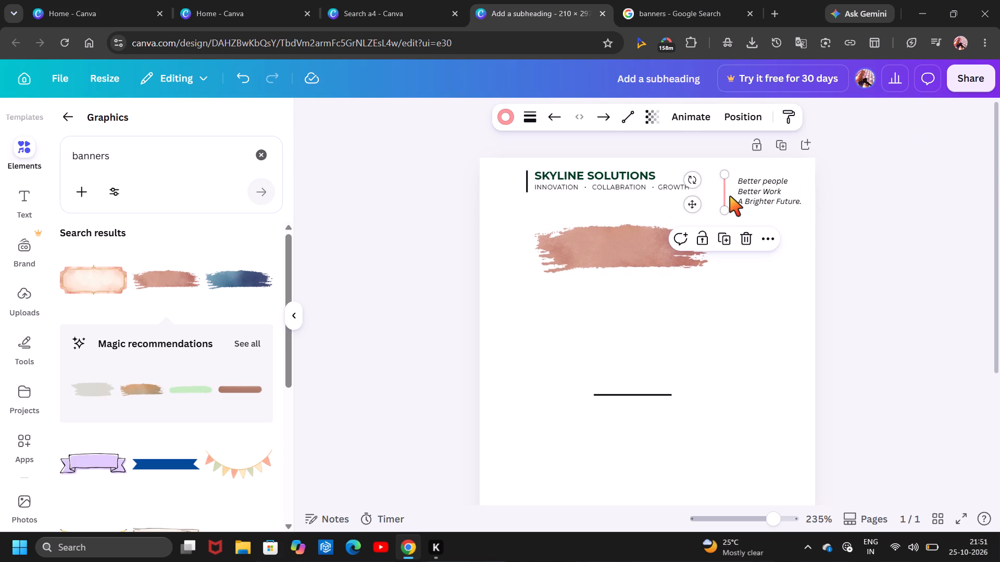
{"action": "left_click", "coordinate": [692, 202]}
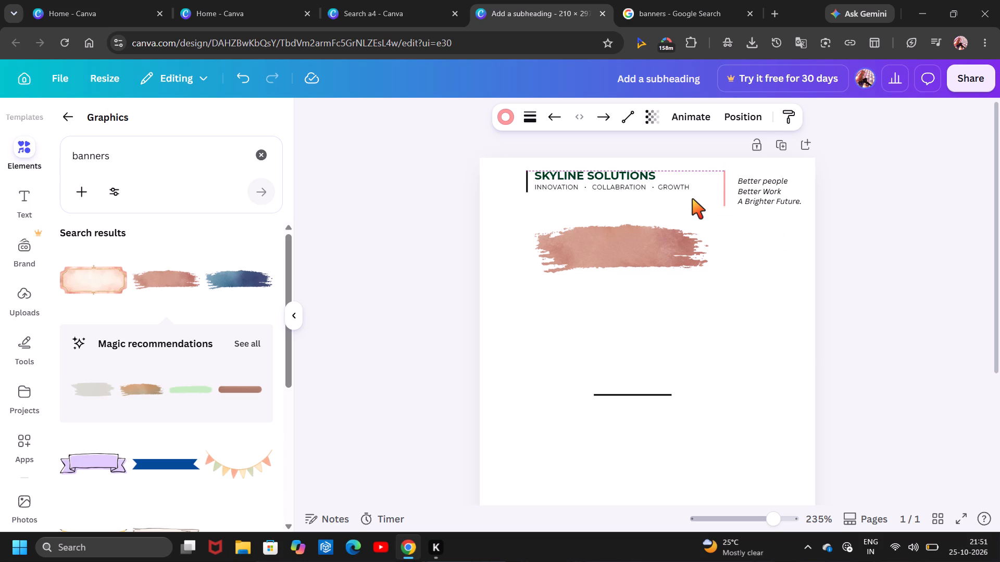
{"action": "left_click_drag", "start_coordinate": [773, 194], "coordinate": [764, 186]}
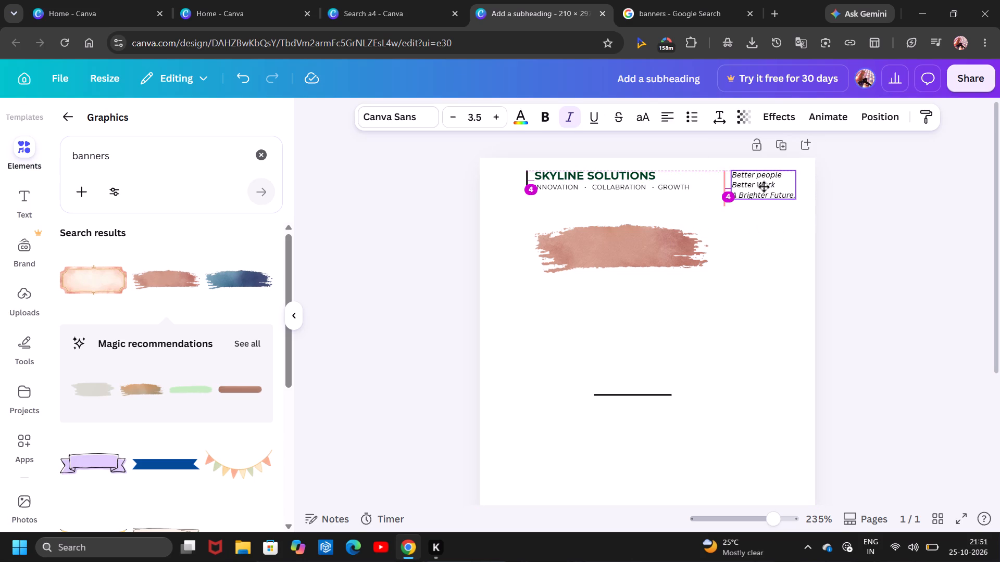
{"action": "left_click_drag", "start_coordinate": [764, 186], "coordinate": [768, 189]}
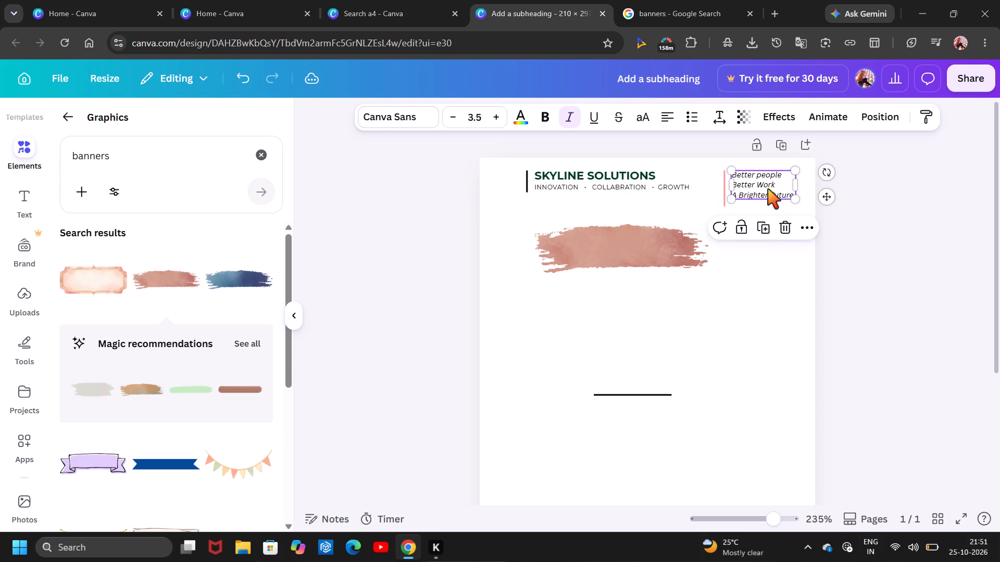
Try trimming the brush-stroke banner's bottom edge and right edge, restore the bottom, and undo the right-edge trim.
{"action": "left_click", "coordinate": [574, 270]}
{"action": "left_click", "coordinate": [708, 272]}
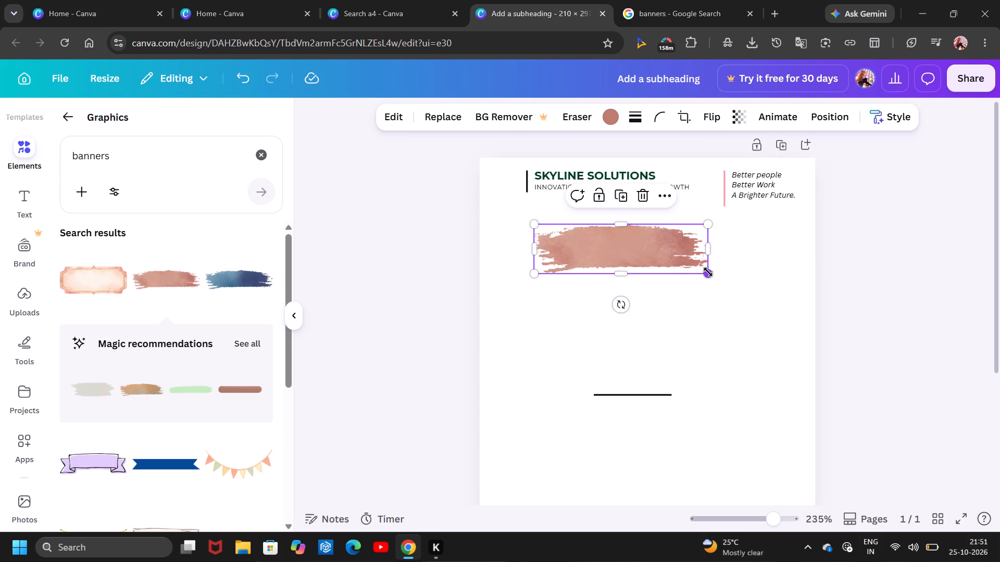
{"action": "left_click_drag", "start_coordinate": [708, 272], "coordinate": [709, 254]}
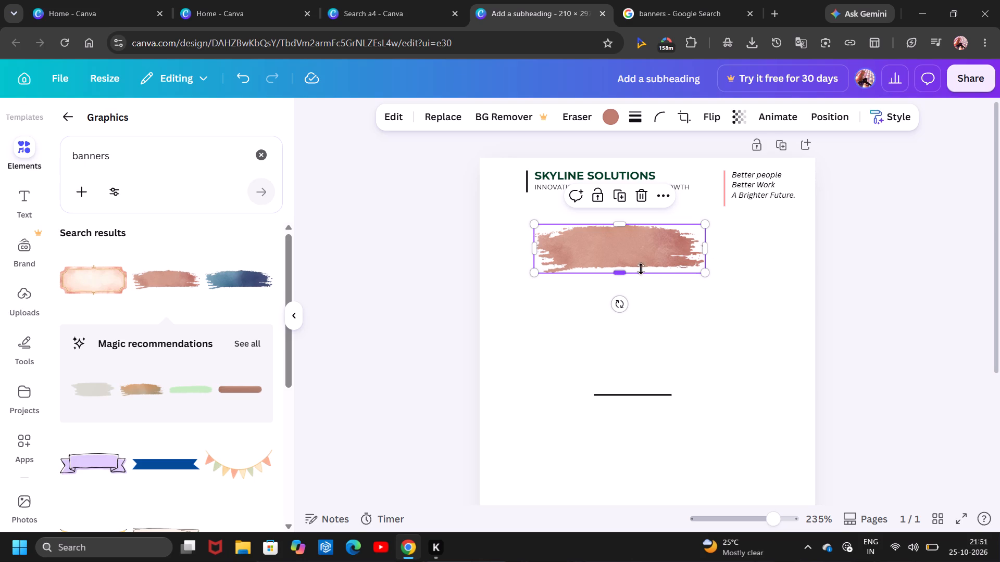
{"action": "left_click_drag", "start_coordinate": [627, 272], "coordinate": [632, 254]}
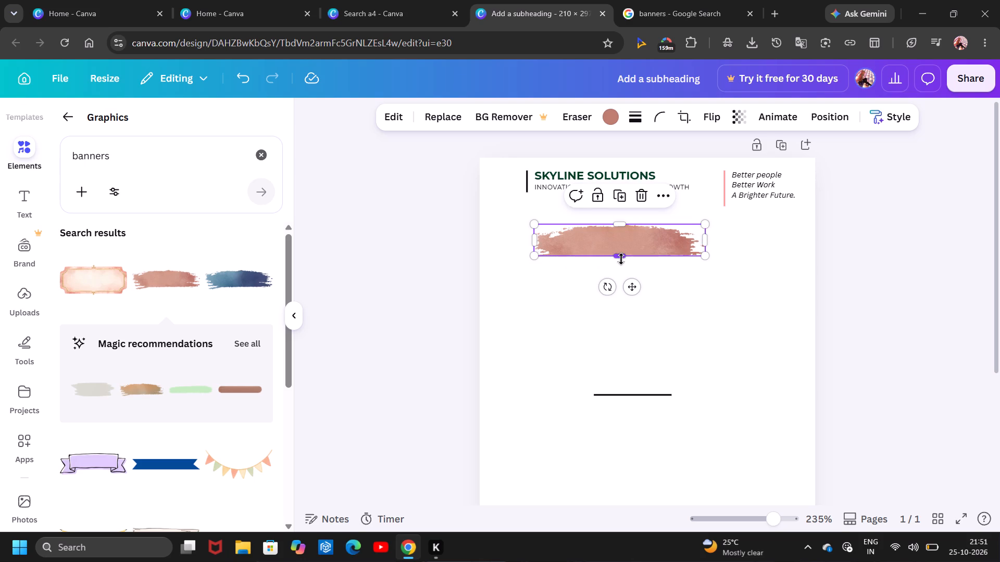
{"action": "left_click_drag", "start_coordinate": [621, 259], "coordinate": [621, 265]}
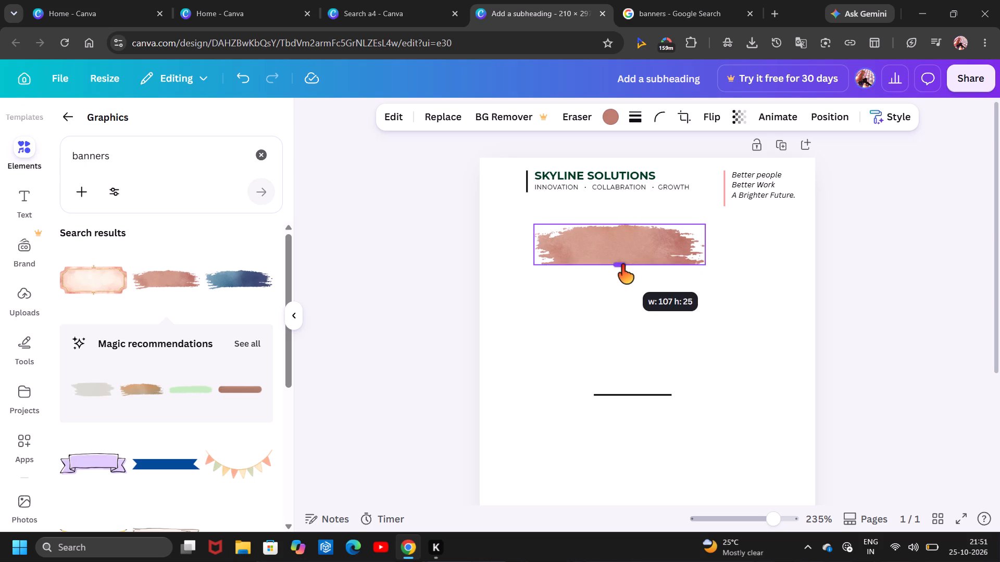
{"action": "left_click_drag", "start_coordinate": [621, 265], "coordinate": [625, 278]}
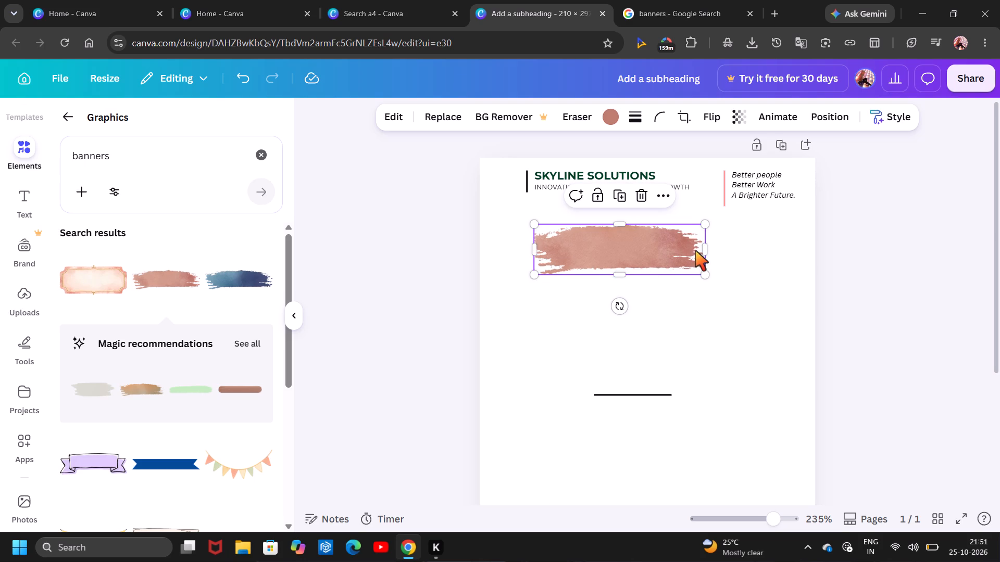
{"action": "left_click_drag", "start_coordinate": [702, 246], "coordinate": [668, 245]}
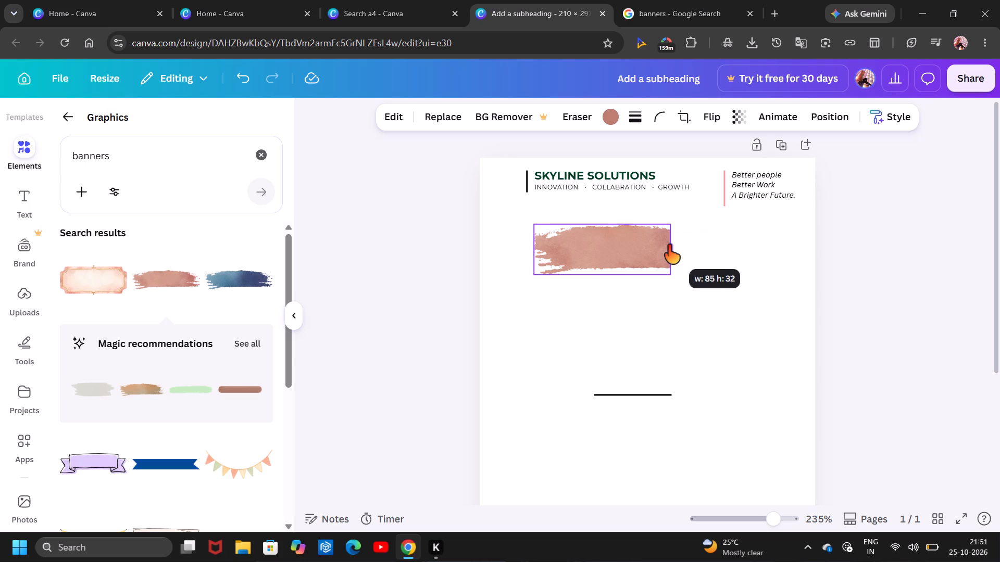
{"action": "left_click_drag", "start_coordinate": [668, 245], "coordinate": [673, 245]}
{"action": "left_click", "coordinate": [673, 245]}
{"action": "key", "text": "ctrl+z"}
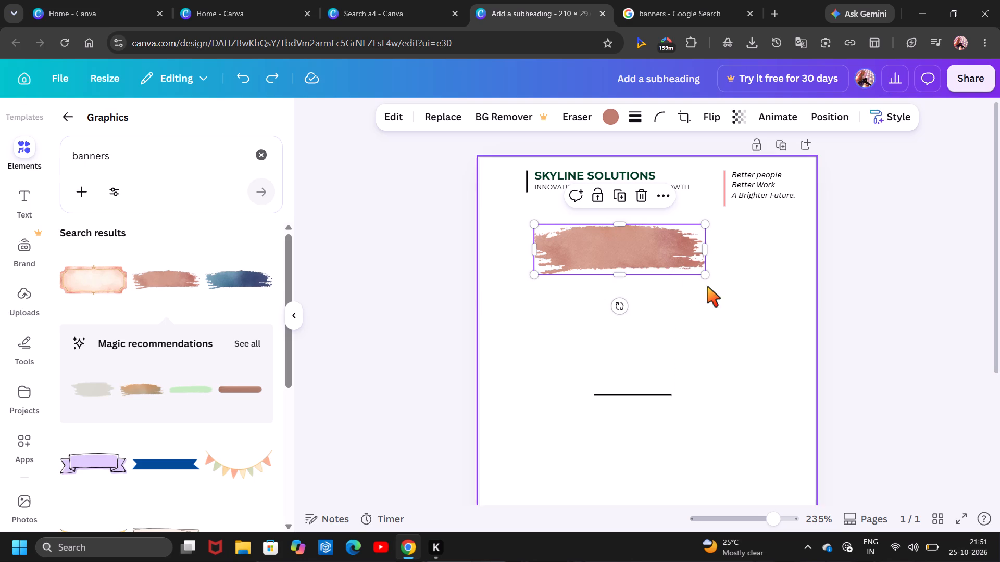
Scale down the brush-stroke banner proportionally and position it near the page's horizontal centre beneath the tagline.
{"action": "left_click_drag", "start_coordinate": [705, 275], "coordinate": [639, 241]}
{"action": "left_click_drag", "start_coordinate": [582, 240], "coordinate": [647, 246]}
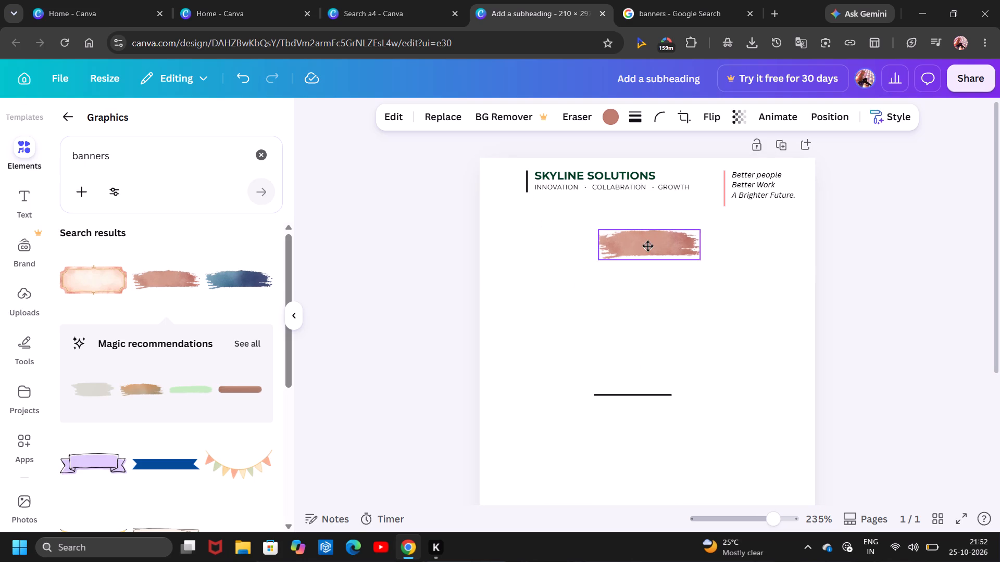
{"action": "left_click_drag", "start_coordinate": [647, 246], "coordinate": [626, 247]}
{"action": "left_click", "coordinate": [676, 245]}
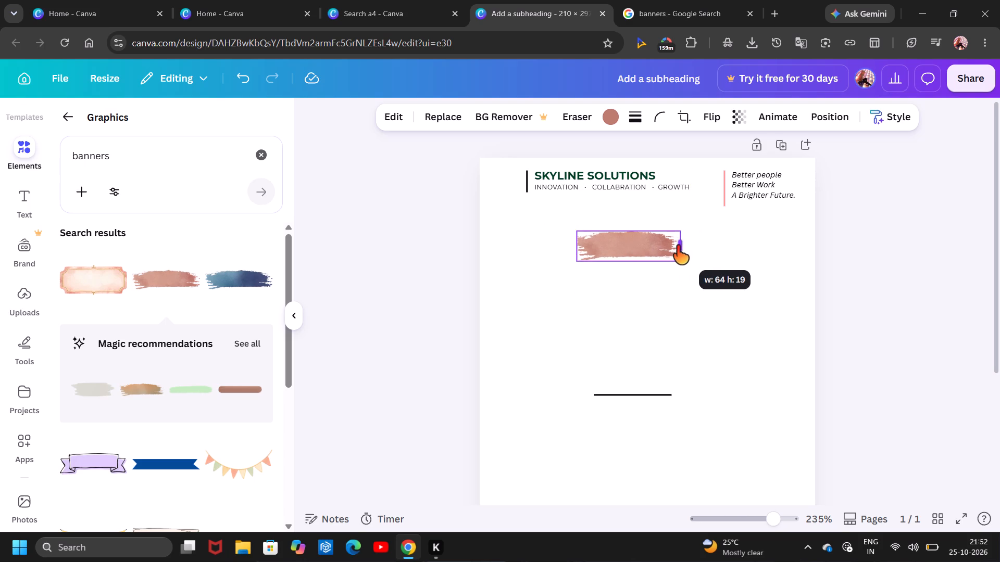
{"action": "left_click_drag", "start_coordinate": [681, 263], "coordinate": [694, 263]}
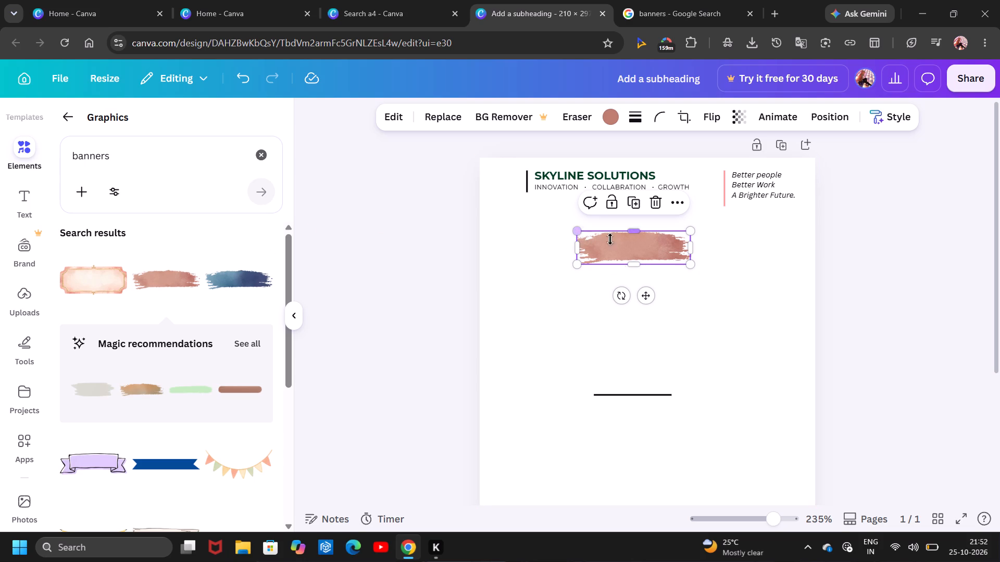
{"action": "left_click", "coordinate": [612, 257]}
{"action": "left_click", "coordinate": [623, 248]}
Add a heading text box with the text "MEETING MINUTES" below the brush-stroke banner.
{"action": "left_click", "coordinate": [39, 207]}
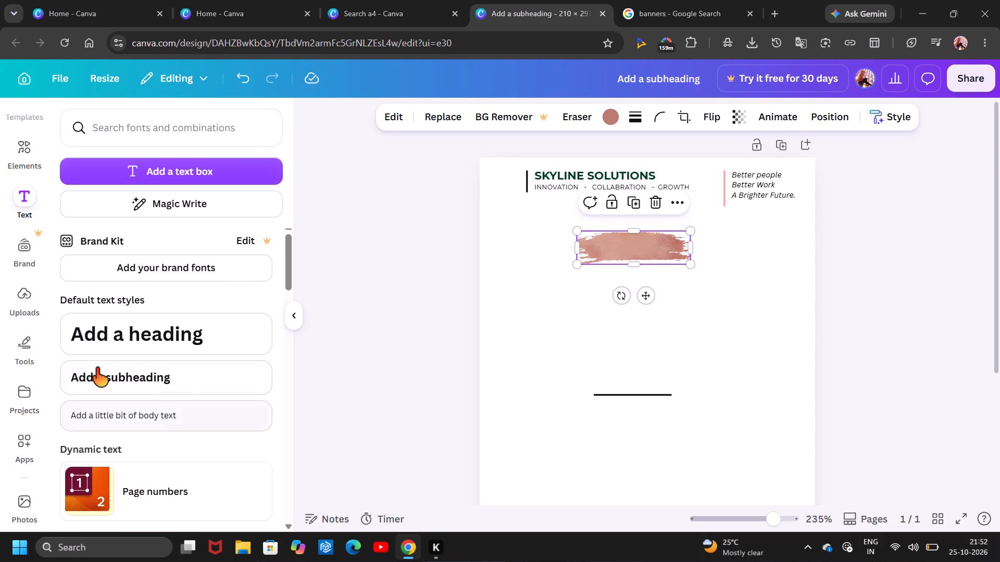
{"action": "left_click", "coordinate": [144, 333]}
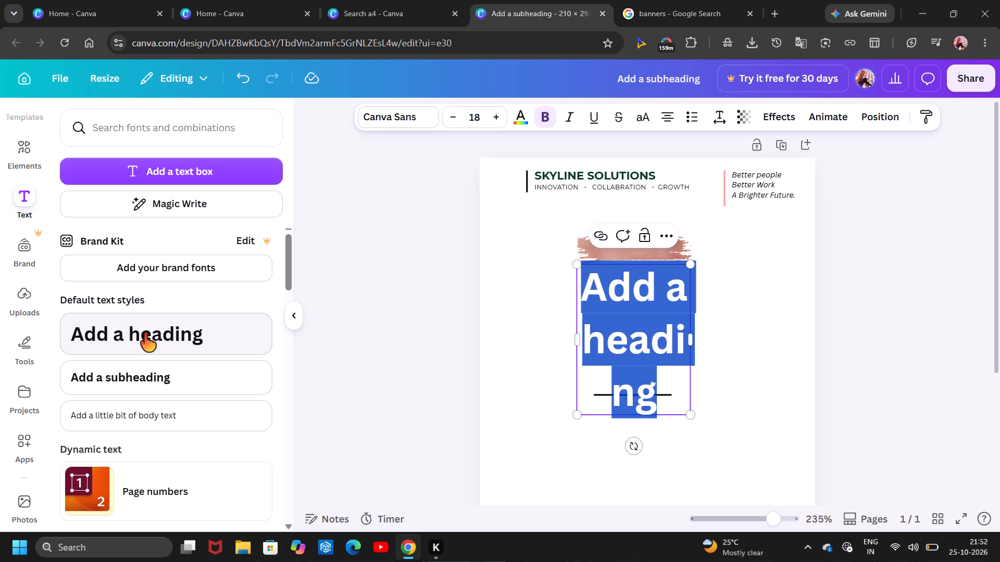
{"action": "key", "text": "BackSpace"}
{"action": "type", "text": "me"}
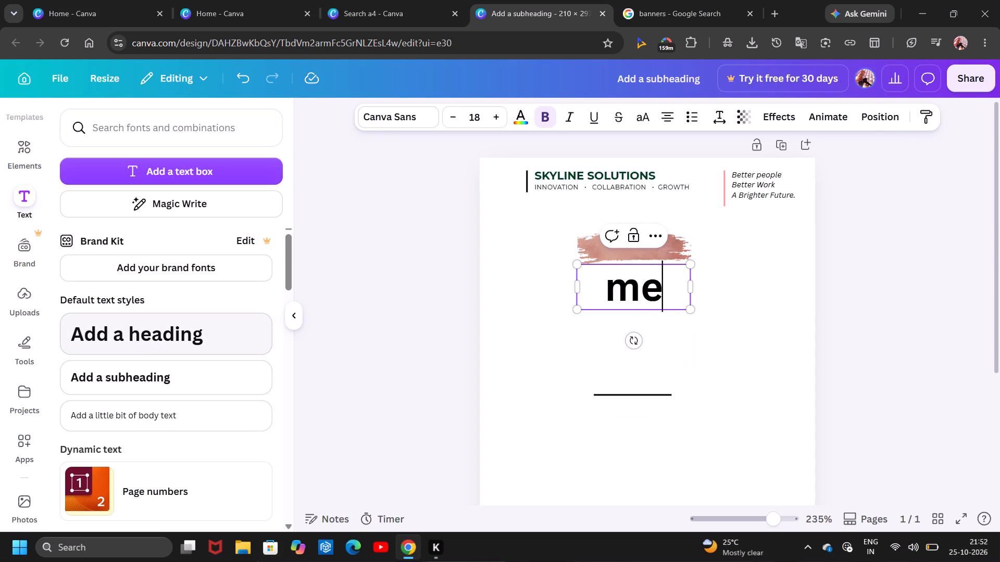
{"action": "key", "text": "BackSpace"}
{"action": "key", "text": "BackSpace"}
{"action": "key", "text": "BackSpace"}
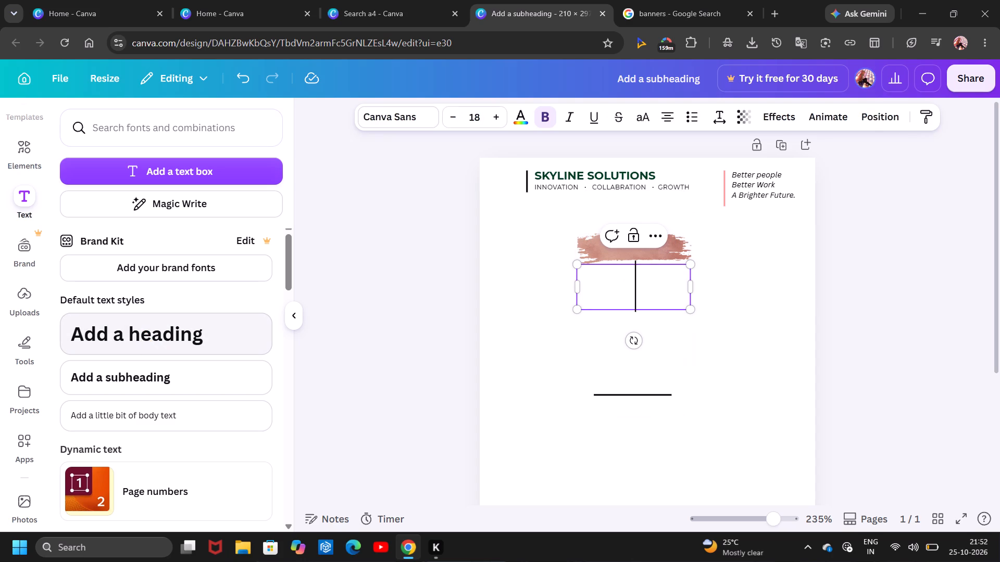
{"action": "type", "text": "MEETING MINUTES"}
{"action": "key", "text": "space"}
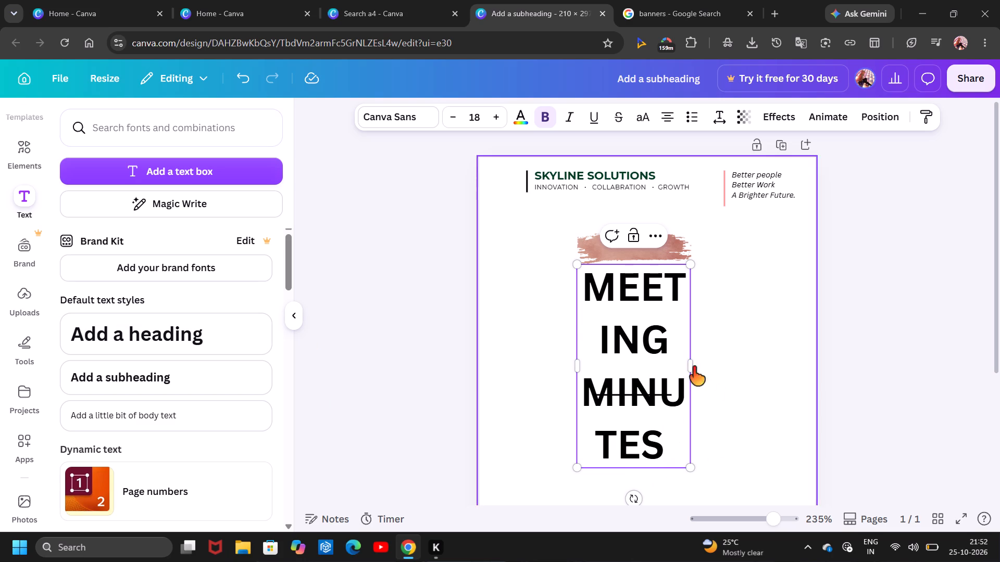
Reduce the MEETING MINUTES heading's font size to 6.
{"action": "left_click_drag", "start_coordinate": [689, 366], "coordinate": [710, 362]}
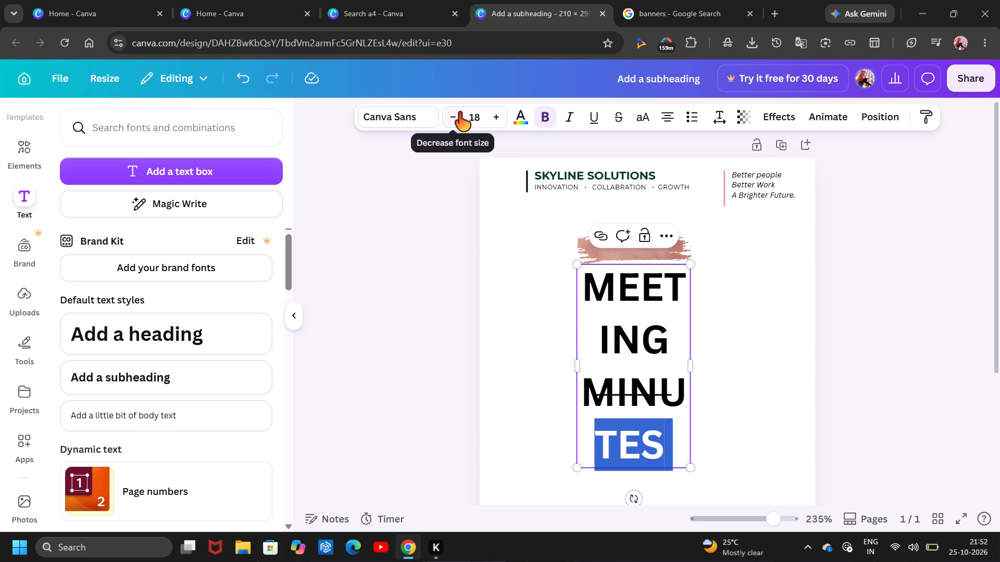
{"action": "triple_click", "coordinate": [458, 112]}
{"action": "triple_click", "coordinate": [458, 112]}
{"action": "triple_click", "coordinate": [458, 112]}
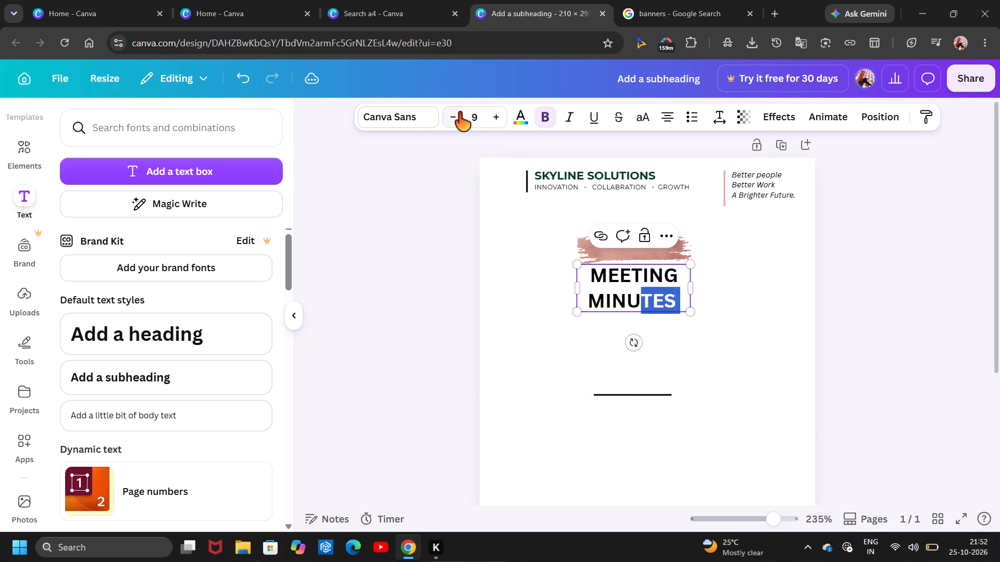
{"action": "double_click", "coordinate": [458, 112]}
{"action": "left_click", "coordinate": [458, 112]}
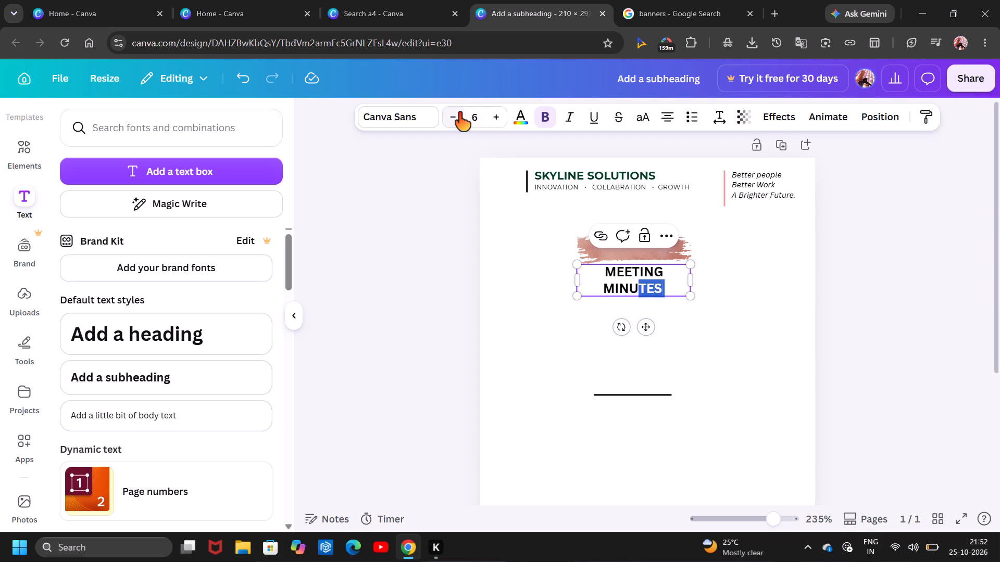
{"action": "left_click", "coordinate": [599, 296]}
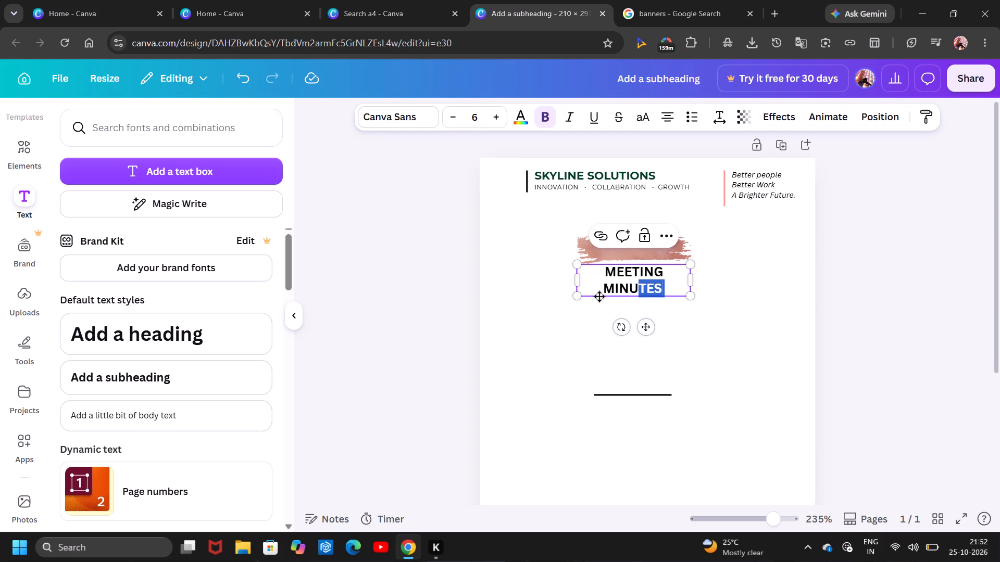
Restore the space between the two words of the MEETING MINUTES heading and widen its text box to fit one line.
{"action": "left_click", "coordinate": [601, 287]}
{"action": "key", "text": "BackSpace"}
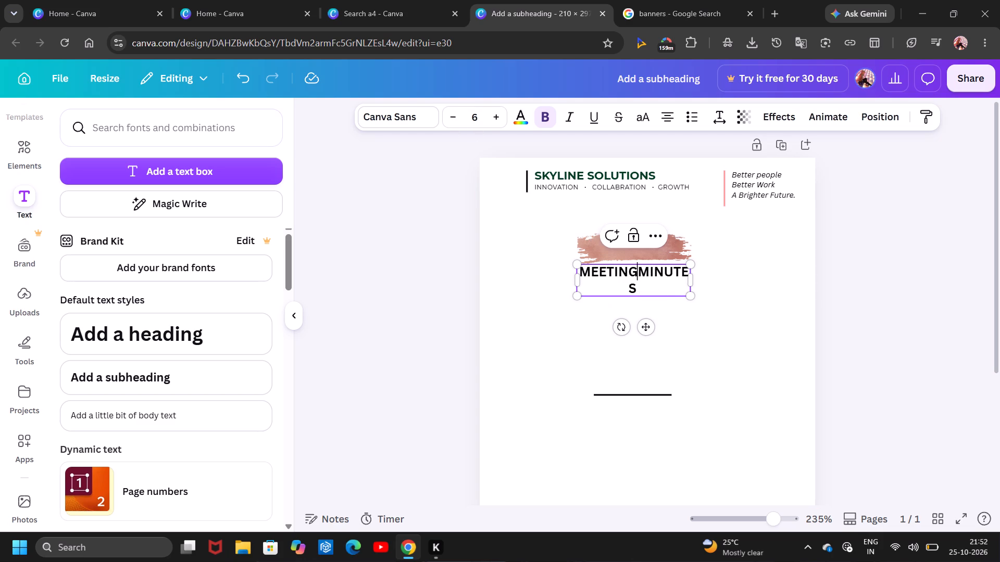
{"action": "key", "text": "space"}
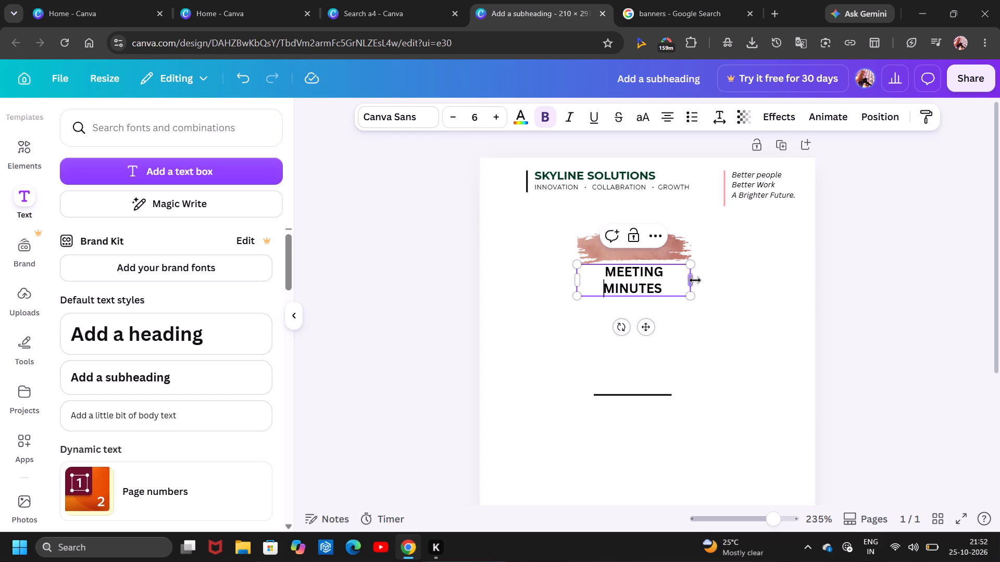
{"action": "left_click_drag", "start_coordinate": [687, 279], "coordinate": [693, 284]}
{"action": "left_click_drag", "start_coordinate": [693, 284], "coordinate": [745, 278]}
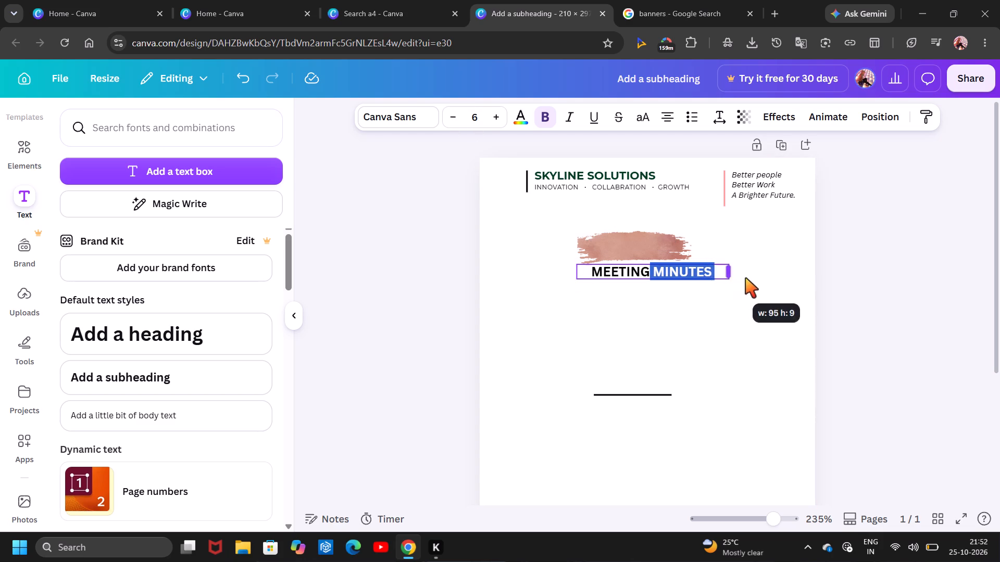
{"action": "left_click_drag", "start_coordinate": [745, 278], "coordinate": [710, 285]}
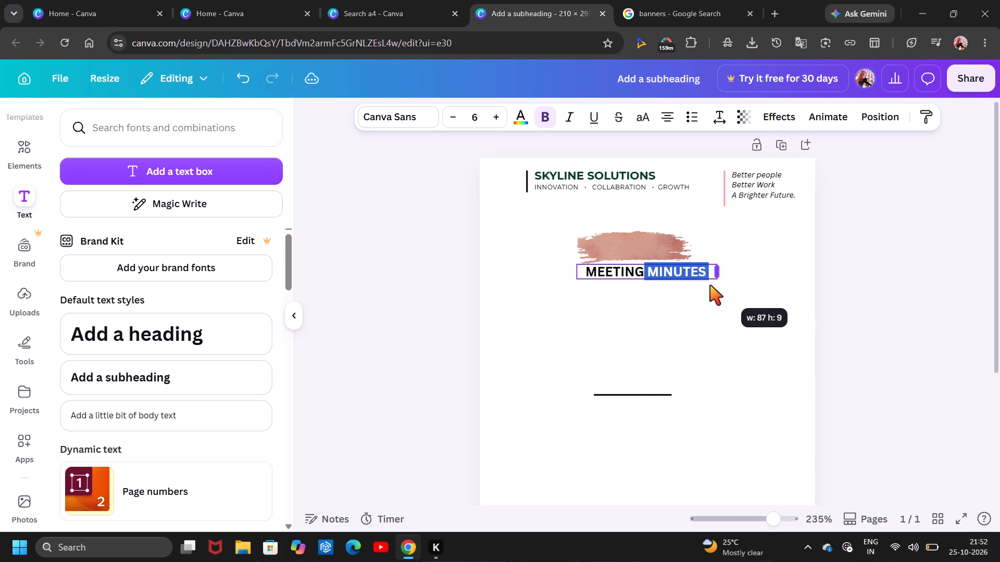
{"action": "left_click_drag", "start_coordinate": [710, 285], "coordinate": [709, 285]}
{"action": "left_click", "coordinate": [734, 421]}
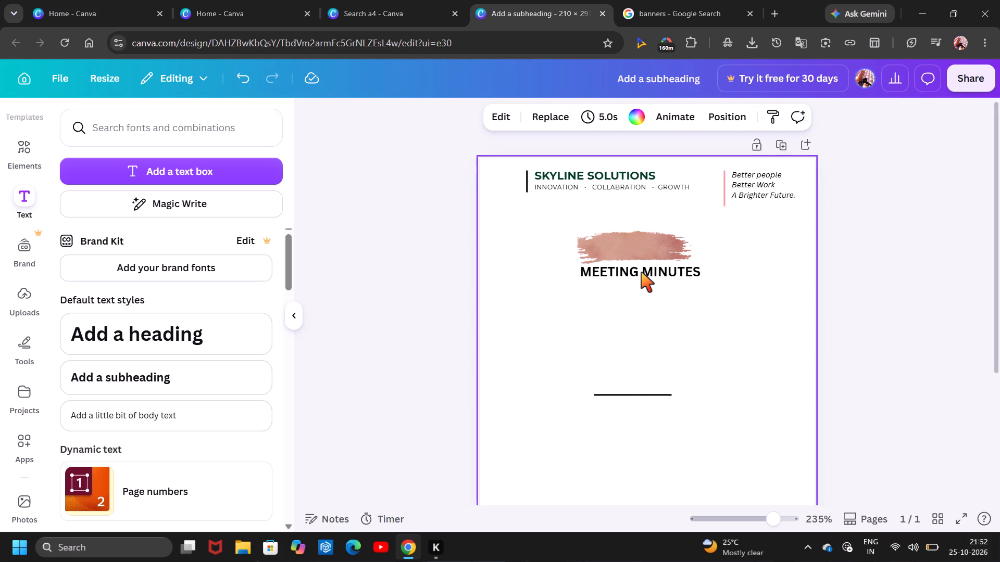
Place the MEETING MINUTES heading over the brush-stroke banner and widen the banner on both sides beyond the text.
{"action": "left_click_drag", "start_coordinate": [641, 272], "coordinate": [637, 251]}
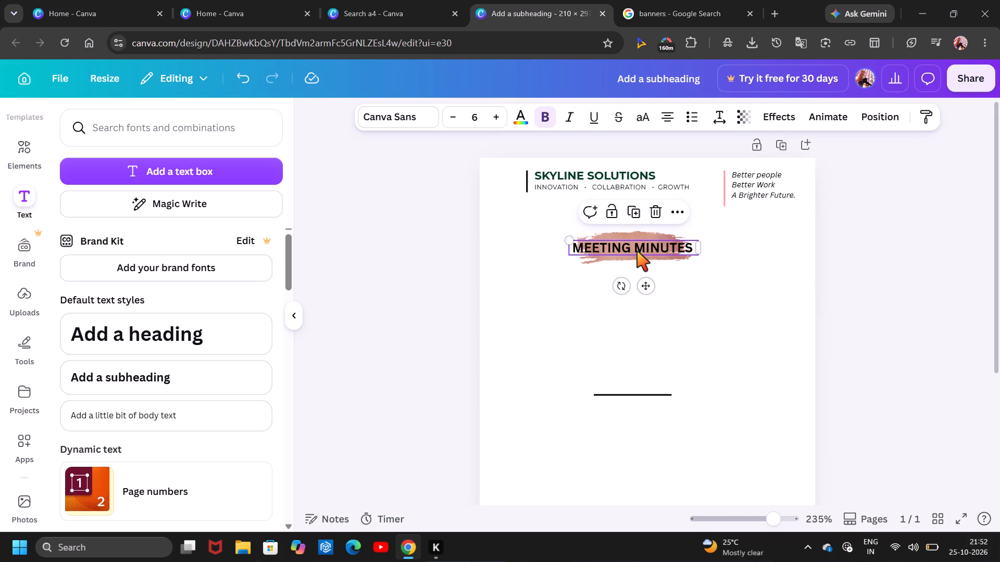
{"action": "left_click", "coordinate": [665, 261]}
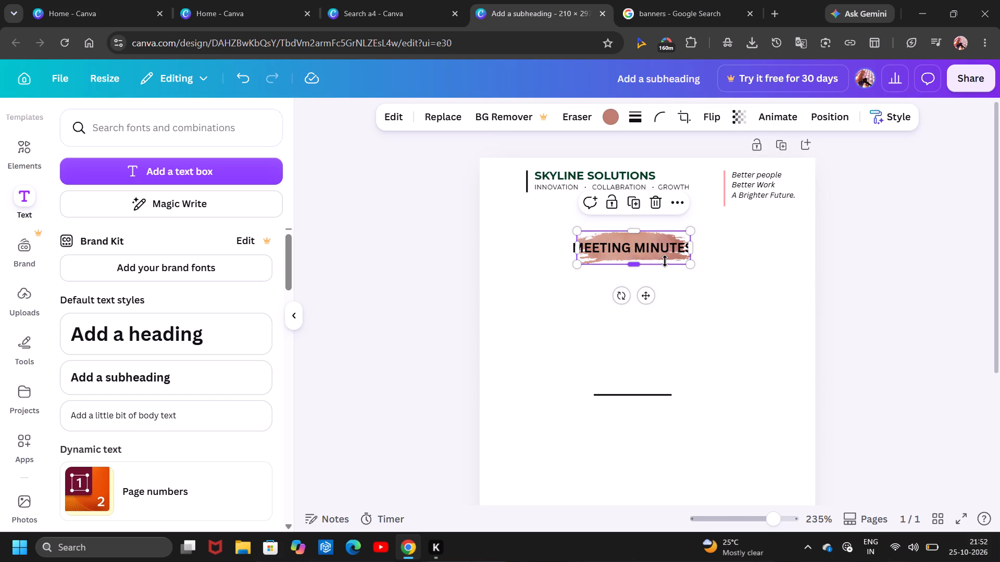
{"action": "left_click_drag", "start_coordinate": [579, 254], "coordinate": [578, 254]}
{"action": "left_click_drag", "start_coordinate": [578, 254], "coordinate": [553, 254]}
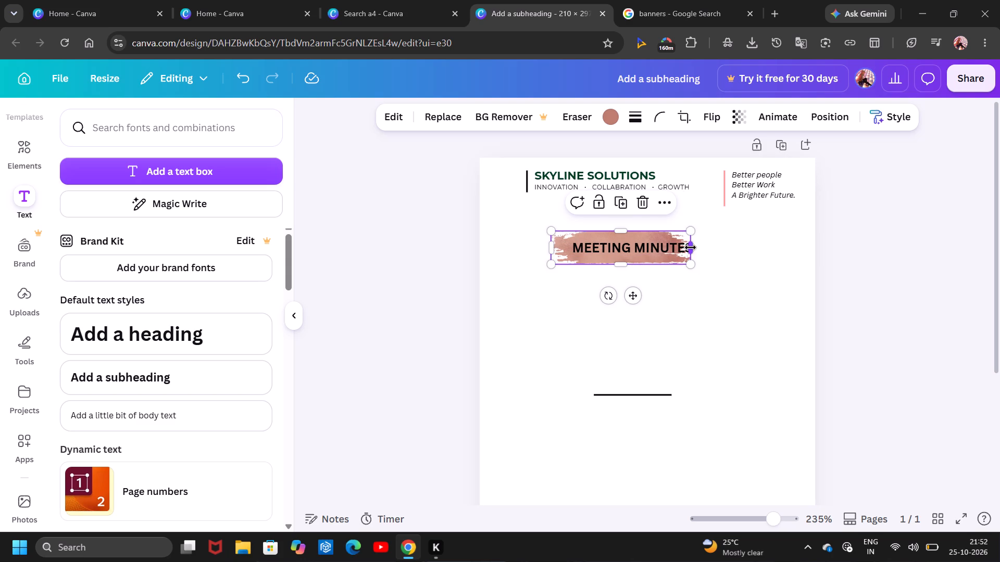
{"action": "left_click_drag", "start_coordinate": [690, 247], "coordinate": [719, 247]}
Change the MEETING MINUTES heading's font to Montserrat.
{"action": "left_click", "coordinate": [671, 248]}
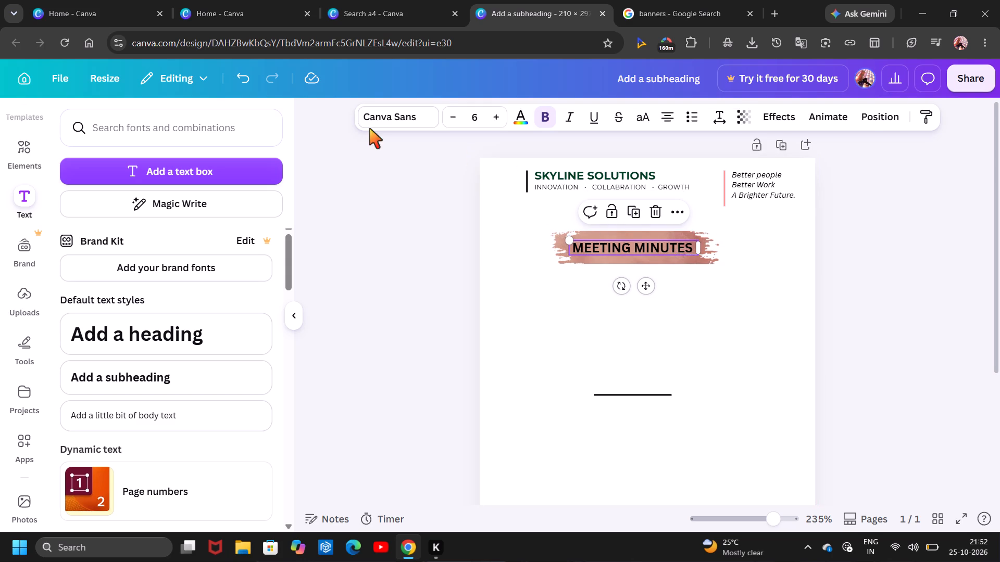
{"action": "left_click", "coordinate": [380, 120]}
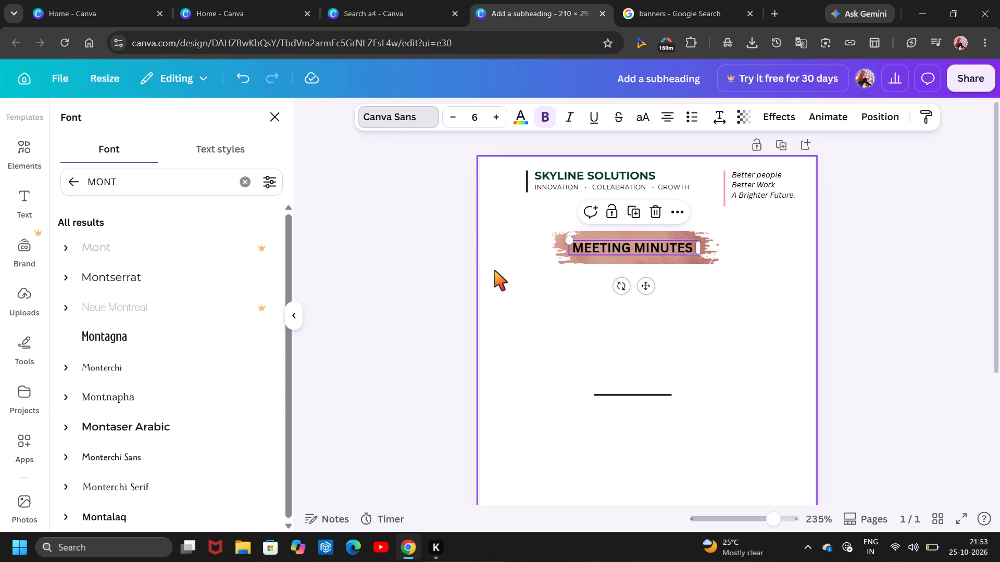
{"action": "left_click", "coordinate": [401, 115]}
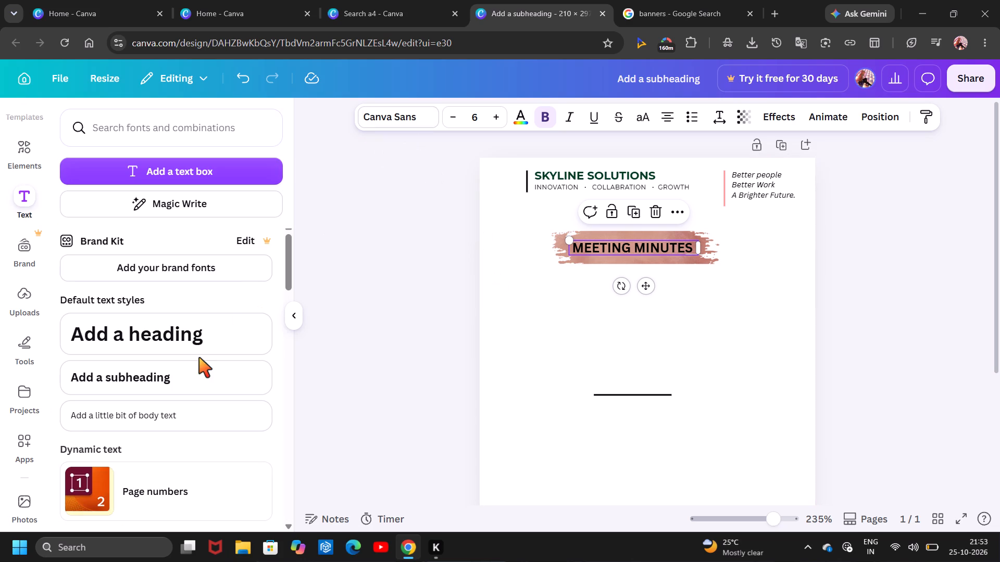
{"action": "left_click", "coordinate": [392, 122]}
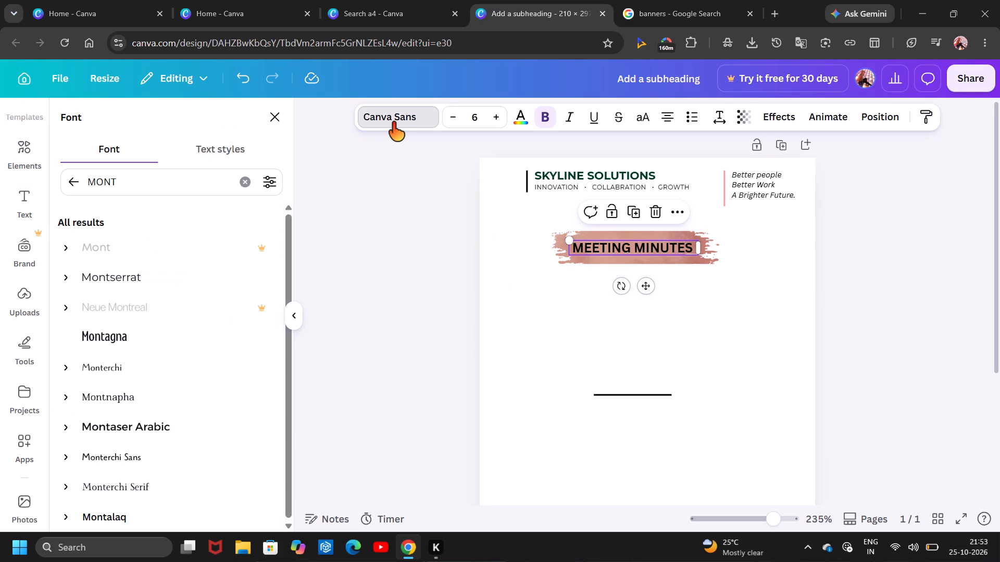
{"action": "left_click", "coordinate": [136, 276]}
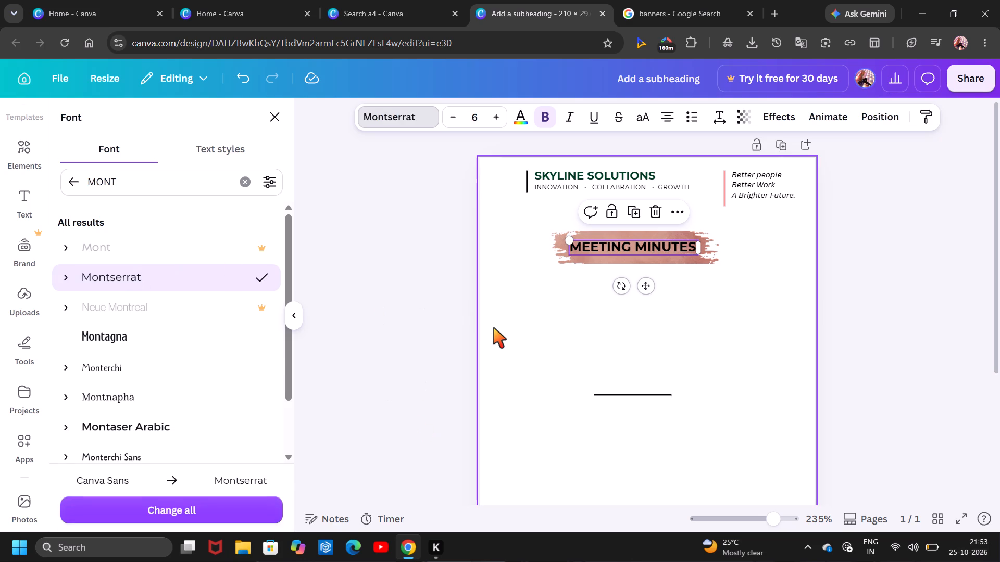
{"action": "left_click", "coordinate": [555, 373]}
{"action": "left_click", "coordinate": [555, 373]}
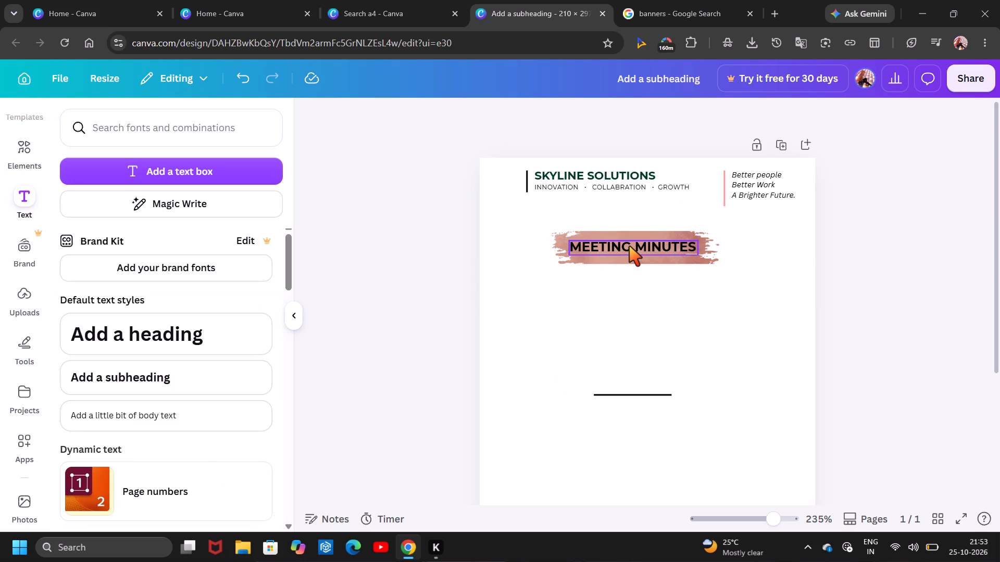
Set the MEETING MINUTES heading's text colour to the dark green #003d20.
{"action": "left_click", "coordinate": [629, 246]}
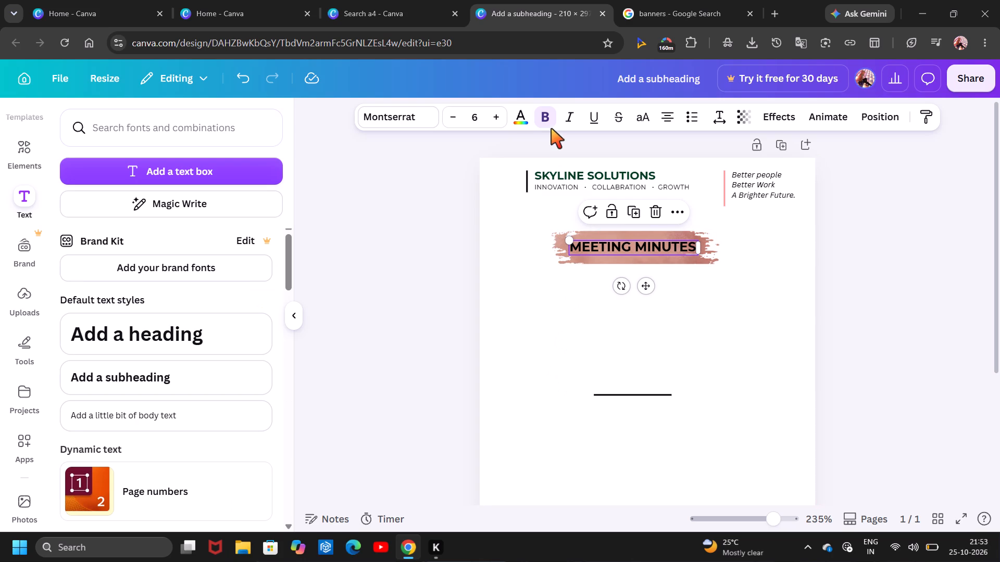
{"action": "left_click", "coordinate": [515, 117]}
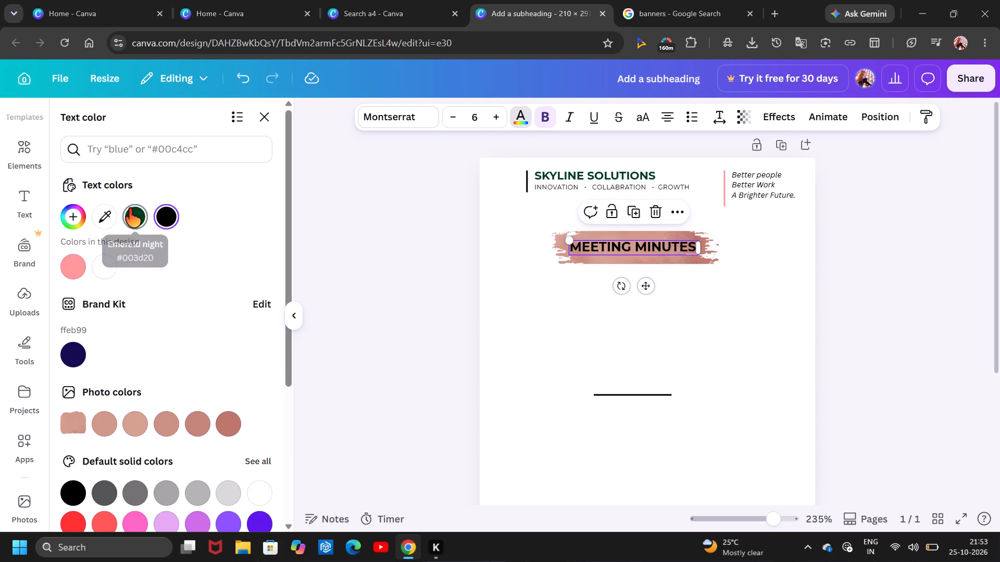
{"action": "left_click", "coordinate": [129, 209]}
{"action": "left_click", "coordinate": [522, 330]}
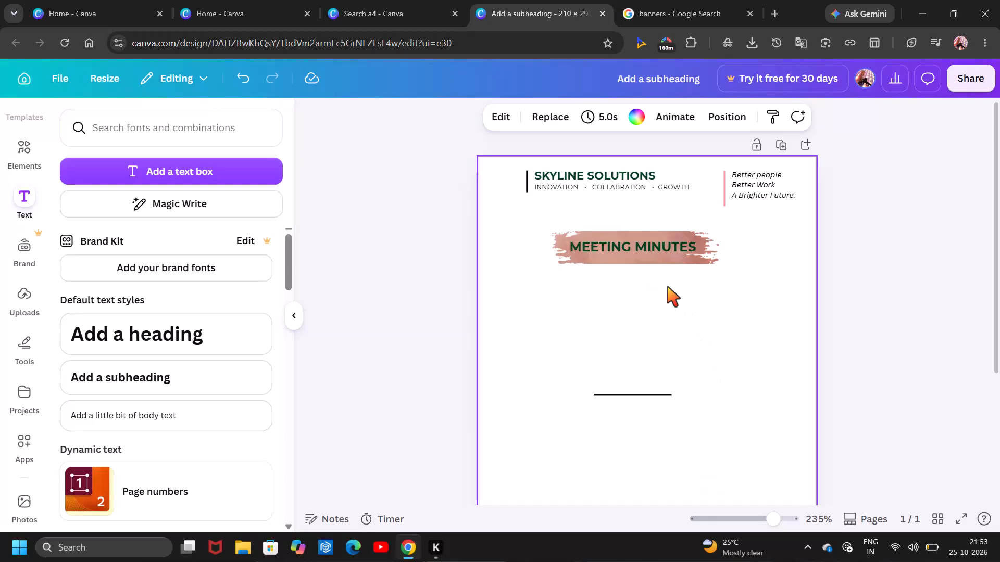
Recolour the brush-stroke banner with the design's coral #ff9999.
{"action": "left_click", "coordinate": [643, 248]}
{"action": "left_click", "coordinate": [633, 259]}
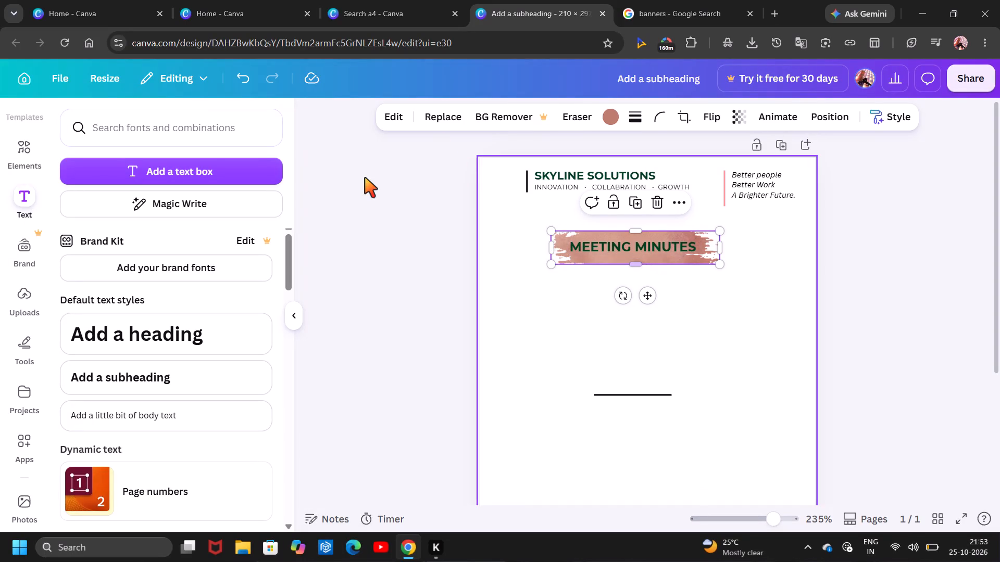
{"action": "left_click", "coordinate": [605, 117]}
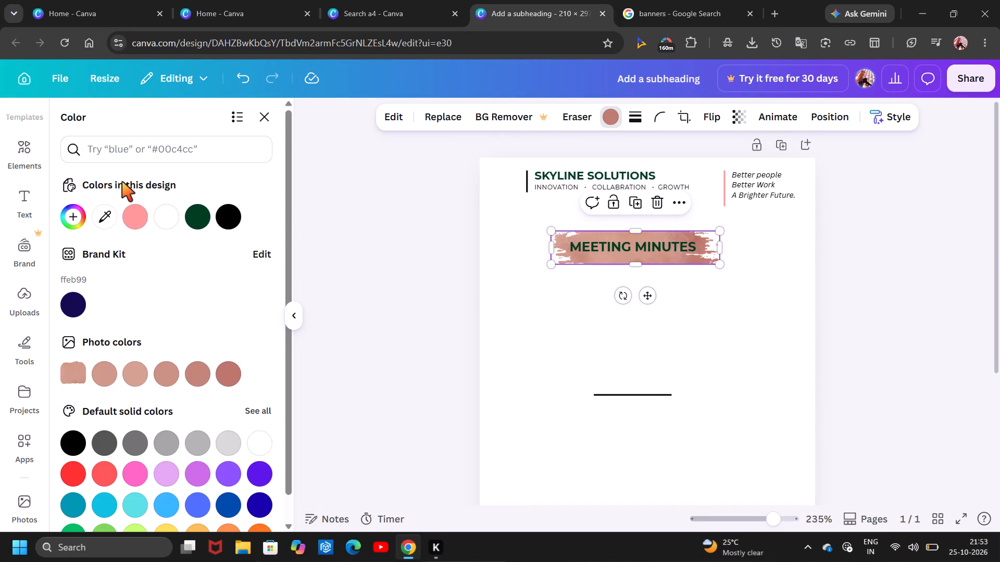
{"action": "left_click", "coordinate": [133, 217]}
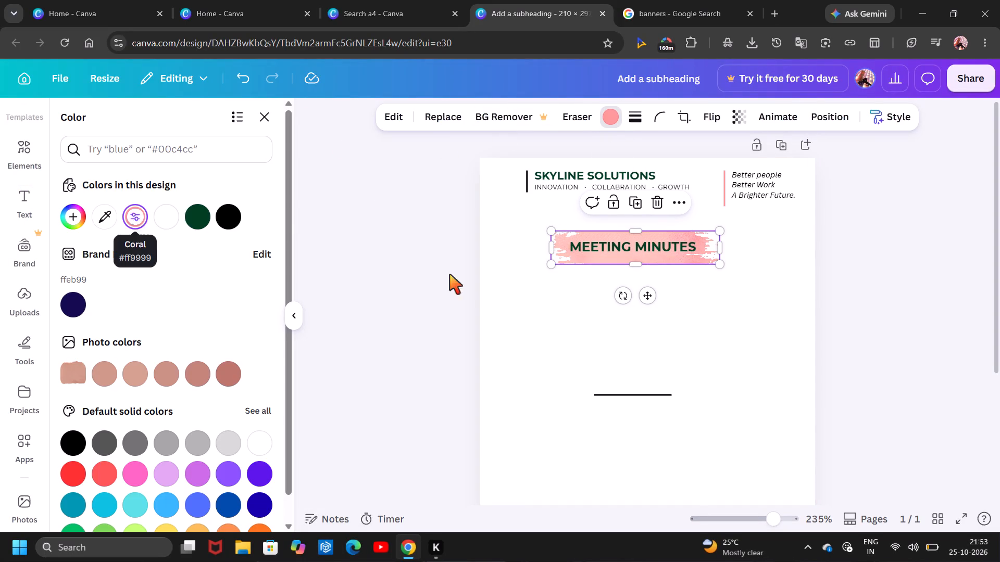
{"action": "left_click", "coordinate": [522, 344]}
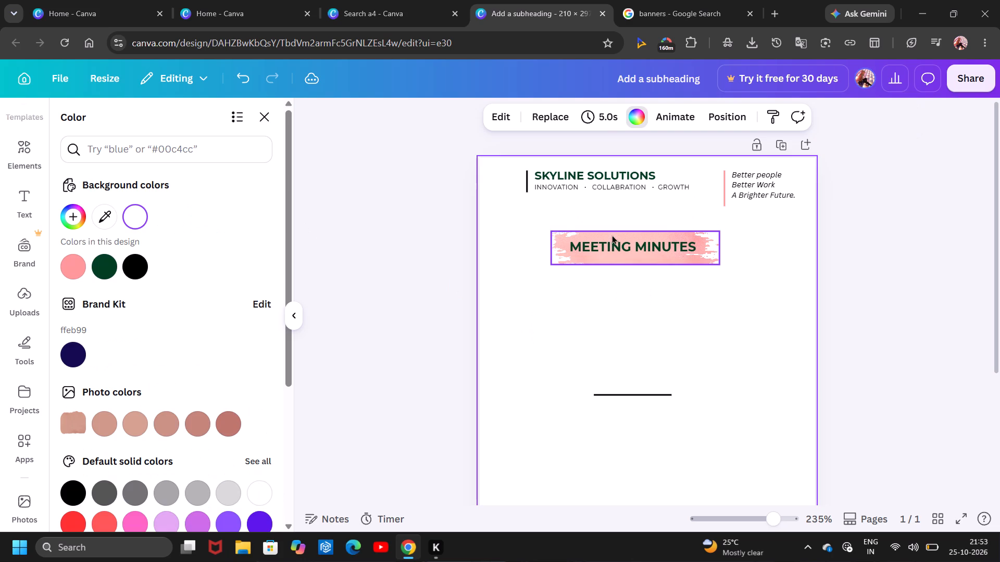
Set the brush-stroke banner's colour to the light pink #ffc2c2 from the default solid colours.
{"action": "left_click", "coordinate": [617, 248]}
{"action": "left_click", "coordinate": [628, 263]}
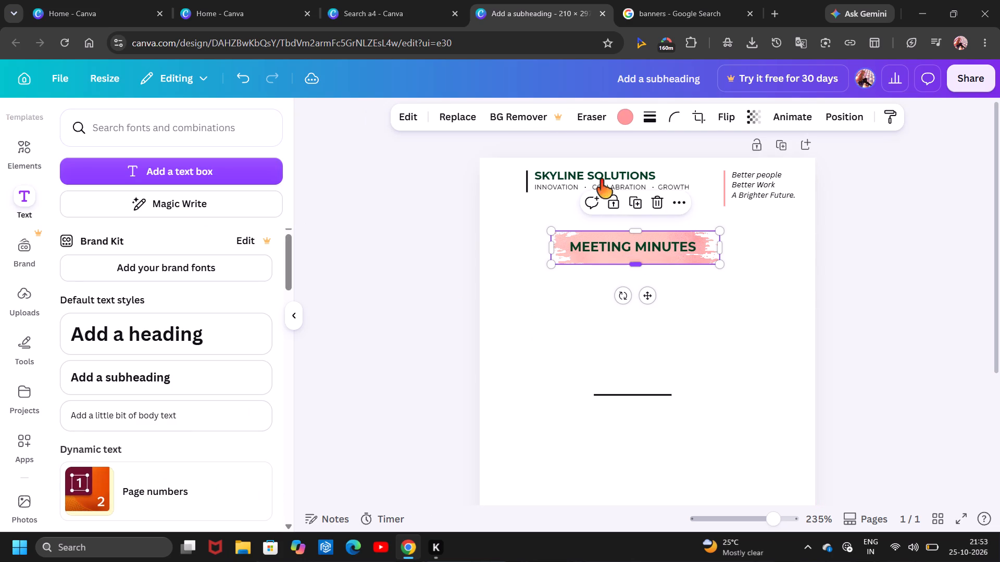
{"action": "left_click", "coordinate": [619, 116]}
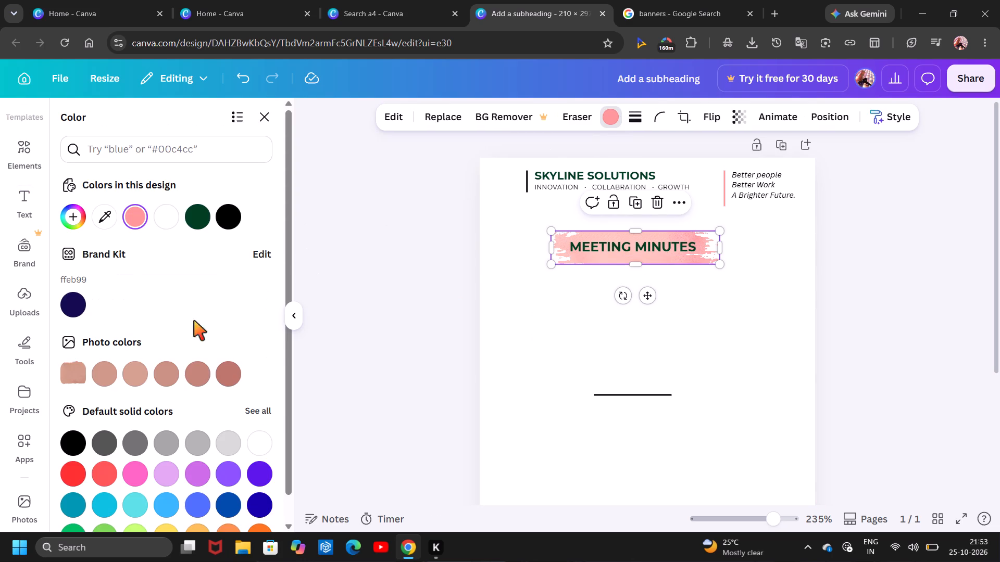
{"action": "scroll", "coordinate": [228, 313], "scroll_direction": "down", "scroll_amount": 1}
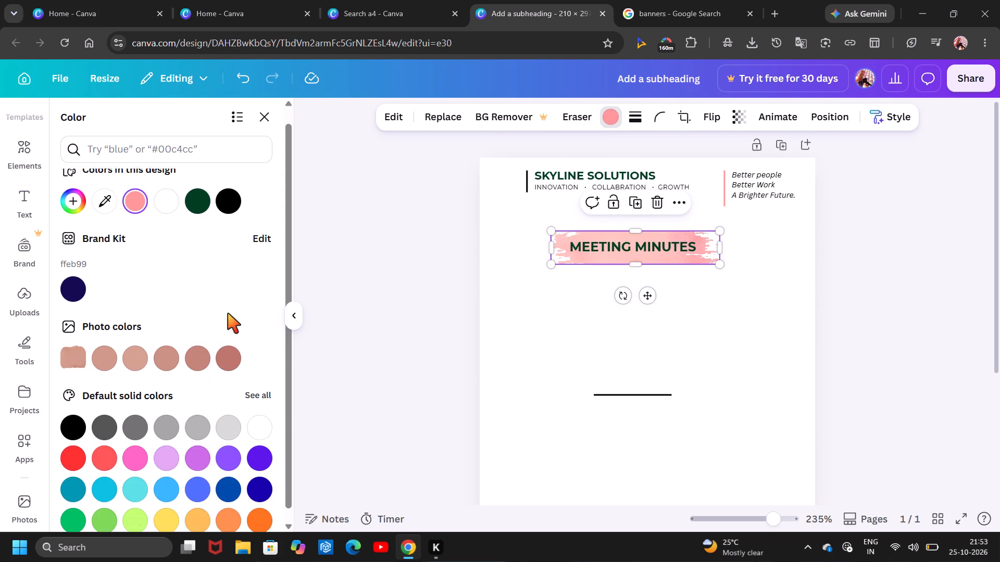
{"action": "scroll", "coordinate": [228, 313], "scroll_direction": "down", "scroll_amount": 1}
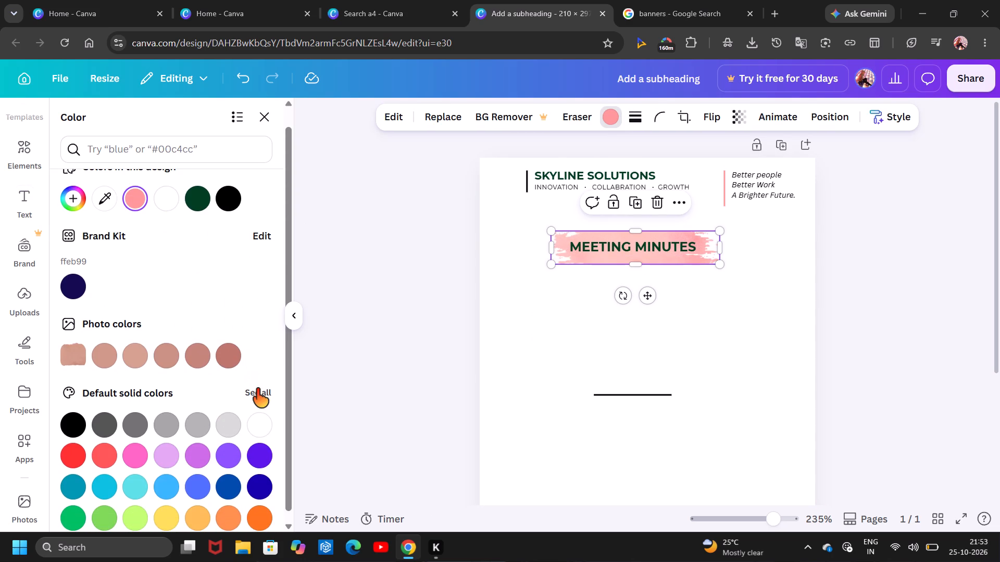
{"action": "left_click", "coordinate": [256, 389]}
{"action": "scroll", "coordinate": [256, 389], "scroll_direction": "down", "scroll_amount": 1}
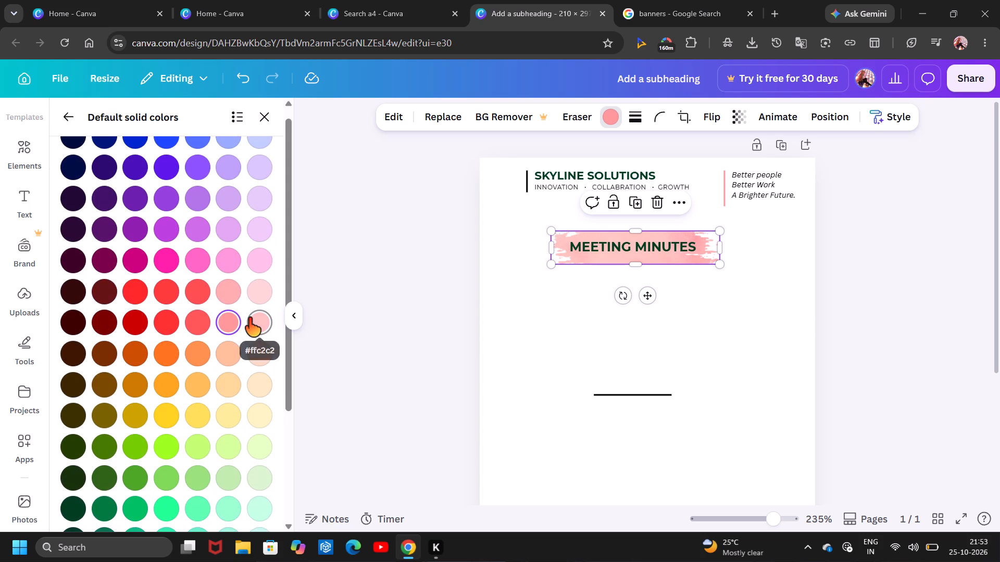
{"action": "left_click", "coordinate": [248, 318]}
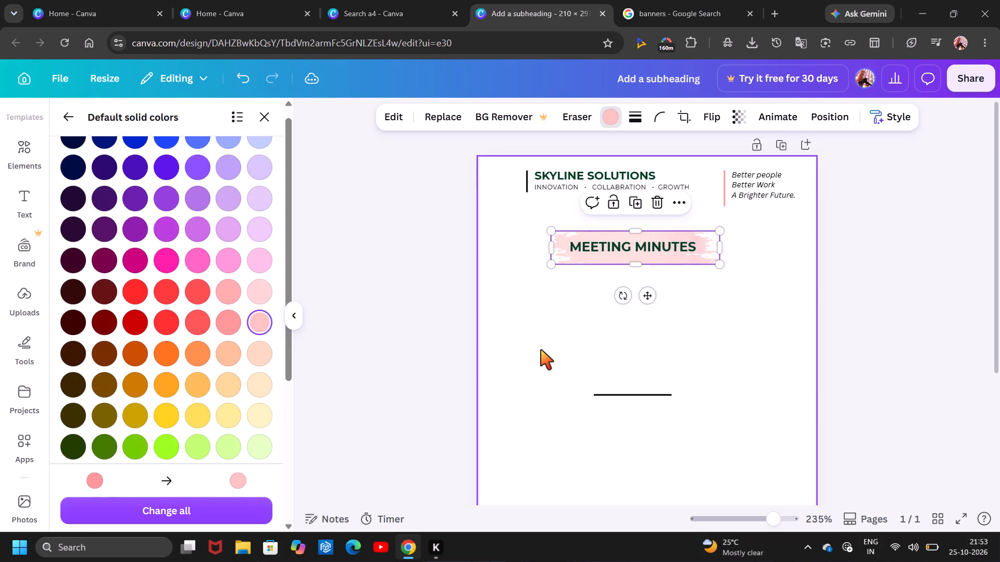
{"action": "left_click", "coordinate": [541, 350]}
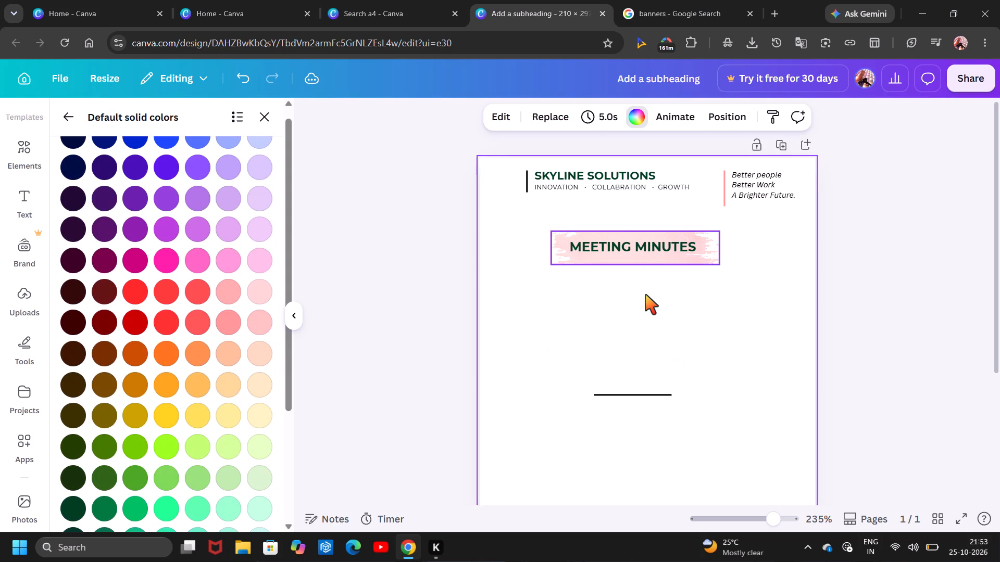
Increase the SKYLINE SOLUTIONS heading's font size to 7.3.
{"action": "left_click_drag", "start_coordinate": [611, 168], "coordinate": [612, 177]}
{"action": "left_click", "coordinate": [633, 177]}
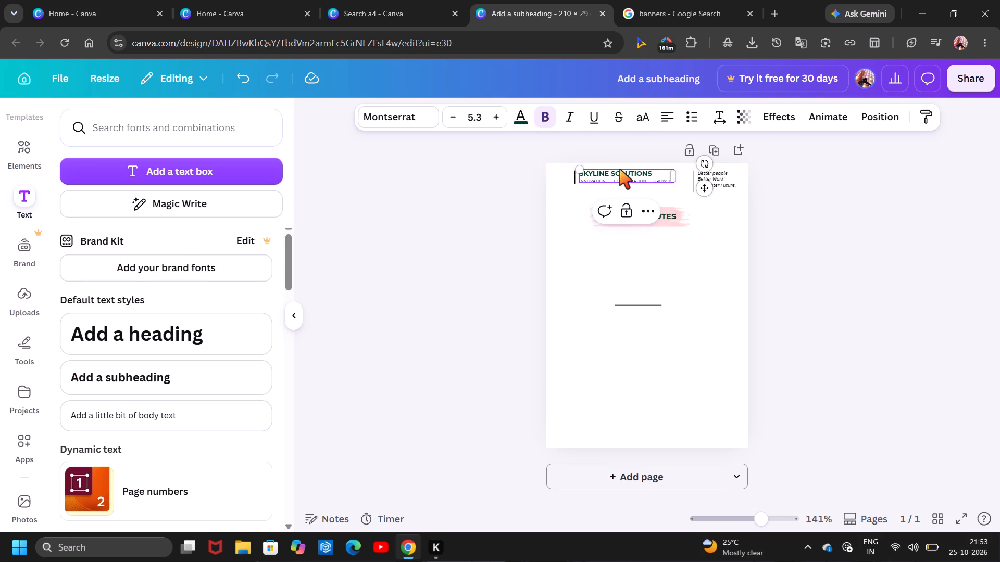
{"action": "left_click", "coordinate": [506, 119]}
{"action": "left_click", "coordinate": [506, 119]}
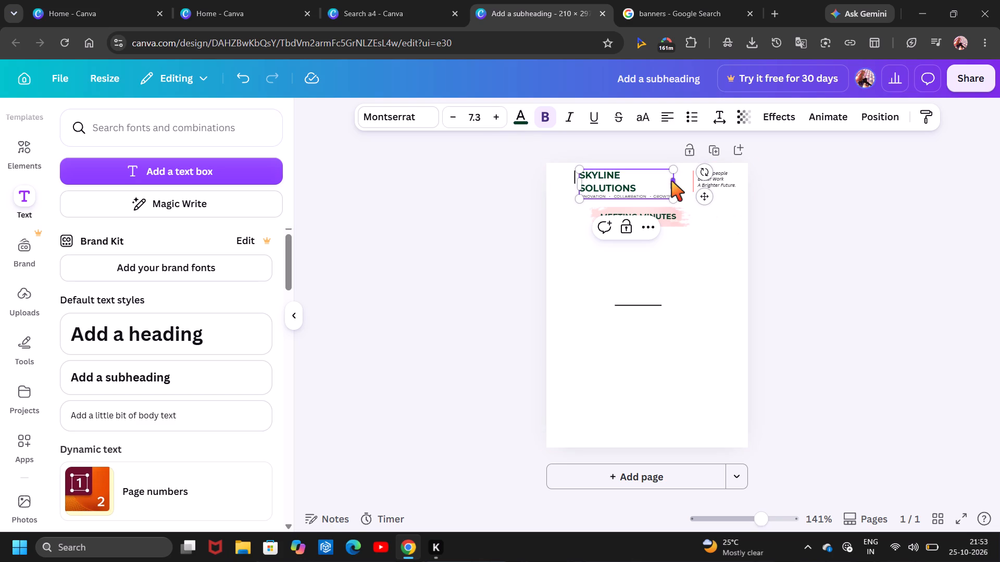
Reduce the font size of the slogan's last line, "A Brighter Future.", to 2.5.
{"action": "left_click", "coordinate": [719, 185]}
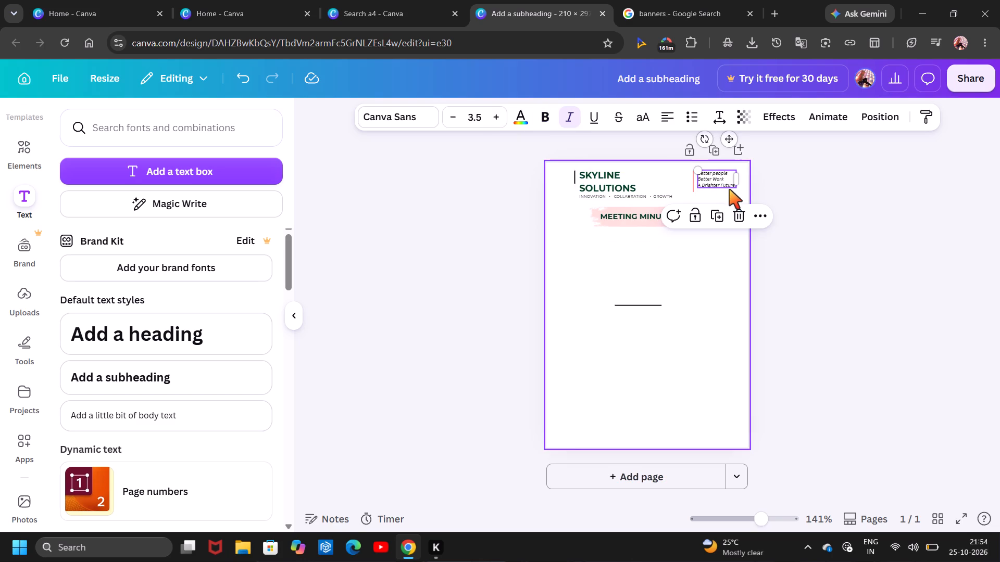
{"action": "left_click", "coordinate": [719, 184]}
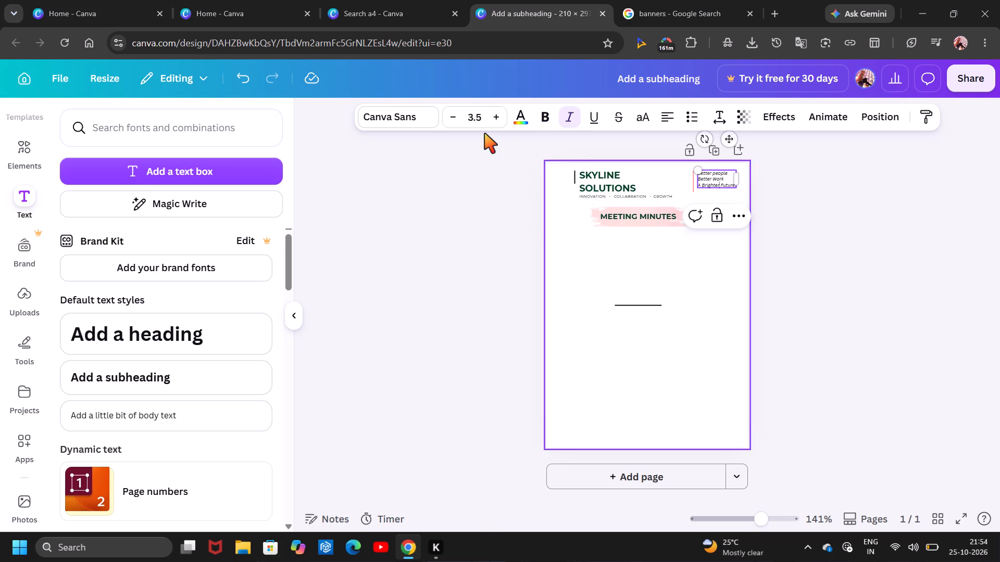
{"action": "left_click", "coordinate": [455, 120]}
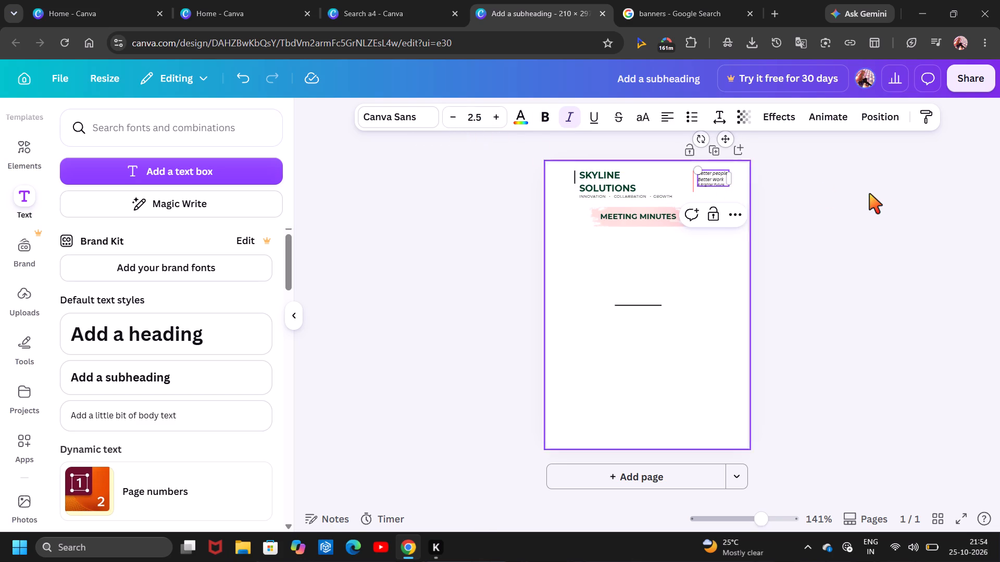
{"action": "left_click", "coordinate": [789, 223]}
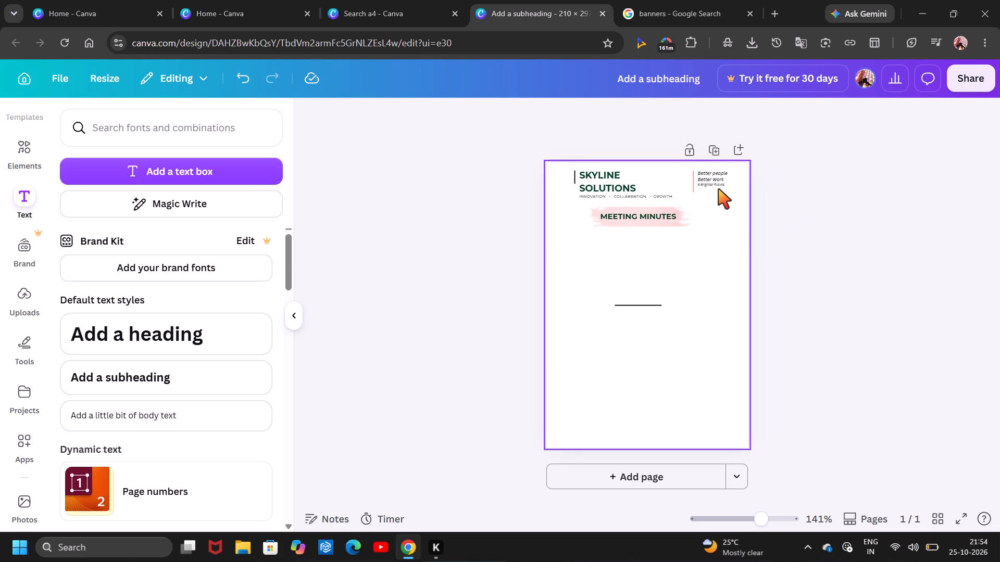
Undo the font size reduction on the slogan's last line, "A Brighter Future.".
{"action": "key", "text": "ctrl+z"}
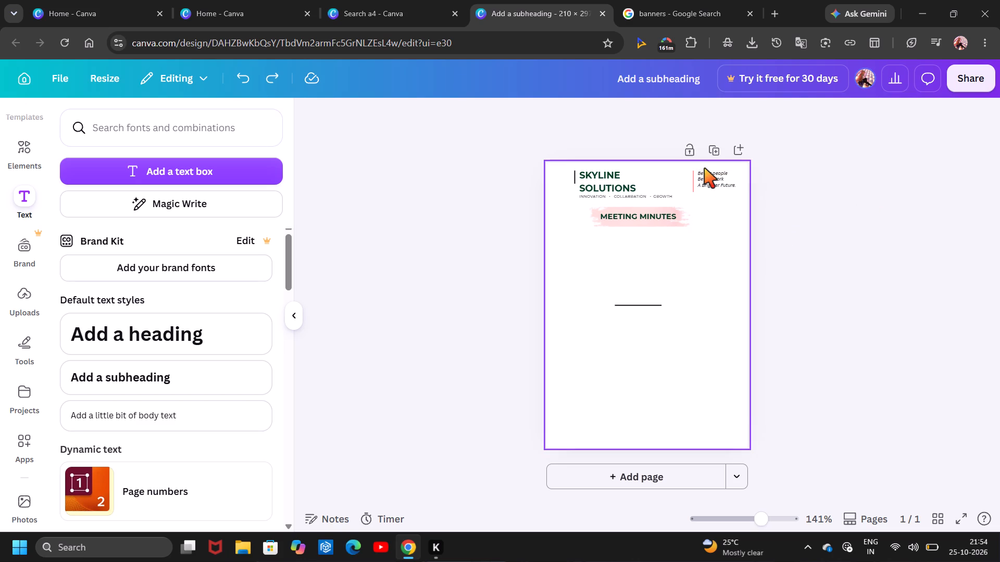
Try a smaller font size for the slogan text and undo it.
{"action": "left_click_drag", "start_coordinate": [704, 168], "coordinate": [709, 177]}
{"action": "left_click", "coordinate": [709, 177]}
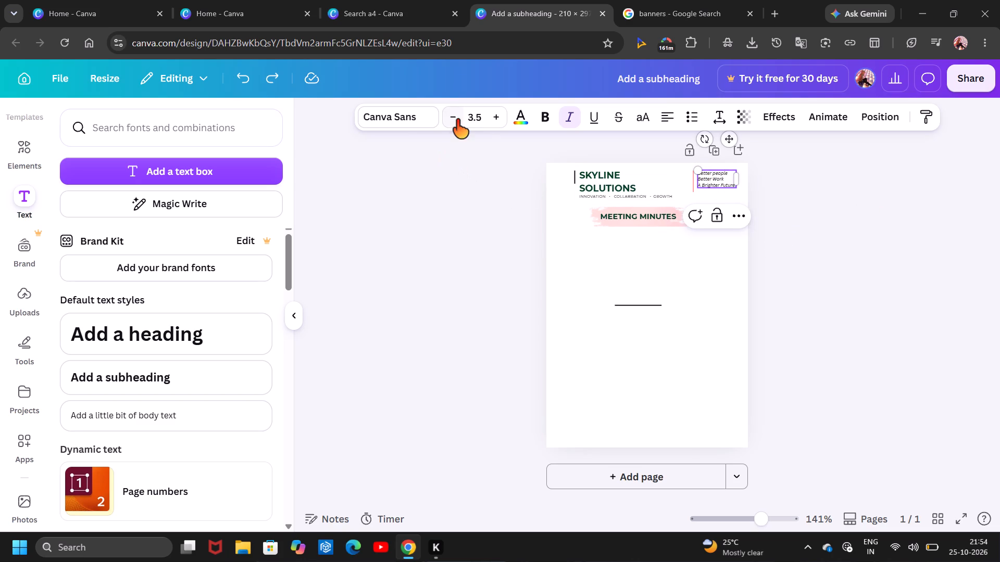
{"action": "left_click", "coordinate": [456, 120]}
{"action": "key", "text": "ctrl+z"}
Move the three-line slogan slightly down and outward, closer to the page's right edge.
{"action": "left_click", "coordinate": [801, 195]}
{"action": "left_click_drag", "start_coordinate": [705, 178], "coordinate": [711, 187]}
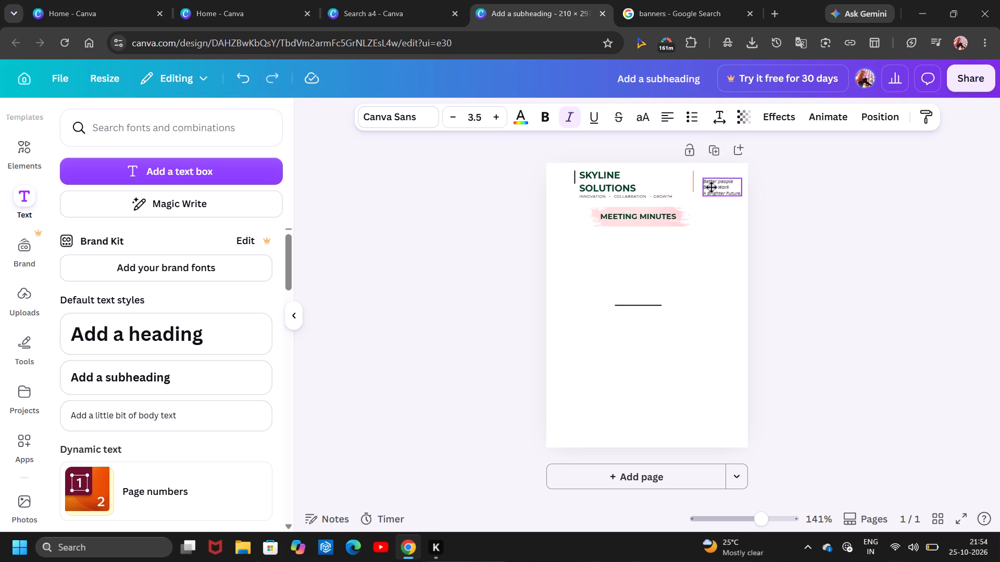
{"action": "left_click_drag", "start_coordinate": [711, 187], "coordinate": [711, 185]}
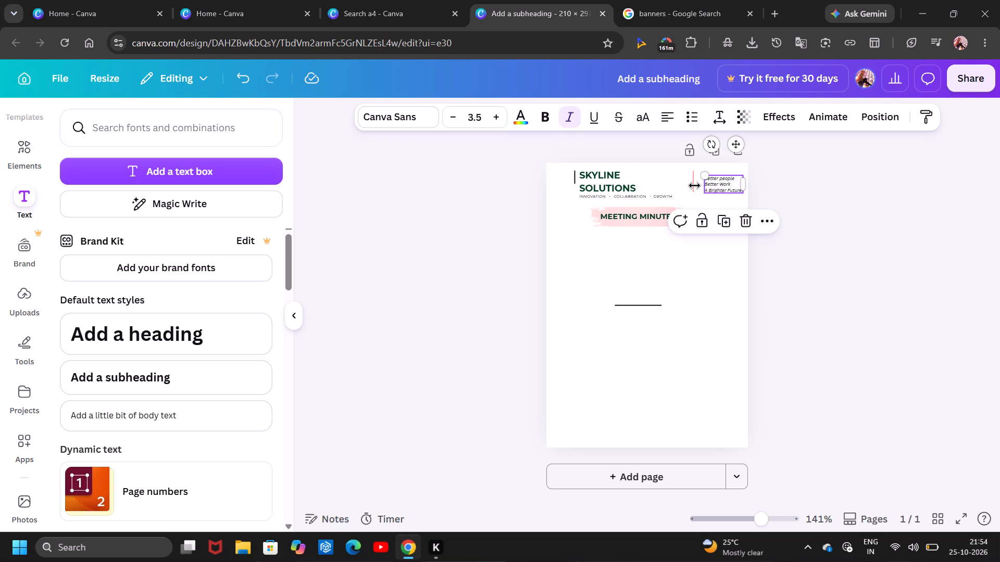
Move the pink vertical line beside the slogan so it sits just before the slogan's text.
{"action": "left_click", "coordinate": [694, 185]}
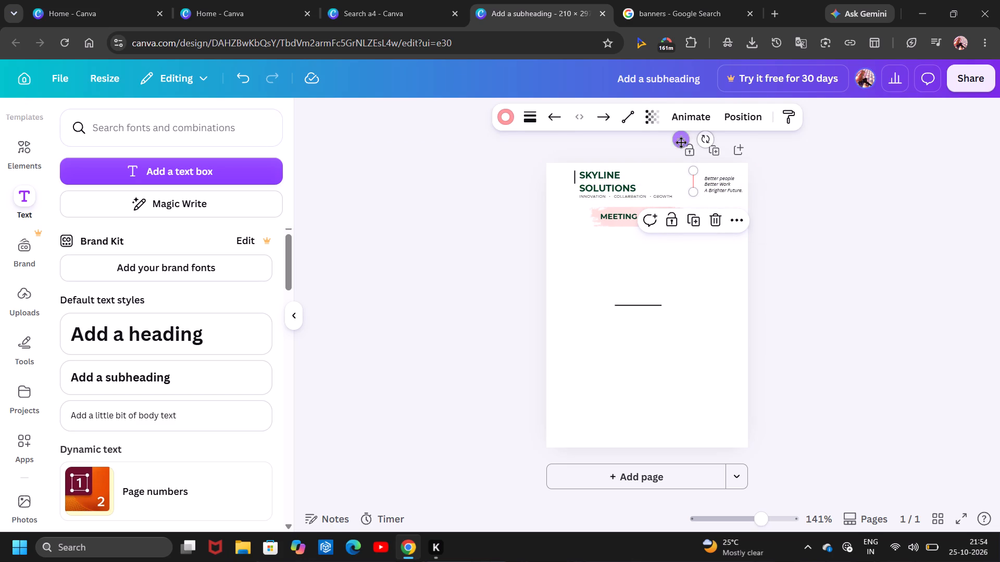
{"action": "left_click_drag", "start_coordinate": [680, 142], "coordinate": [685, 145]}
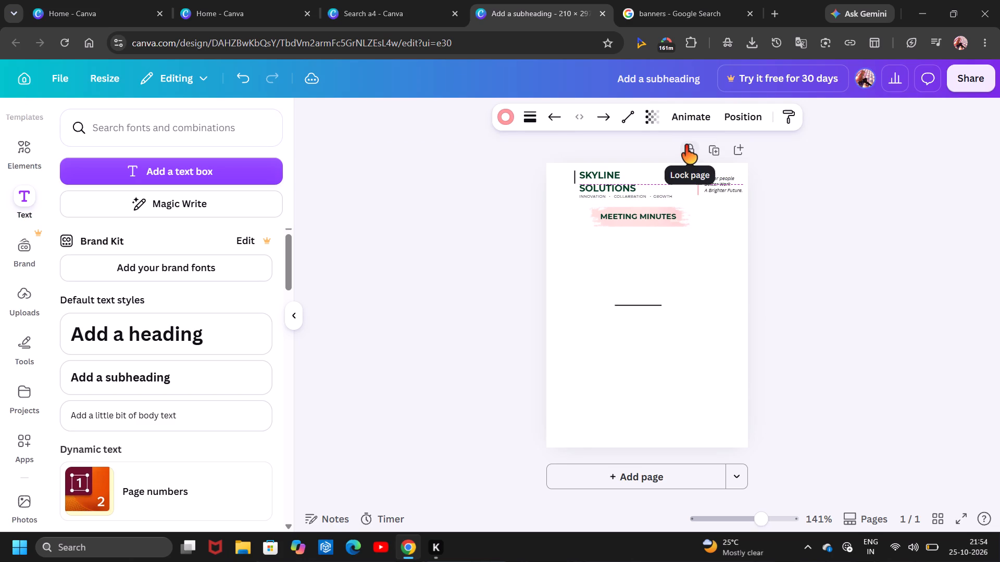
{"action": "left_click_drag", "start_coordinate": [685, 145], "coordinate": [685, 147]}
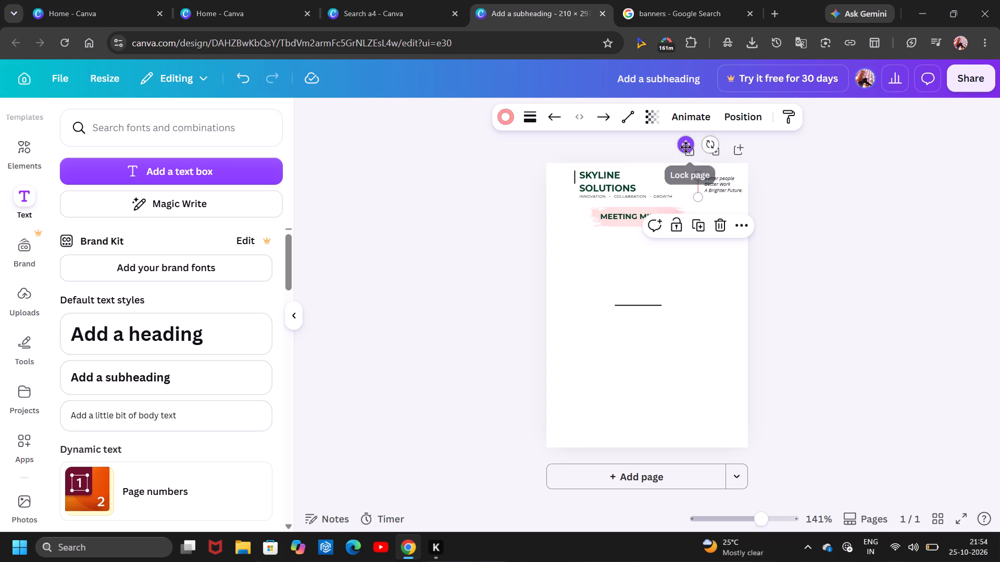
{"action": "left_click", "coordinate": [793, 220]}
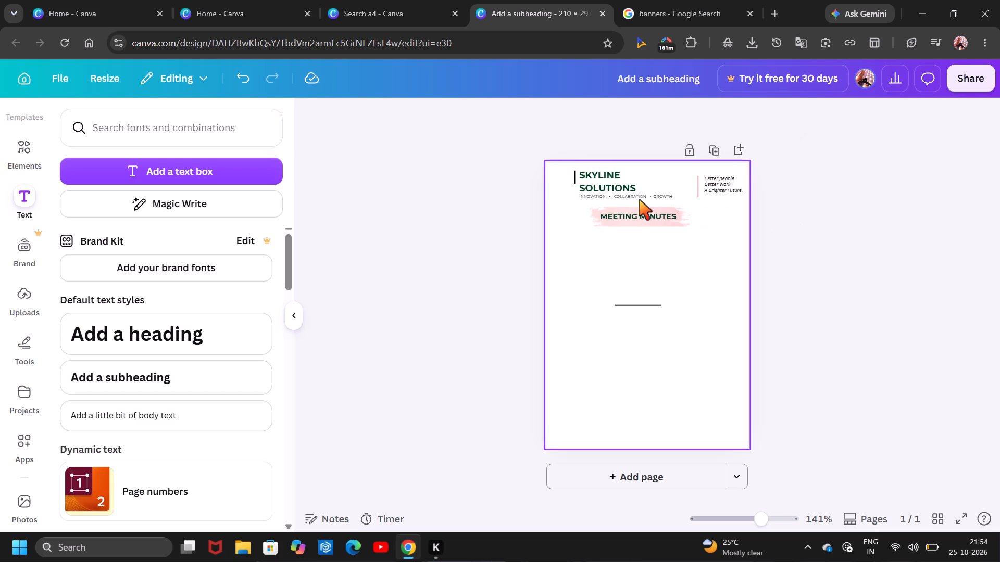
Reduce the font size of the heading and tagline text box so SKYLINE SOLUTIONS fits on one line.
{"action": "left_click", "coordinate": [630, 189]}
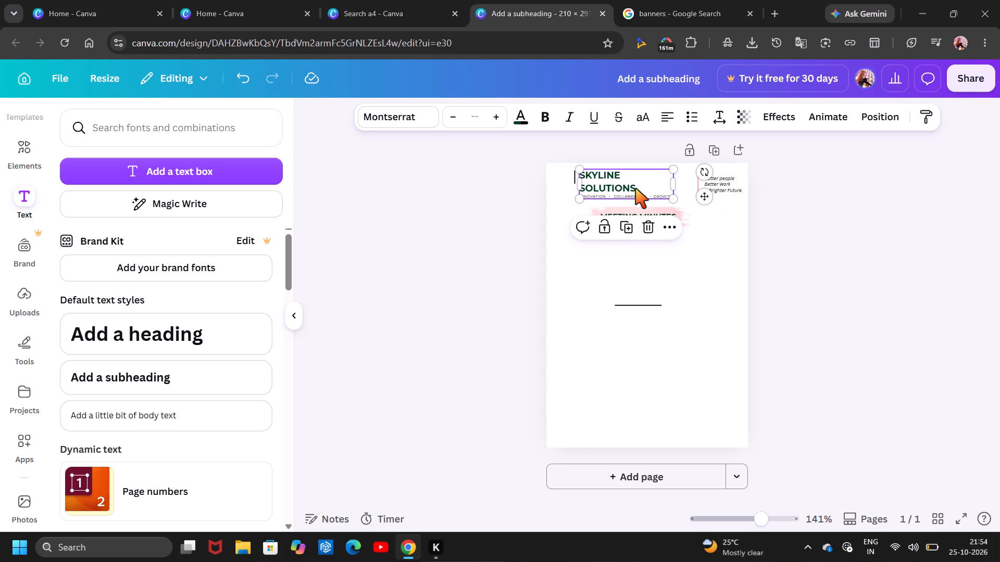
{"action": "left_click", "coordinate": [453, 122]}
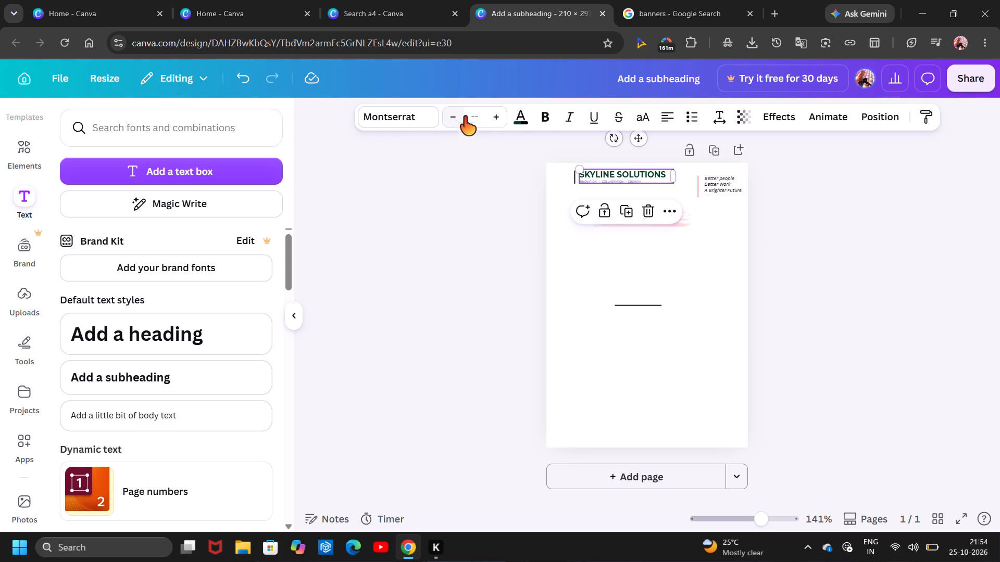
Move the heading and tagline text box slightly away from the dark vertical line, keeping it level with that line.
{"action": "double_click", "coordinate": [612, 183]}
{"action": "left_click_drag", "start_coordinate": [612, 183], "coordinate": [598, 183]}
{"action": "left_click_drag", "start_coordinate": [598, 183], "coordinate": [612, 181]}
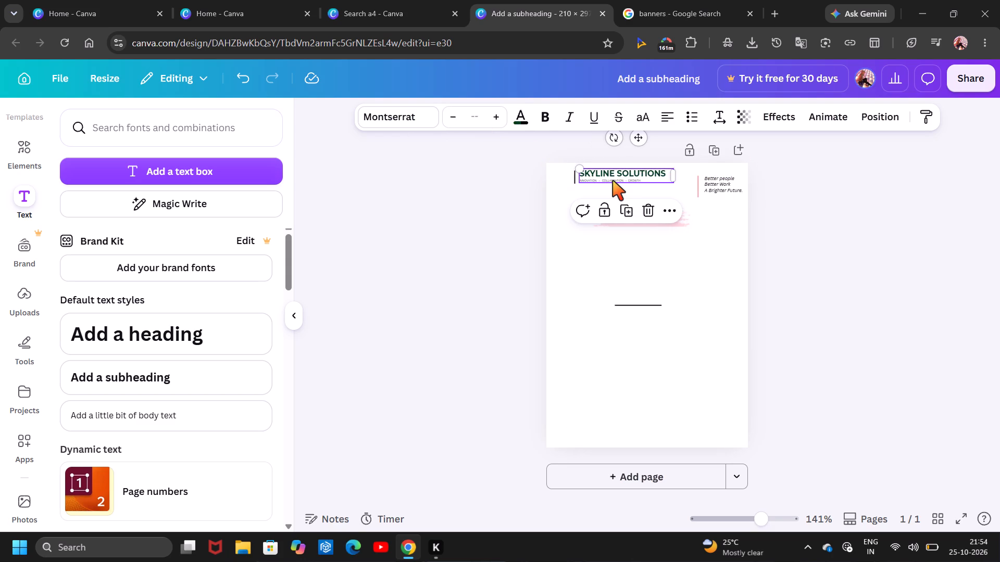
{"action": "key", "text": "ctrl+z"}
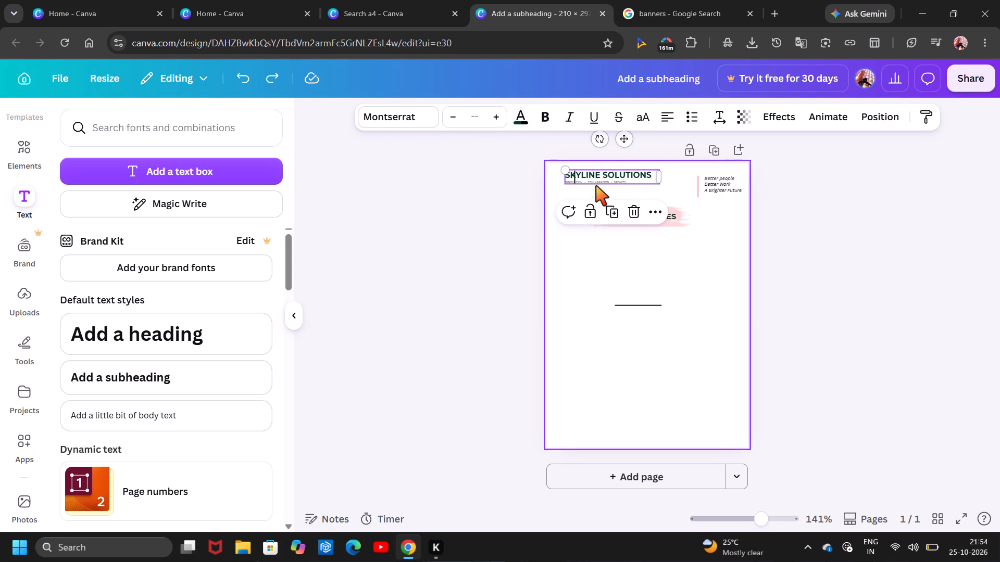
{"action": "left_click", "coordinate": [569, 302]}
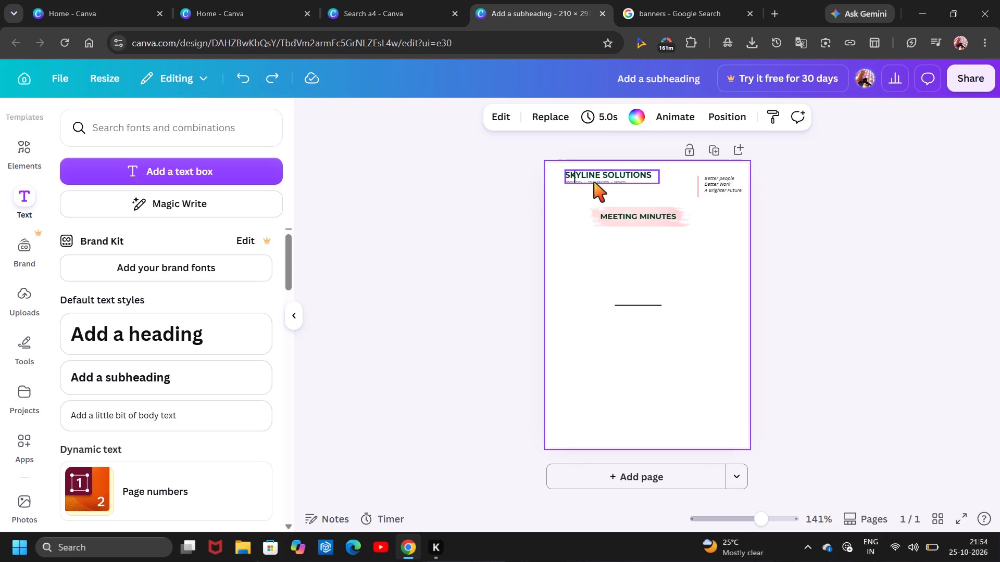
{"action": "left_click_drag", "start_coordinate": [594, 182], "coordinate": [616, 179]}
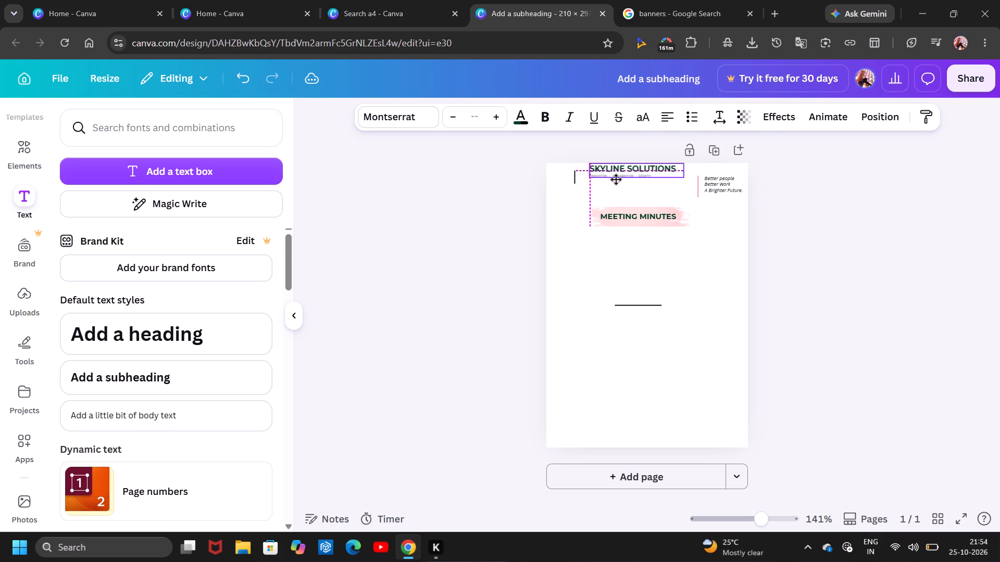
{"action": "left_click_drag", "start_coordinate": [616, 179], "coordinate": [609, 186]}
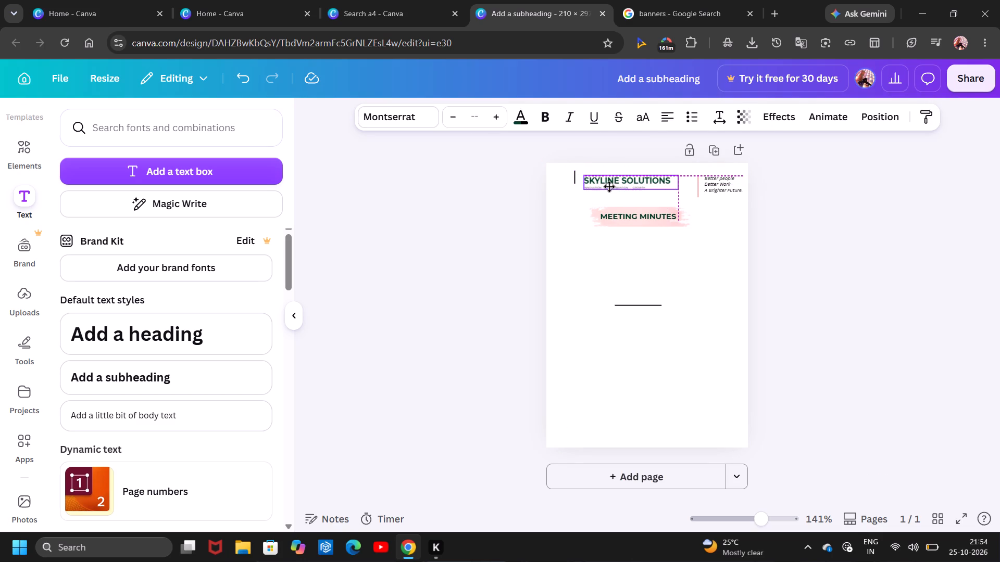
{"action": "left_click_drag", "start_coordinate": [609, 186], "coordinate": [610, 182]}
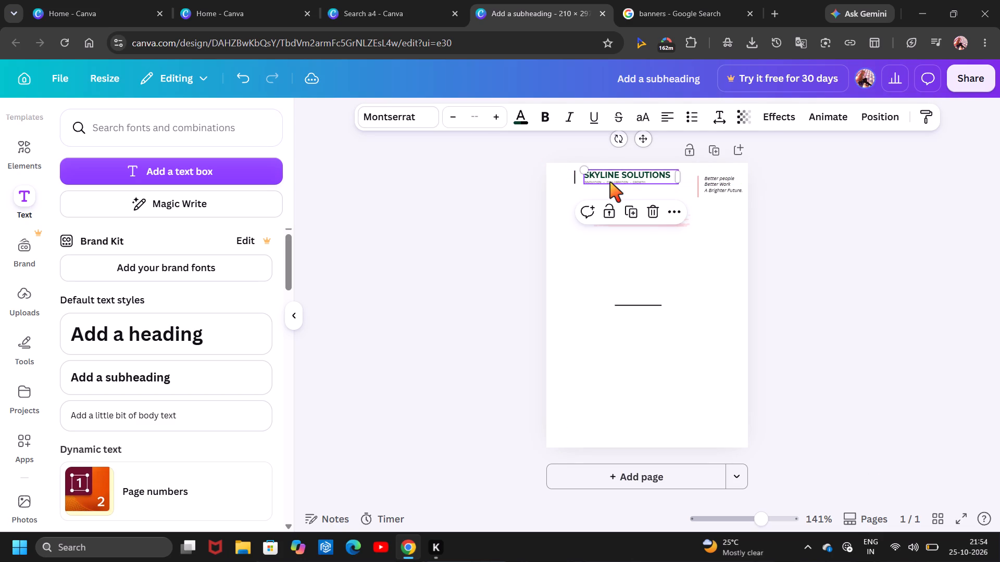
Increase the font size of the INNOVATION - COLLABRATION - GROWTH tagline to 3.9.
{"action": "triple_click", "coordinate": [633, 182]}
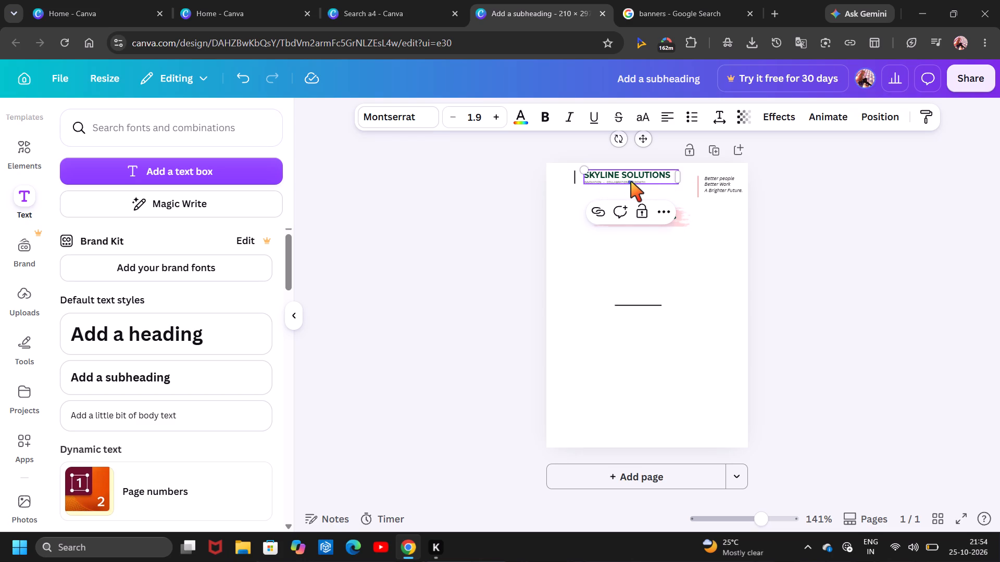
{"action": "left_click", "coordinate": [588, 185]}
{"action": "left_click_drag", "start_coordinate": [588, 185], "coordinate": [593, 185]}
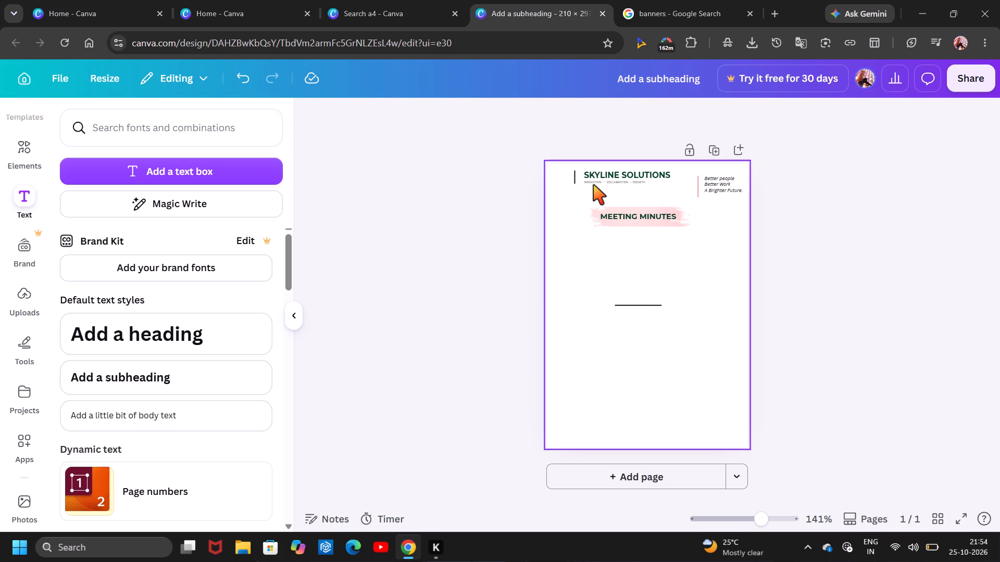
{"action": "triple_click", "coordinate": [590, 182]}
{"action": "left_click", "coordinate": [590, 182]}
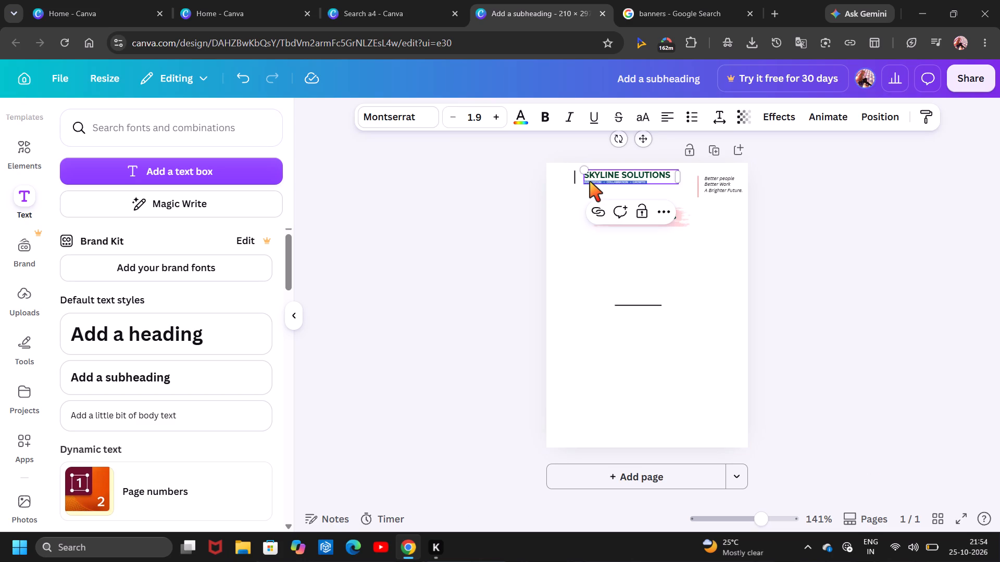
{"action": "double_click", "coordinate": [493, 121]}
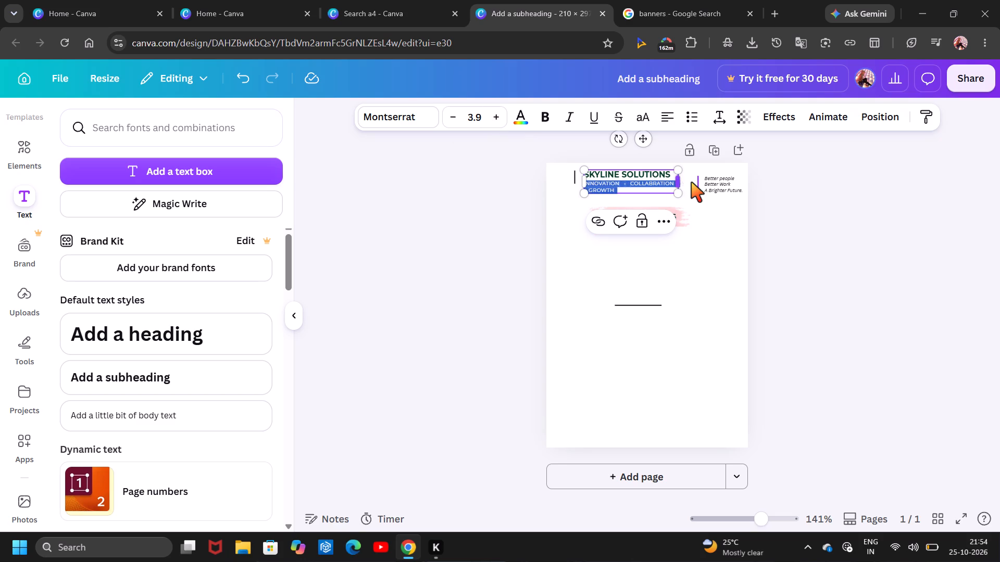
{"action": "left_click", "coordinate": [692, 219]}
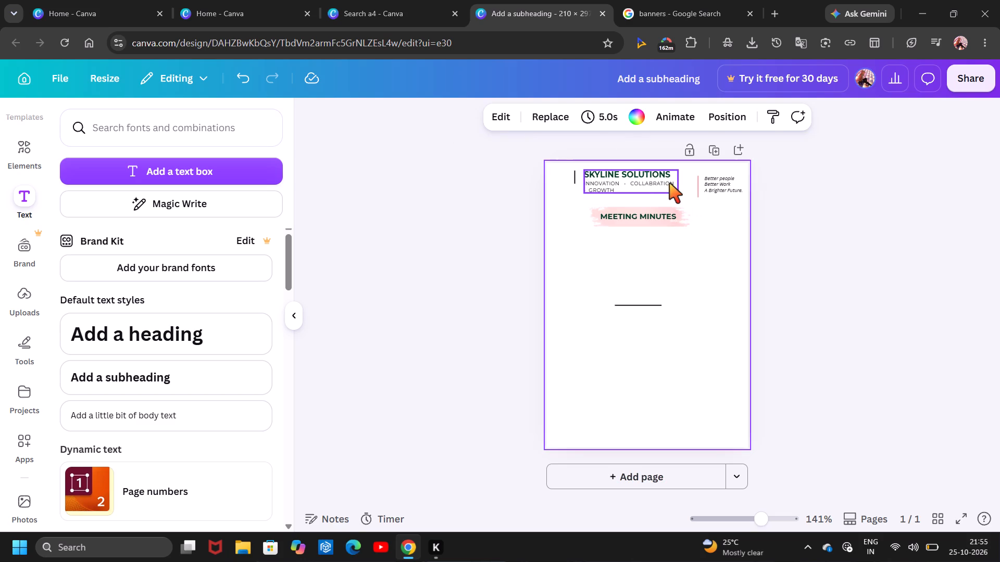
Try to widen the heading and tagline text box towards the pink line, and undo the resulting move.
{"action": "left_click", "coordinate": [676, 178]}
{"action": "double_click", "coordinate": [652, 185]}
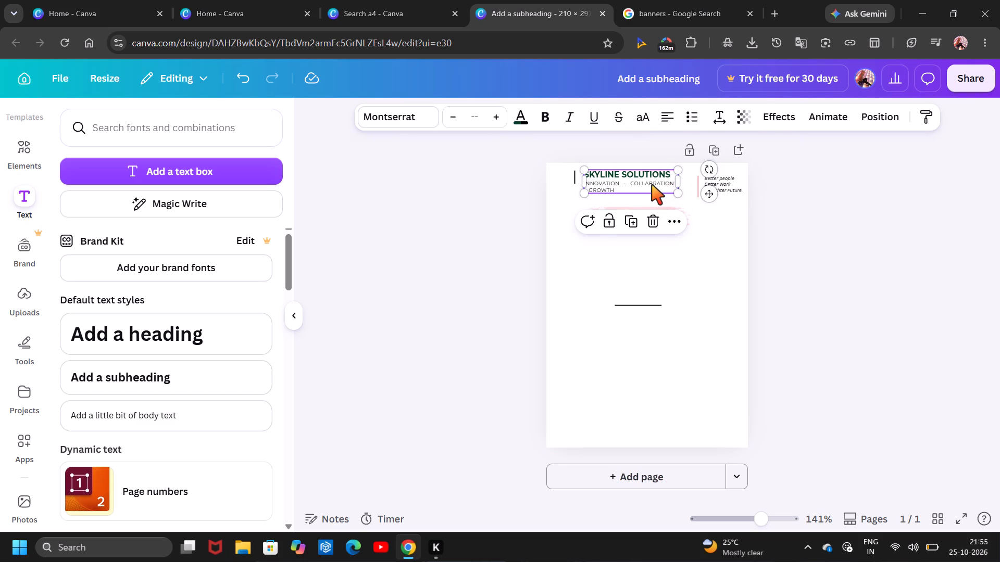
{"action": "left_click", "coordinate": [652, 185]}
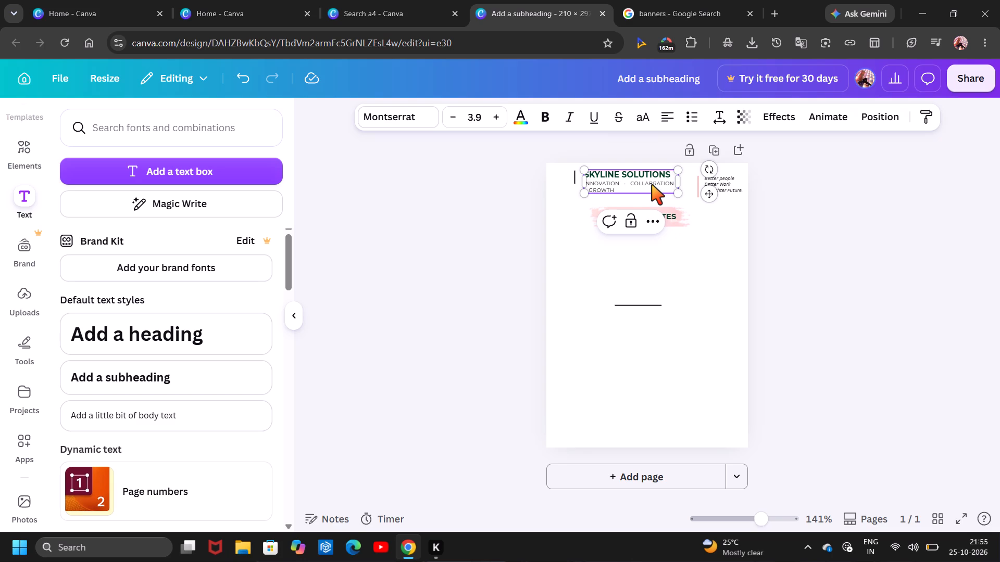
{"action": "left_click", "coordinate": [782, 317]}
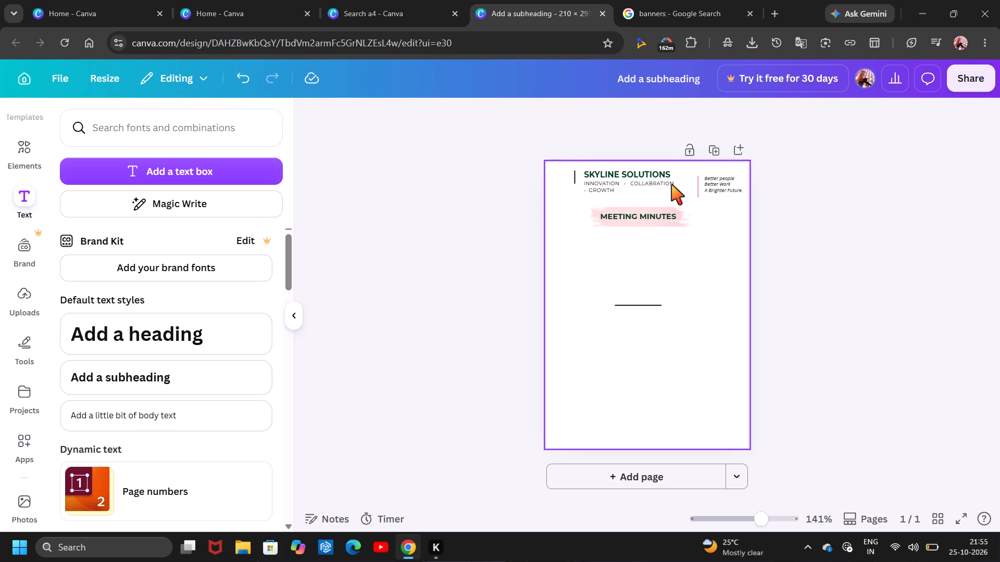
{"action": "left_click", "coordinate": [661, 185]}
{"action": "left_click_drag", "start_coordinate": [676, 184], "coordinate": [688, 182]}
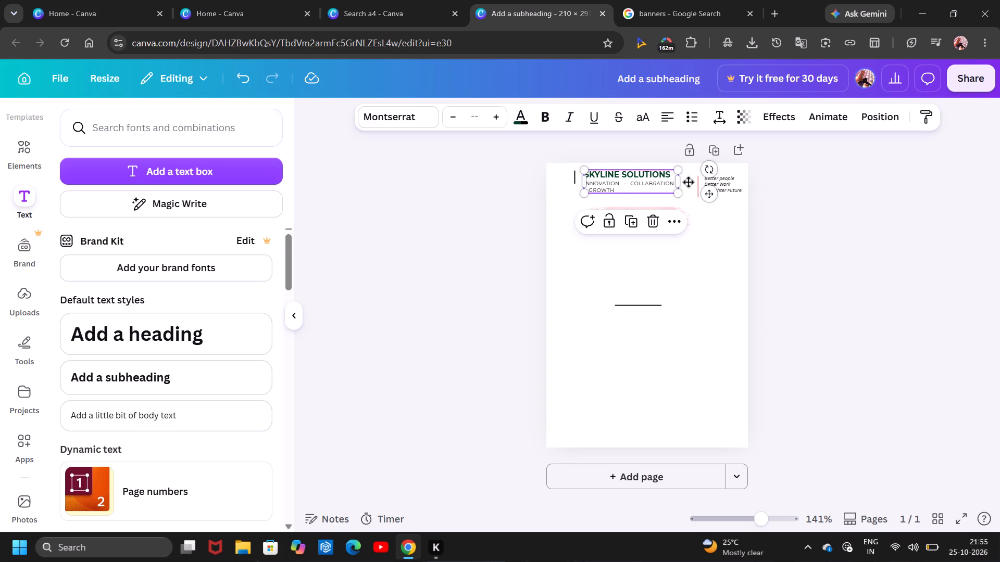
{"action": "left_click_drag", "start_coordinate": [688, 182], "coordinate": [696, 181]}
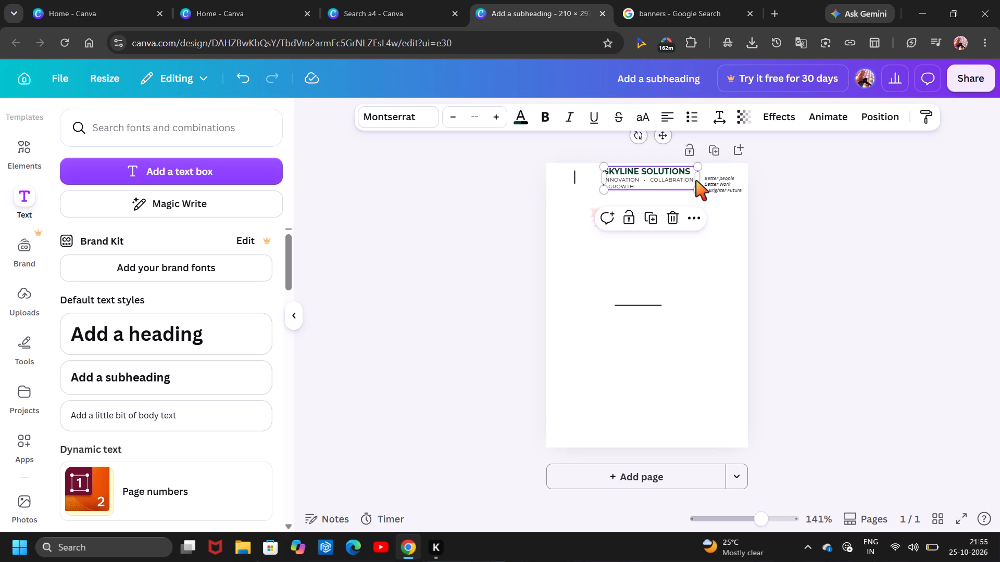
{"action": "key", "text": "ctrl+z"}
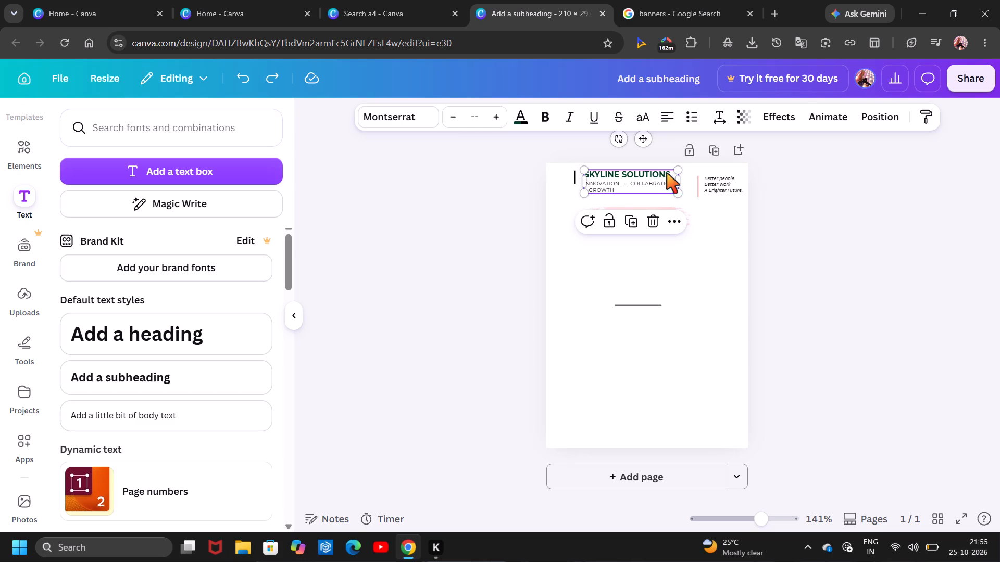
Scale the heading and tagline text box down slightly, bringing the tagline to font size 3.7.
{"action": "left_click", "coordinate": [676, 185]}
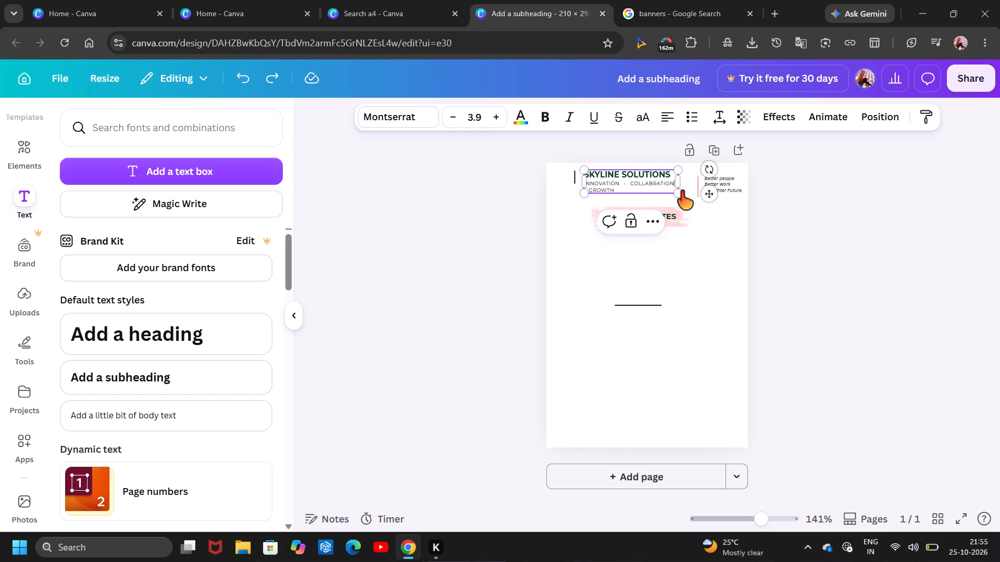
{"action": "left_click", "coordinate": [693, 204]}
{"action": "left_click", "coordinate": [663, 191]}
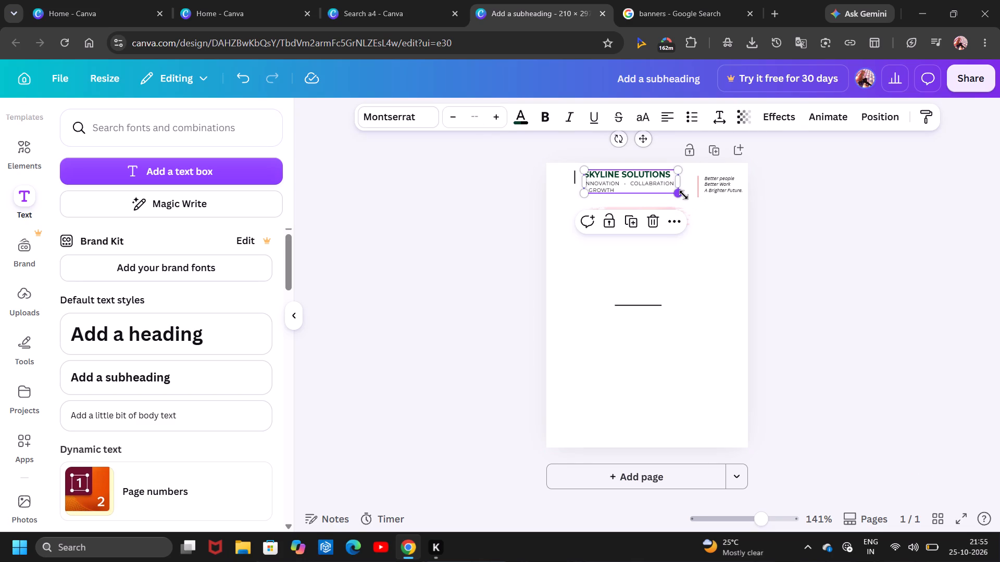
{"action": "left_click_drag", "start_coordinate": [683, 195], "coordinate": [693, 207]}
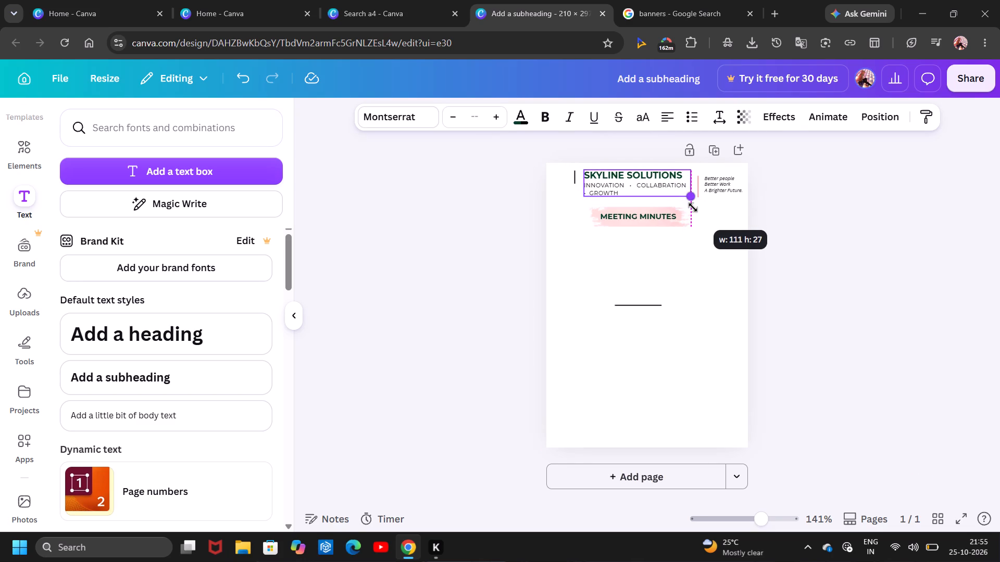
{"action": "left_click_drag", "start_coordinate": [693, 207], "coordinate": [688, 222]}
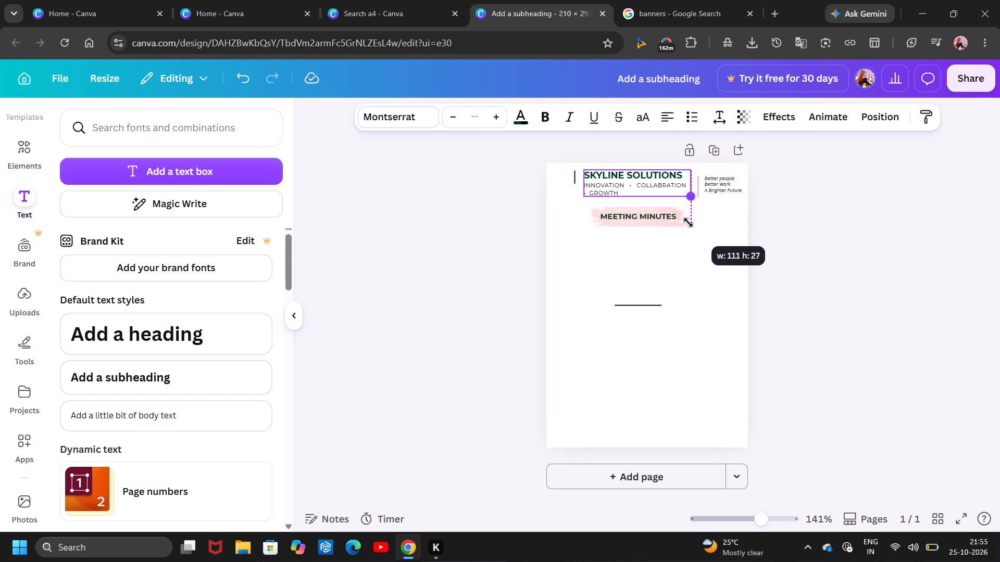
{"action": "left_click_drag", "start_coordinate": [688, 222], "coordinate": [672, 214]}
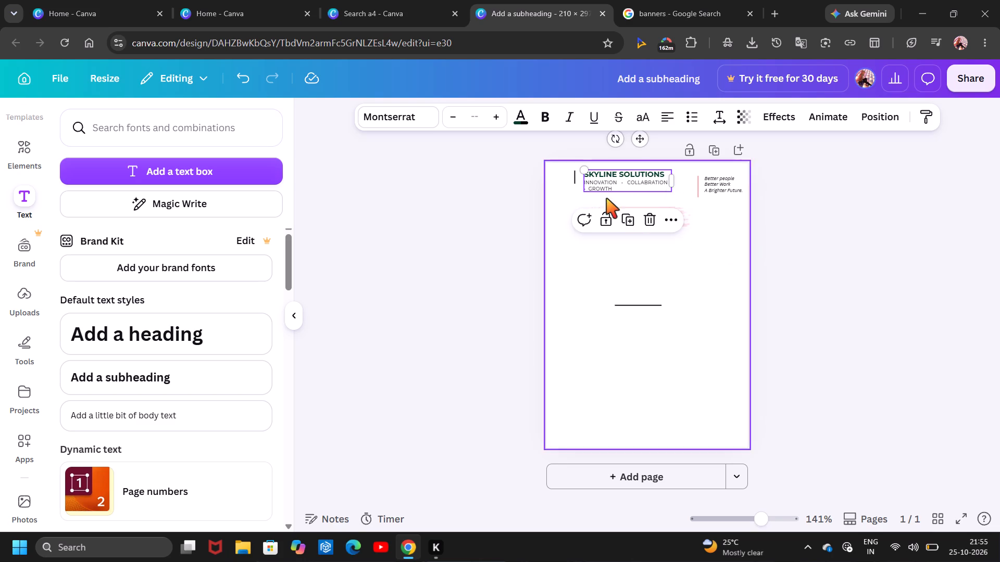
Move the heading and tagline text box closer to the dark vertical line and widen it towards the pink line.
{"action": "left_click", "coordinate": [612, 185]}
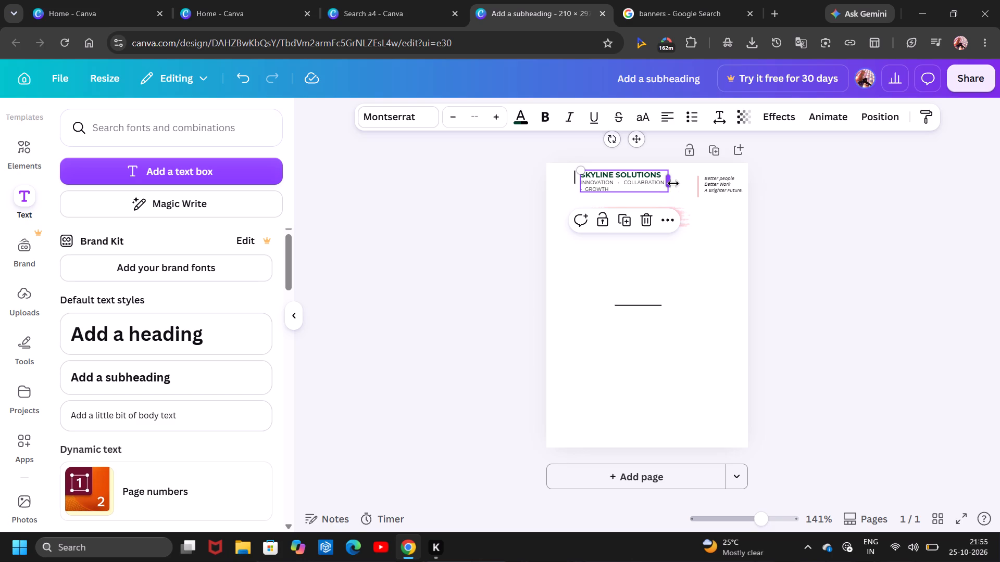
{"action": "left_click_drag", "start_coordinate": [673, 183], "coordinate": [694, 191]}
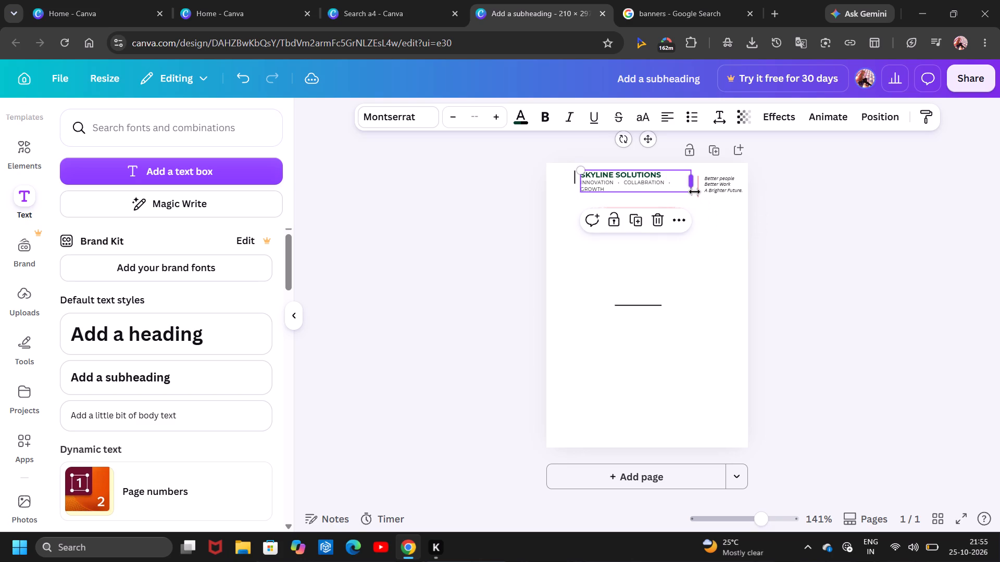
Remove the extra spacing before GROWTH in the tagline.
{"action": "left_click", "coordinate": [614, 190]}
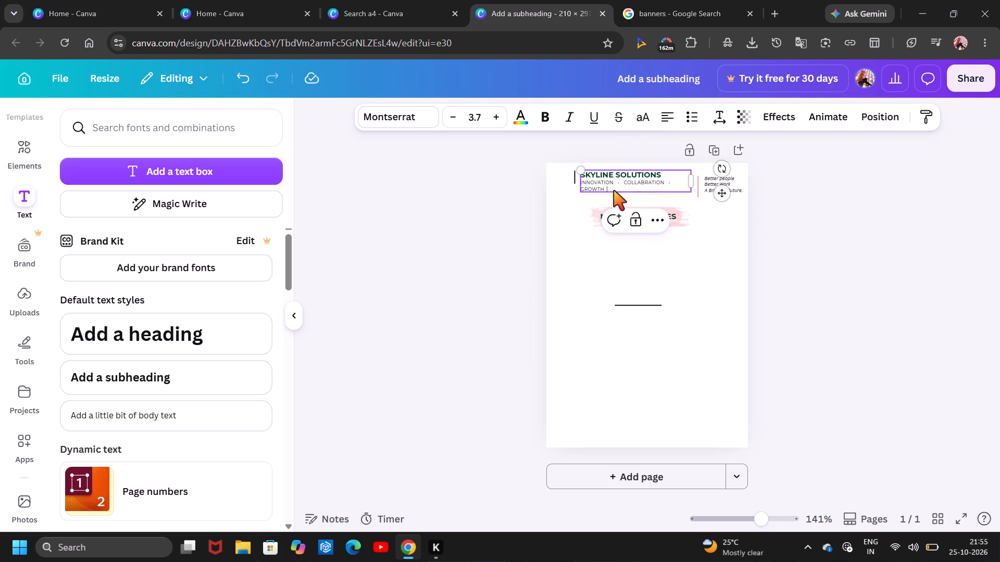
{"action": "key", "text": "Left"}
{"action": "key", "text": "Left"}
{"action": "key", "text": "Left"}
{"action": "key", "text": "Left"}
{"action": "key", "text": "Left"}
{"action": "key", "text": "Left"}
{"action": "key", "text": "Left"}
{"action": "key", "text": "Left"}
{"action": "key", "text": "BackSpace"}
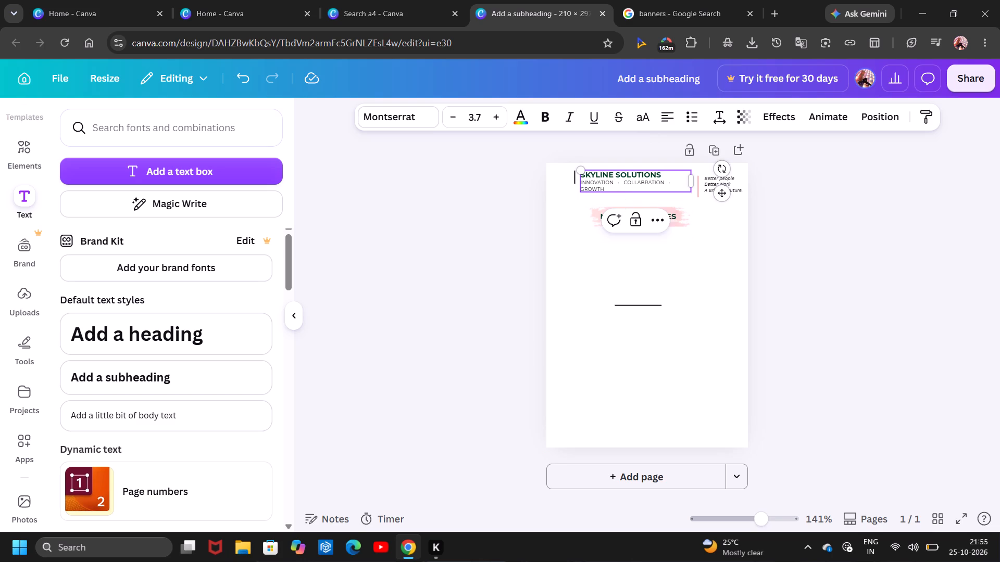